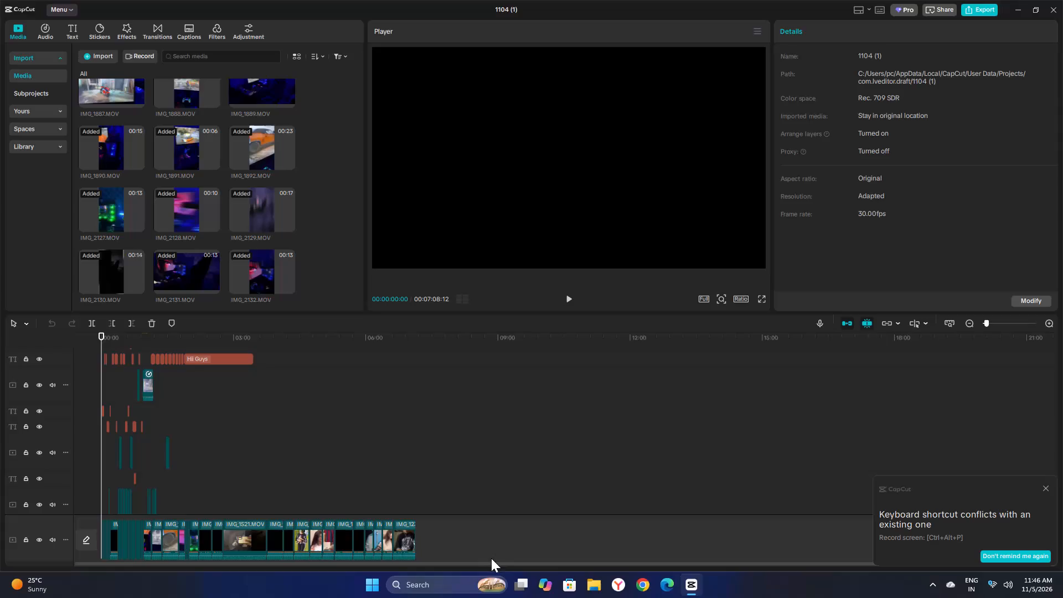
Place the playhead at about 00:00:57:20, over the 0.2X-speed motorcycle clip.
click(1049, 321)
double_click(1049, 321)
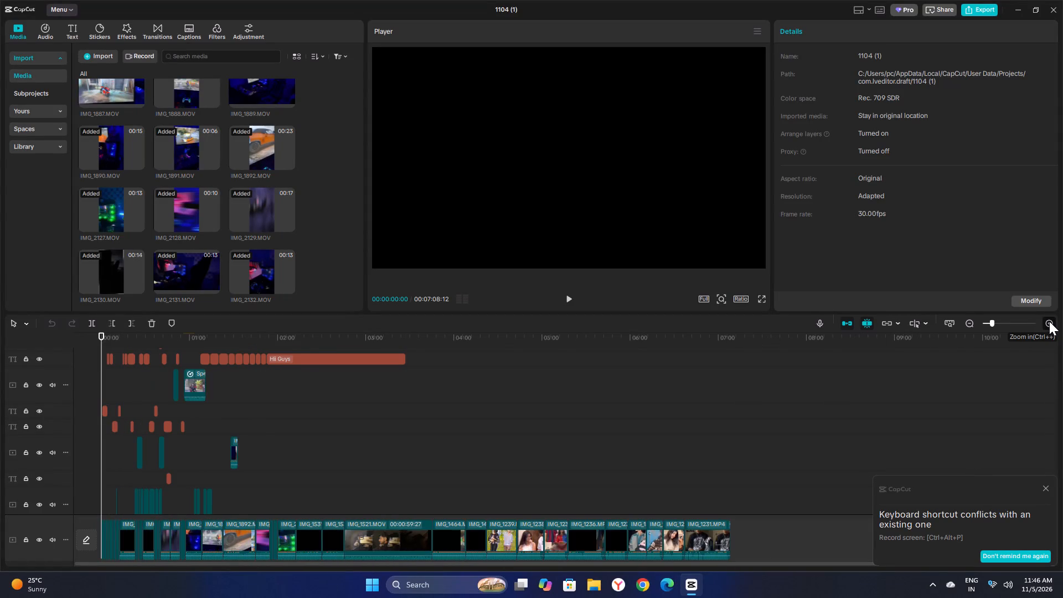
click(1049, 321)
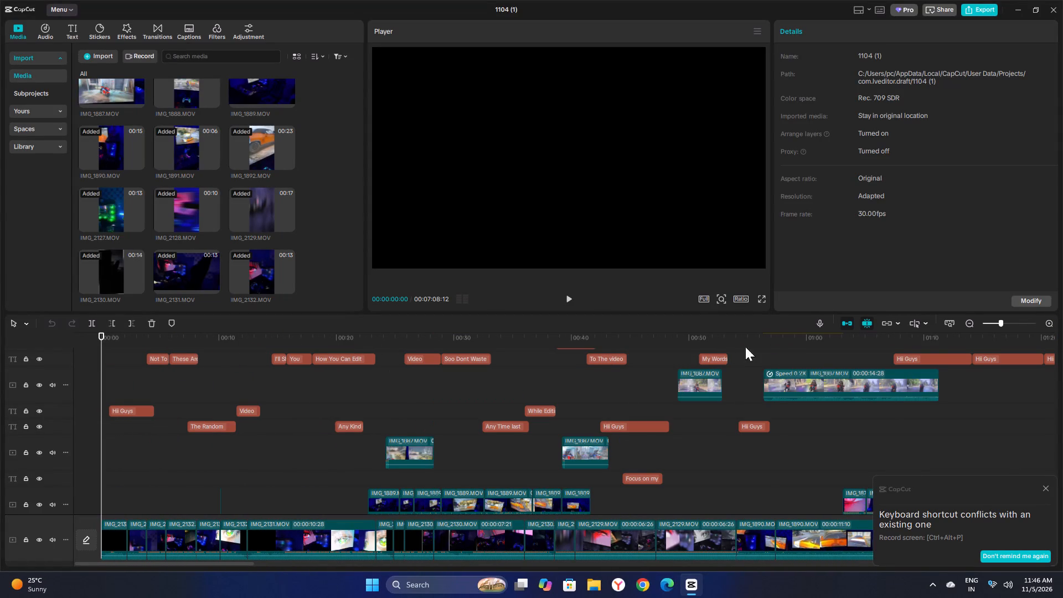
click(780, 351)
scroll(544, 445, up, 5)
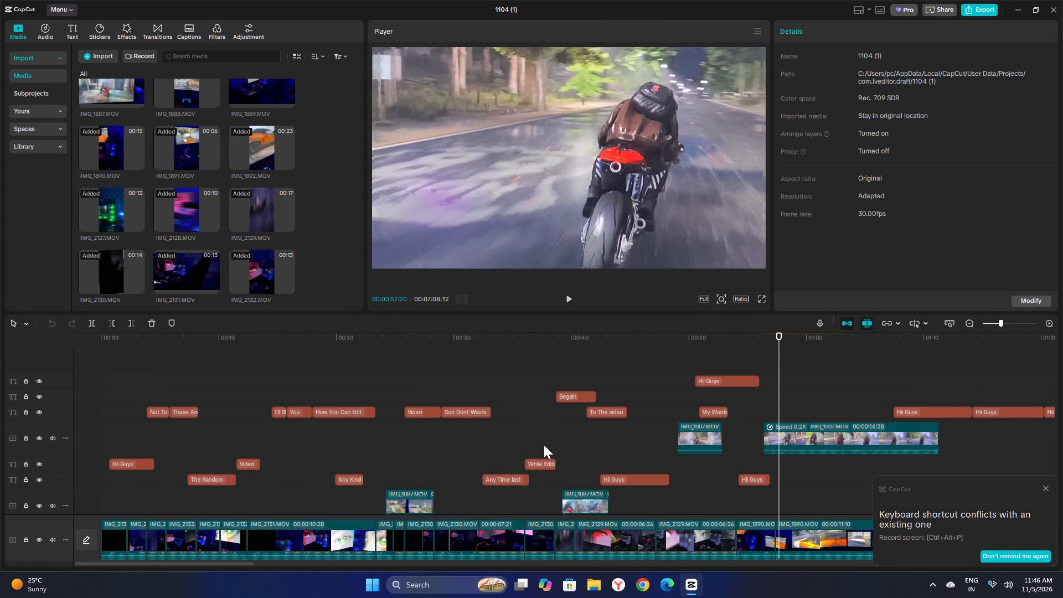
scroll(544, 445, up, 7)
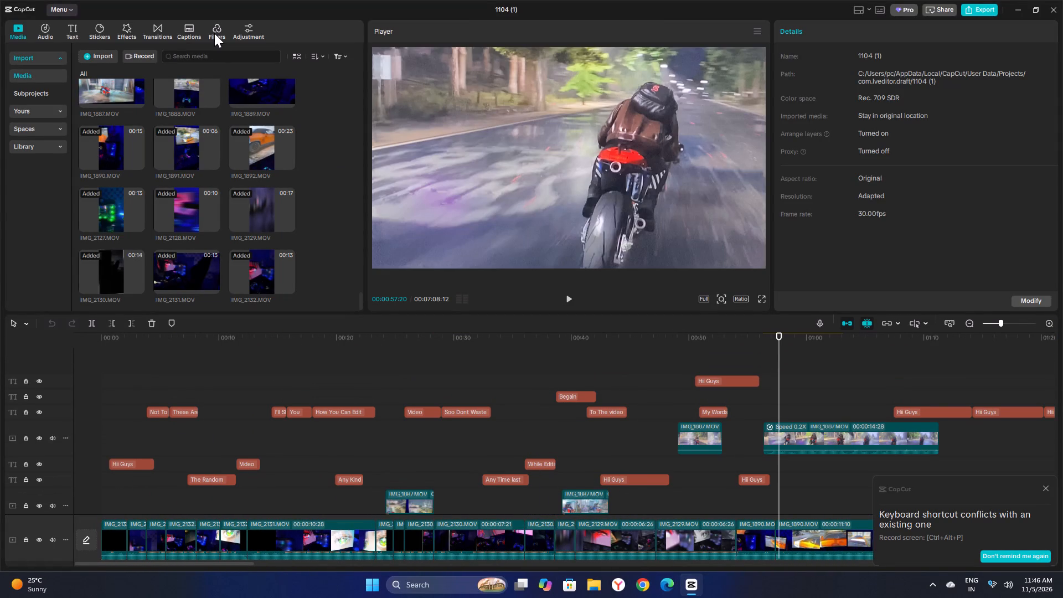
Preview the first two rows of Featured filters on the motorcycle frame, from Homely Xmas to Pink Fuzz.
click(214, 33)
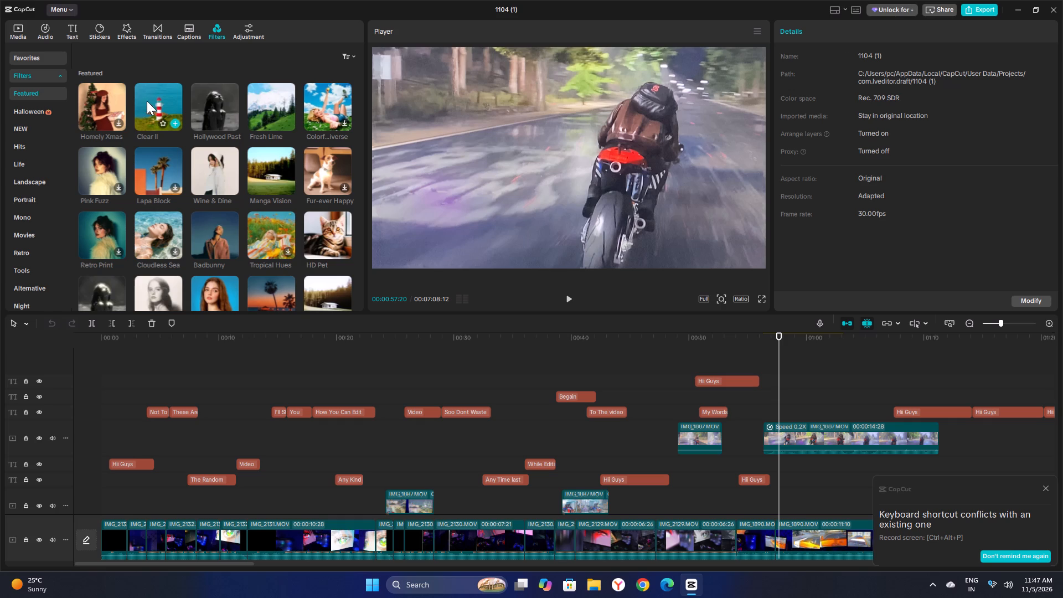
click(101, 109)
click(164, 107)
click(191, 101)
click(277, 111)
click(344, 97)
click(330, 166)
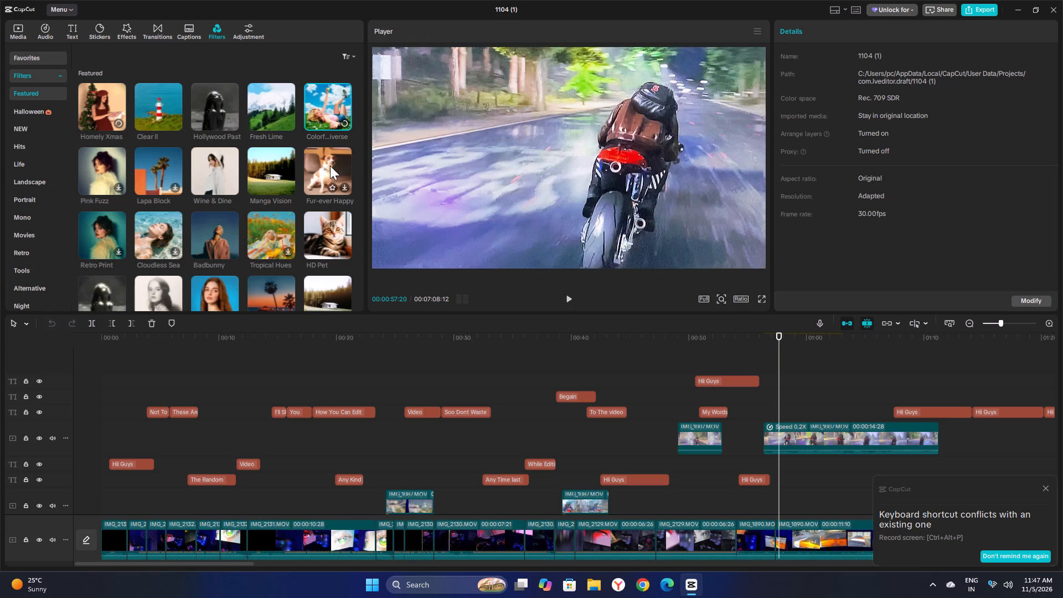
click(260, 168)
click(214, 160)
click(153, 165)
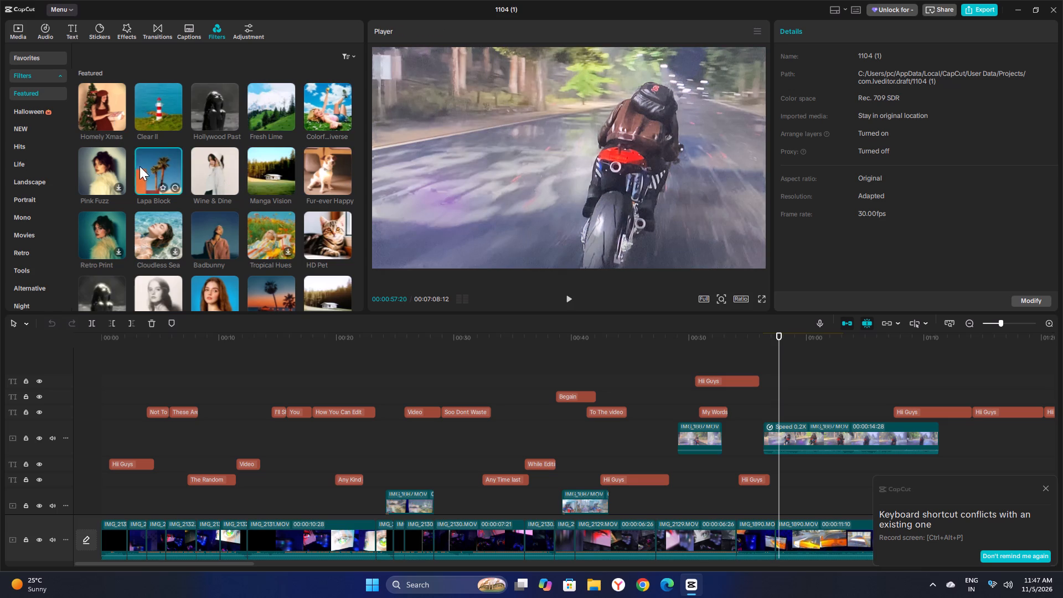
click(102, 162)
Preview the Featured filters in the Retro Print to HD Pet row and the row below, including Glam Seoul and Photobooth.
click(112, 219)
click(161, 230)
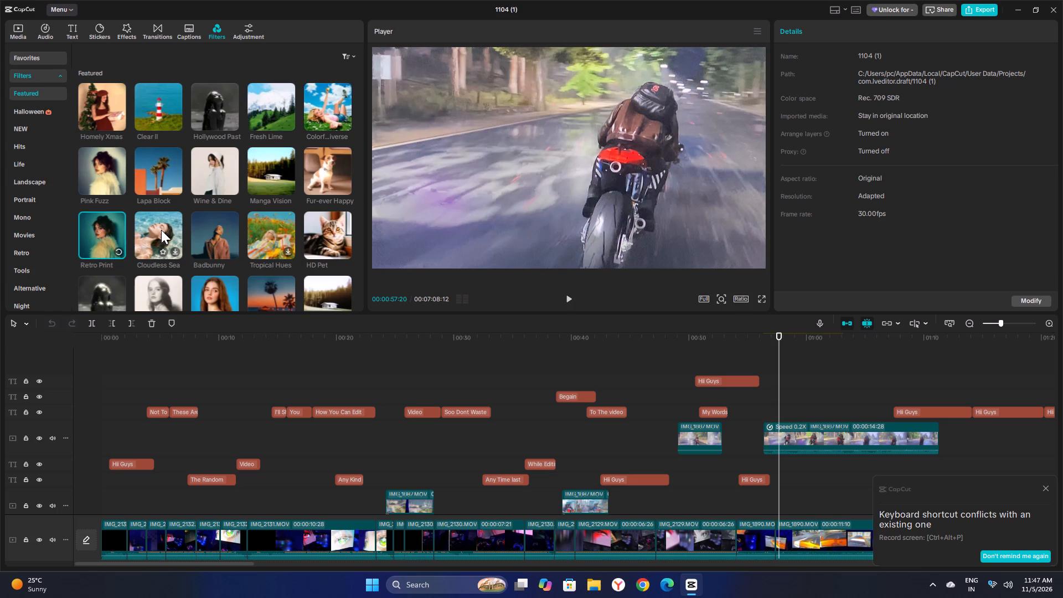
click(249, 231)
click(210, 230)
click(299, 226)
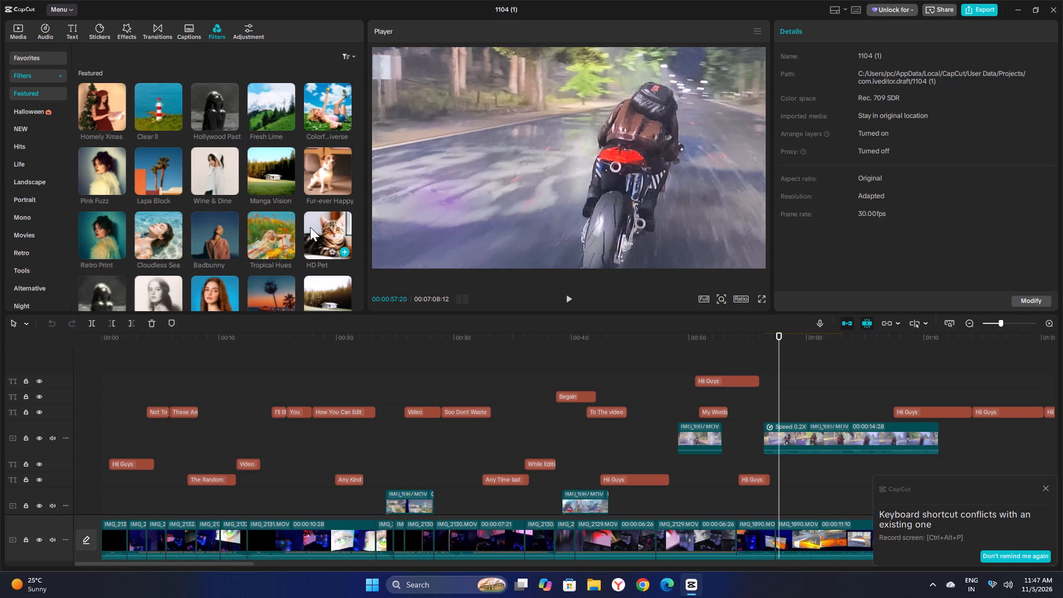
scroll(314, 207, down, 2)
click(319, 130)
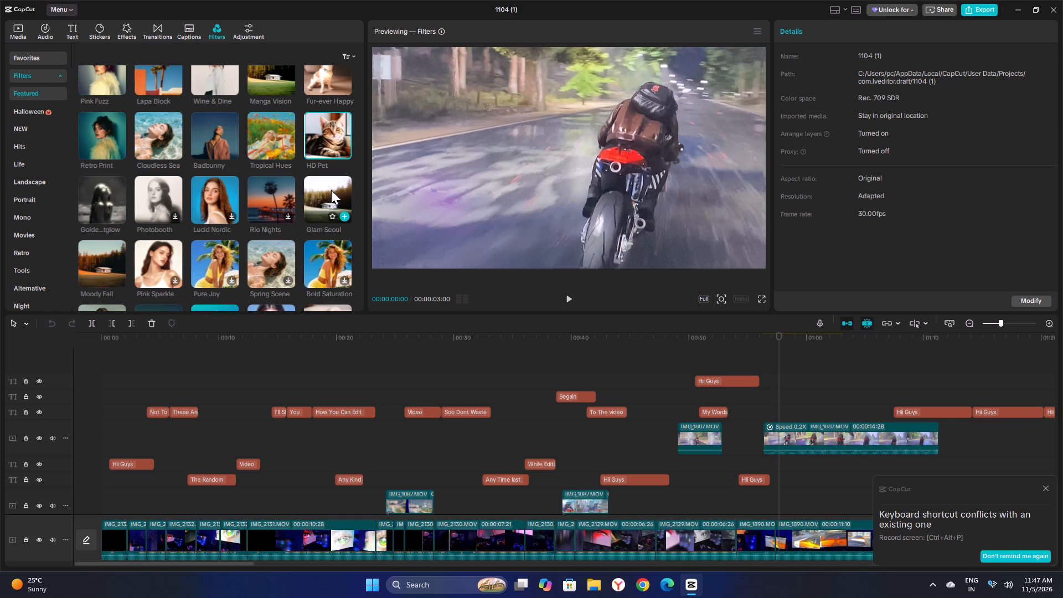
click(331, 190)
click(264, 195)
click(205, 197)
click(159, 190)
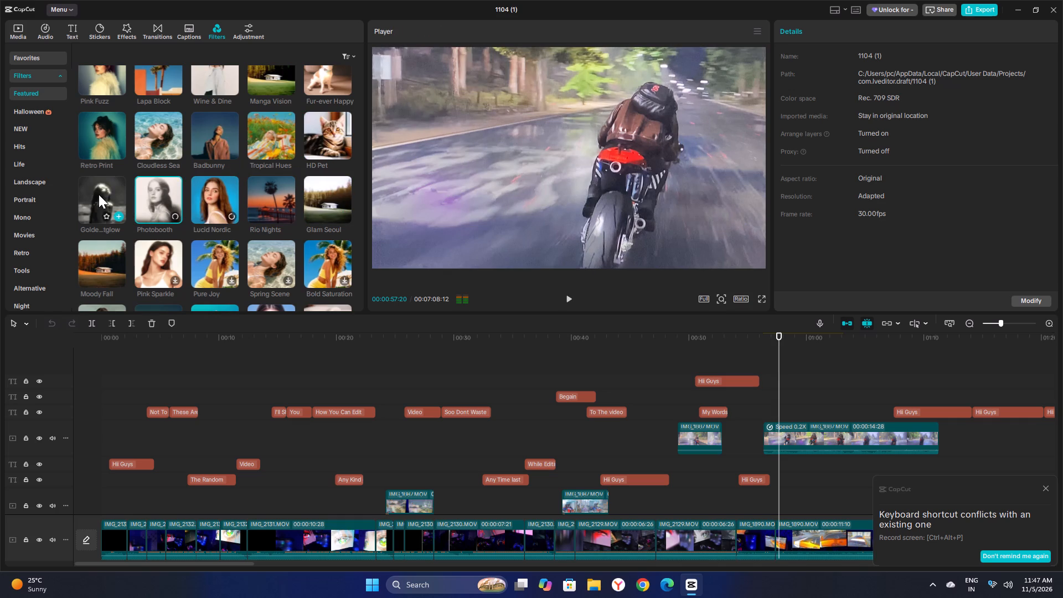
click(99, 194)
Preview the Featured filters in the Moody Fall to Bold Saturation and Oppenheimer to Creamy Furball rows.
click(105, 250)
click(157, 257)
click(195, 258)
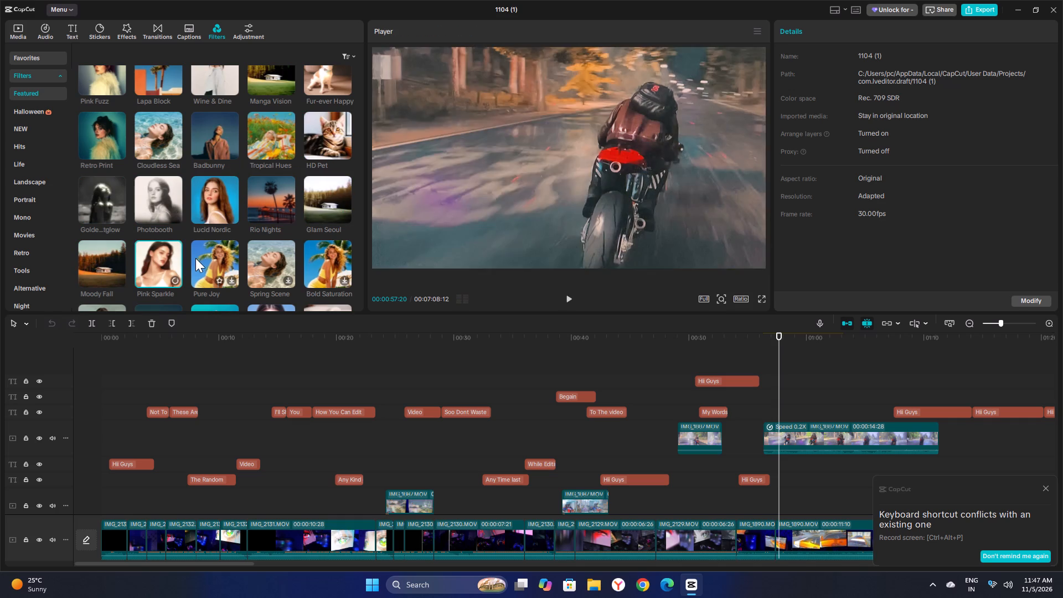
click(241, 260)
click(281, 262)
click(321, 257)
scroll(311, 224, down, 2)
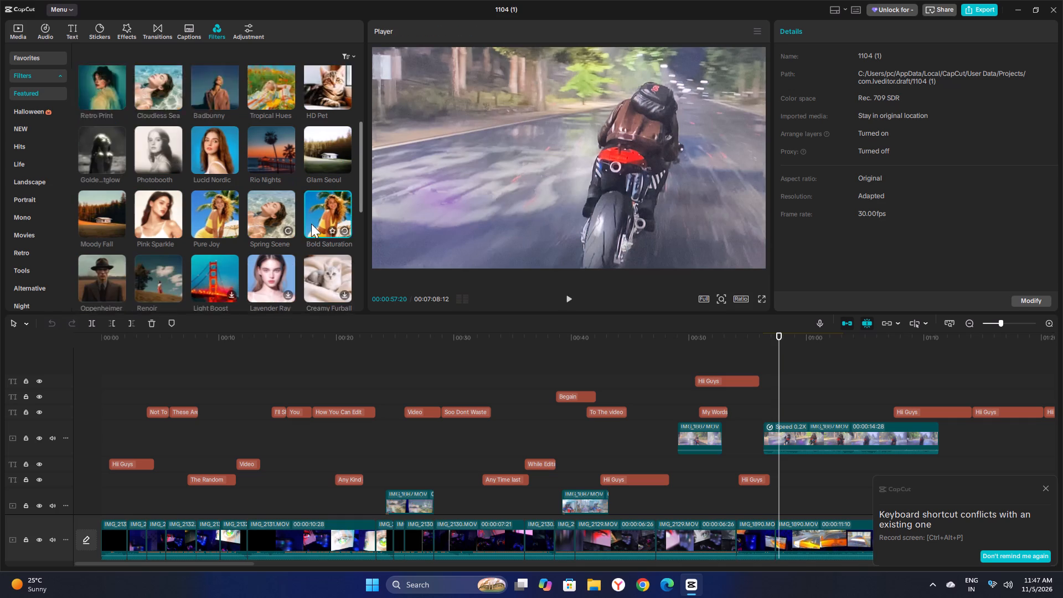
click(313, 236)
click(258, 216)
click(229, 221)
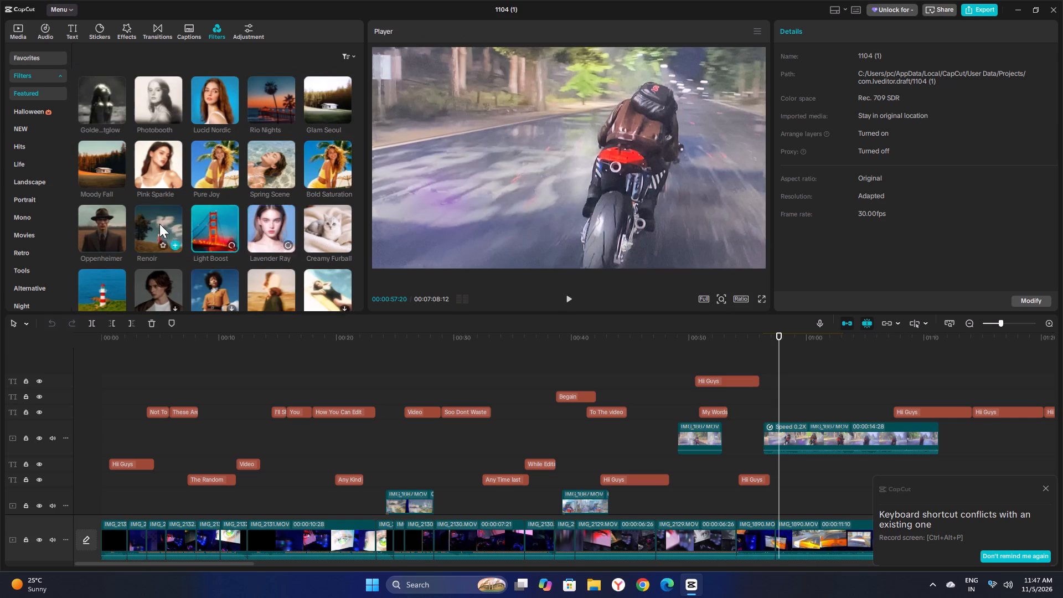
click(159, 224)
click(95, 221)
Preview the Featured filters from Maldives to Hyperglow, including Physique II, Pink Sparkle, Lateral Smear, Dream Bubble and Concrete Blue.
click(107, 286)
click(151, 286)
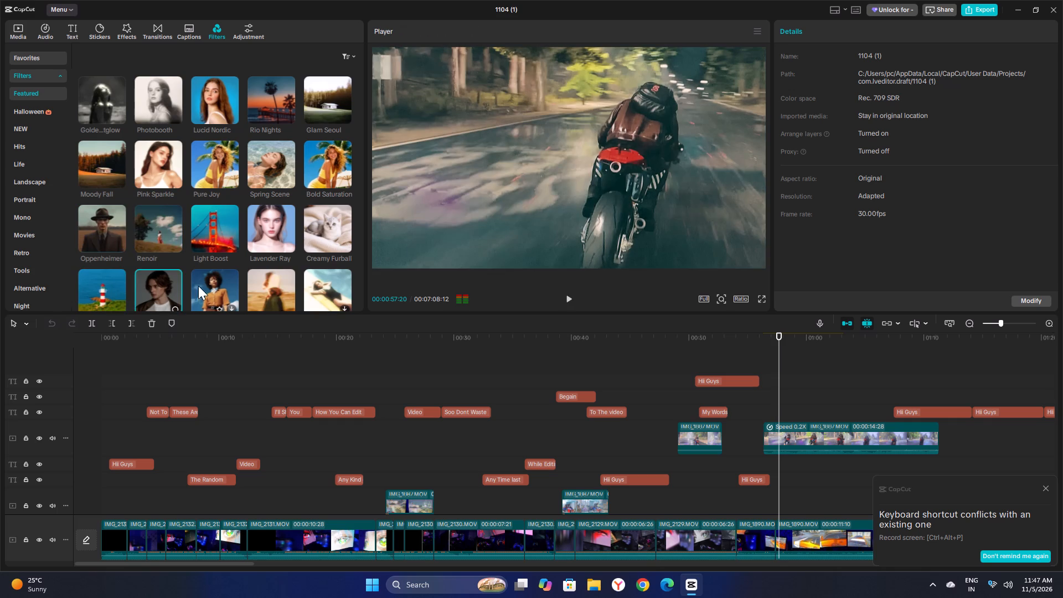
click(203, 287)
click(168, 162)
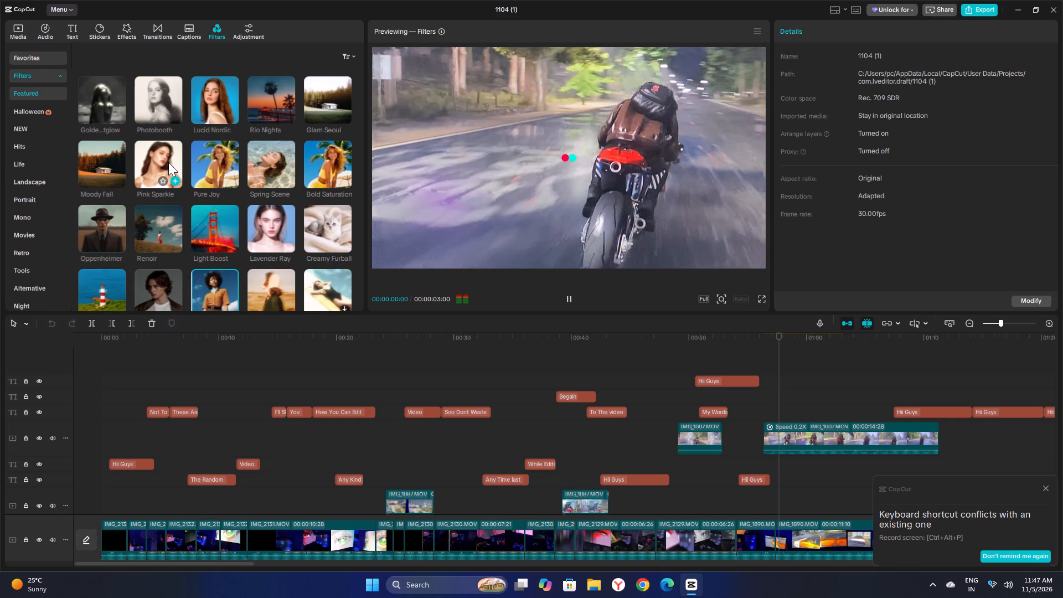
scroll(265, 244, down, 2)
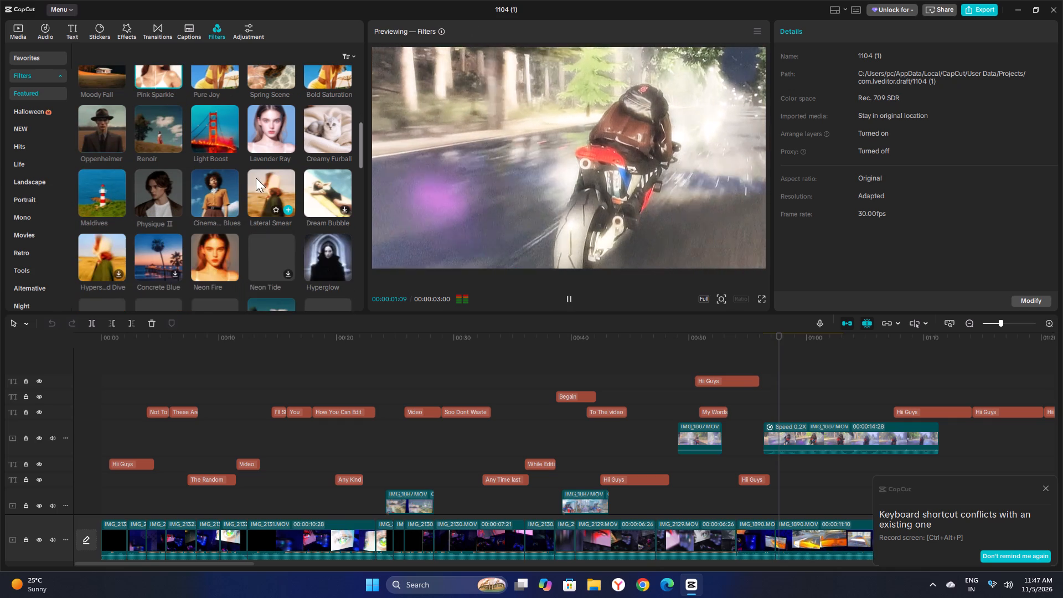
click(257, 189)
click(339, 191)
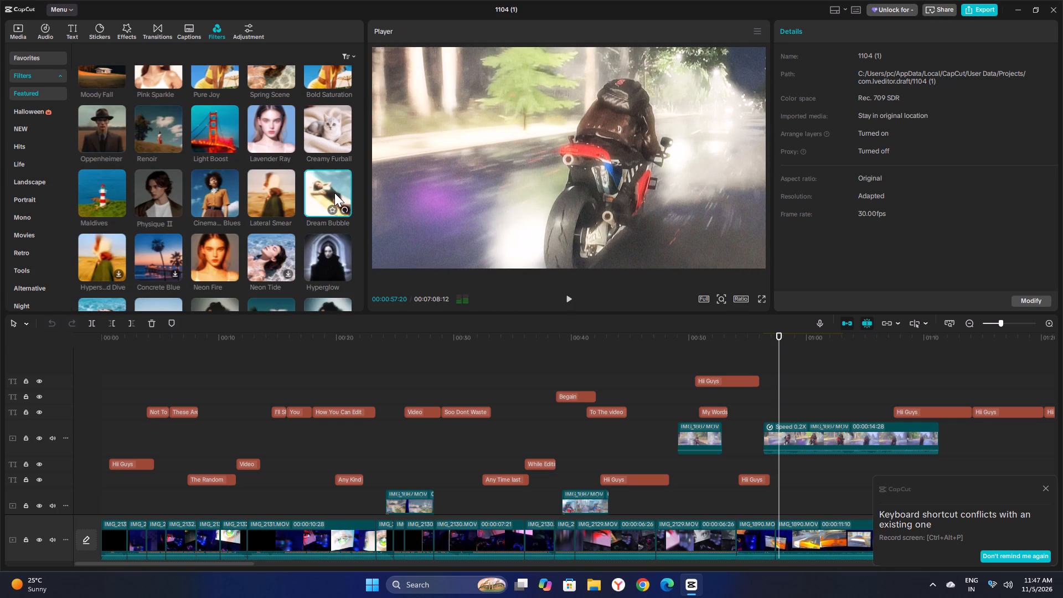
scroll(334, 193, down, 1)
click(104, 209)
click(168, 203)
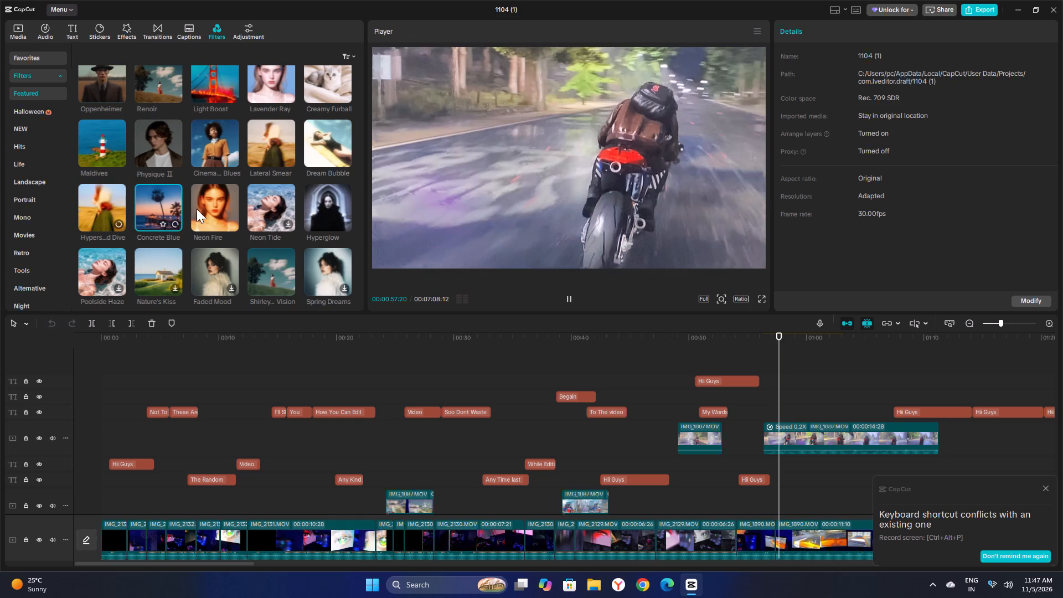
click(265, 207)
click(333, 210)
Preview the Featured filters in the Poolside Haze to Spring Dreams and Life's Journey to Fairy's Meadow rows.
scroll(327, 230, down, 1)
click(318, 219)
click(264, 230)
click(220, 224)
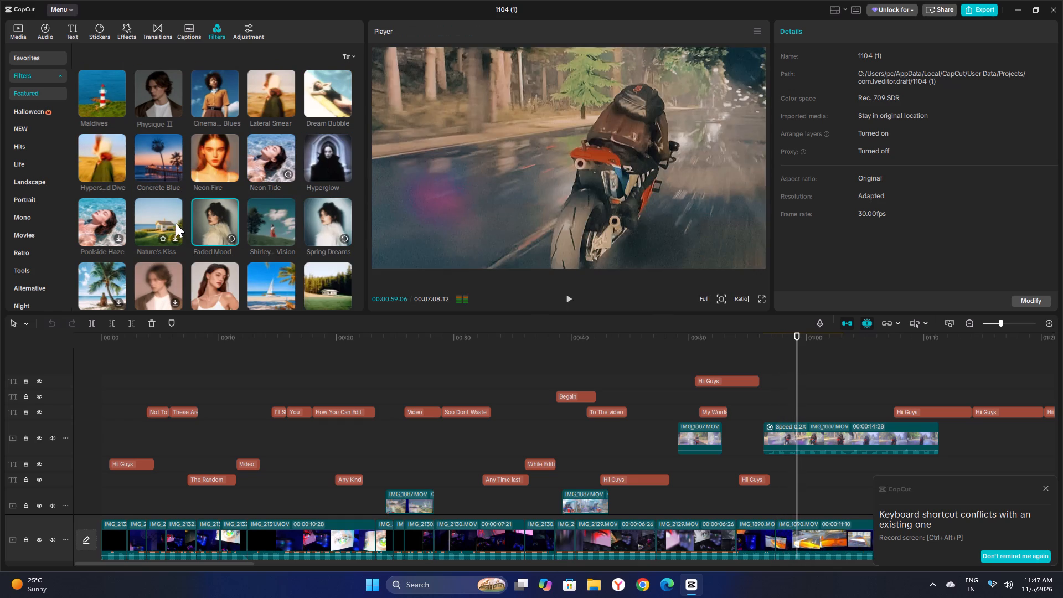
click(176, 223)
click(112, 212)
click(123, 264)
click(156, 273)
click(234, 286)
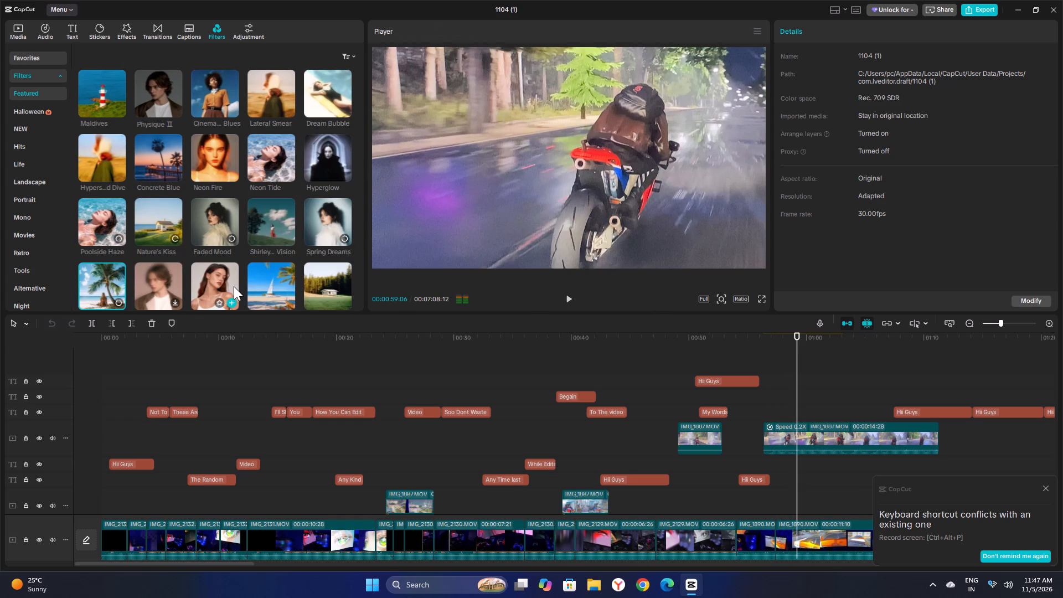
click(281, 286)
click(306, 280)
Preview the Featured filters in the Autumn Sun to Analog Horror and Prism Double to Nature's Kiss rows.
scroll(300, 265, down, 2)
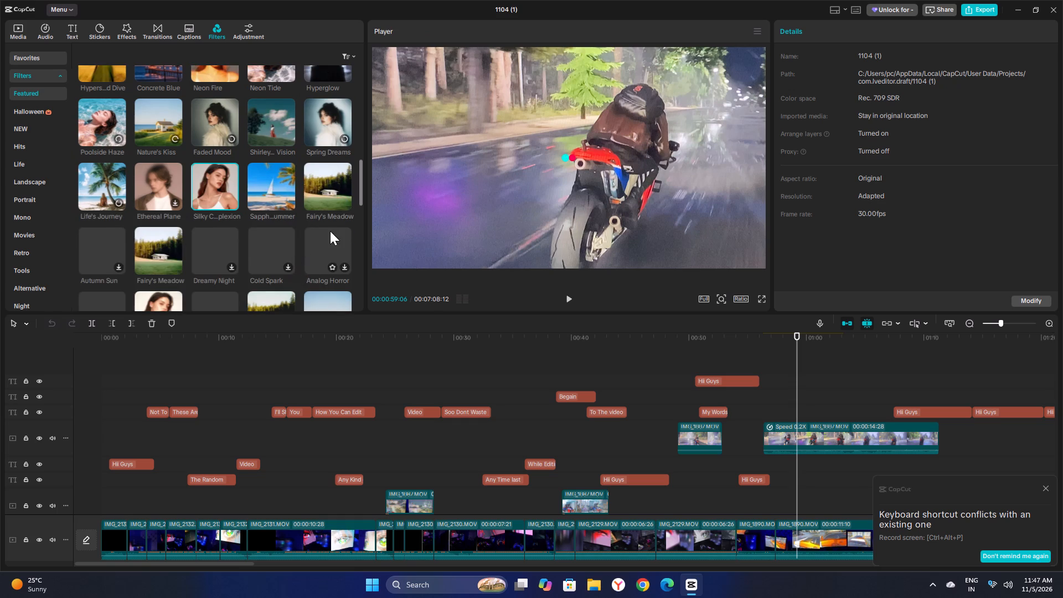
click(321, 252)
click(291, 253)
click(227, 241)
click(176, 236)
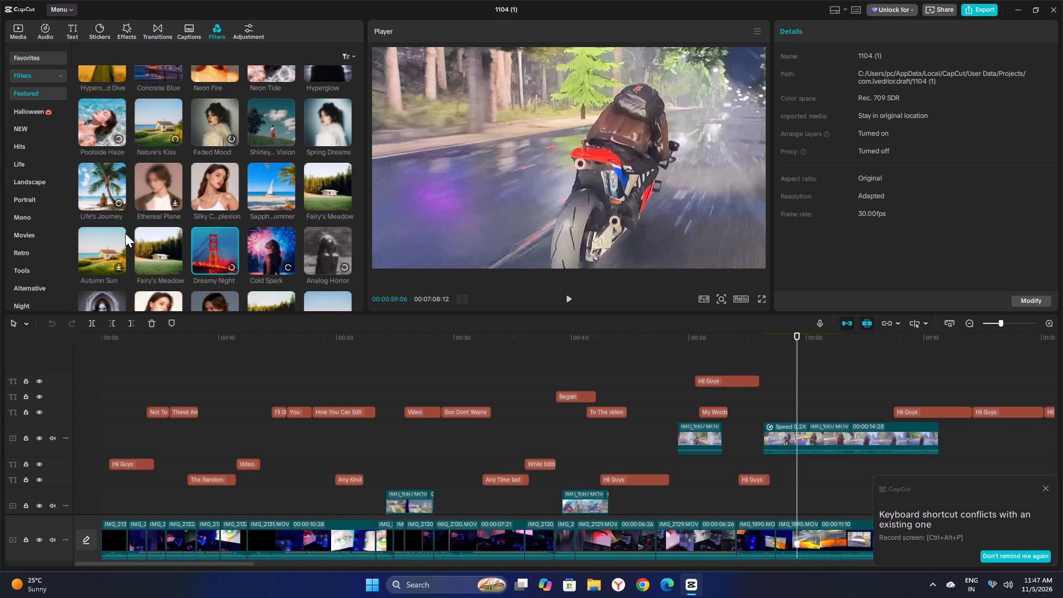
click(114, 231)
scroll(164, 209, down, 3)
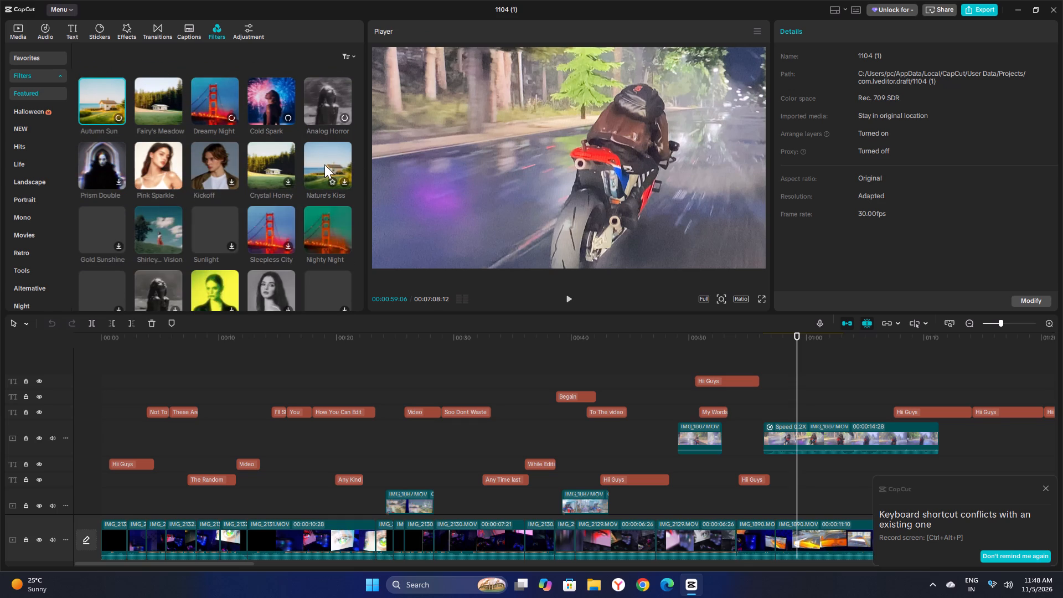
drag(324, 164, 331, 164)
click(271, 164)
click(224, 169)
click(161, 155)
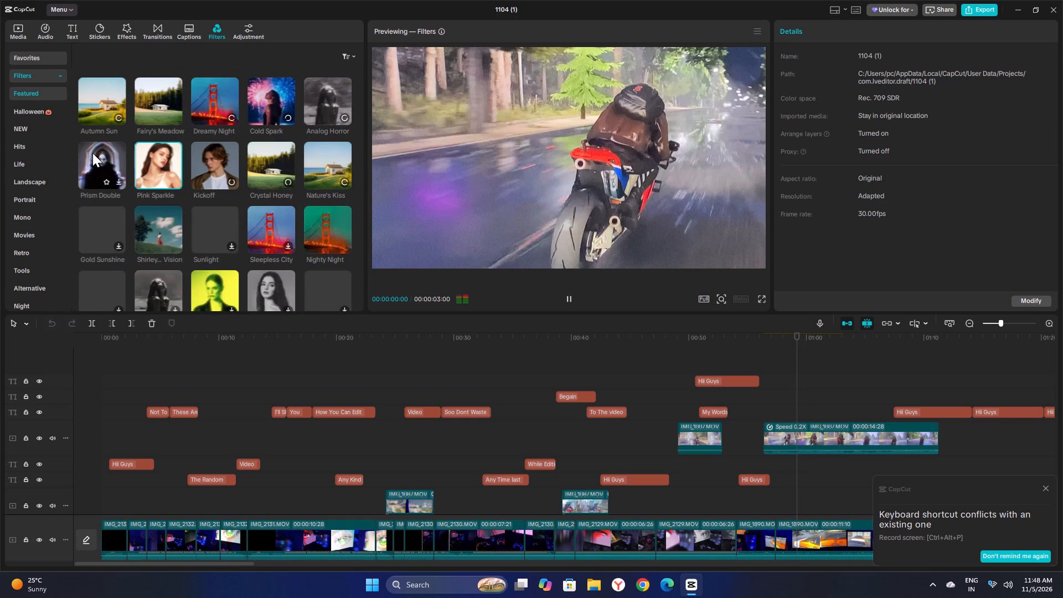
click(92, 152)
Preview the Featured filters in the Gold Sunshine to Nighty Night and Spring Chapter to Sunlit Vibes rows.
click(110, 223)
click(151, 229)
click(203, 233)
click(265, 231)
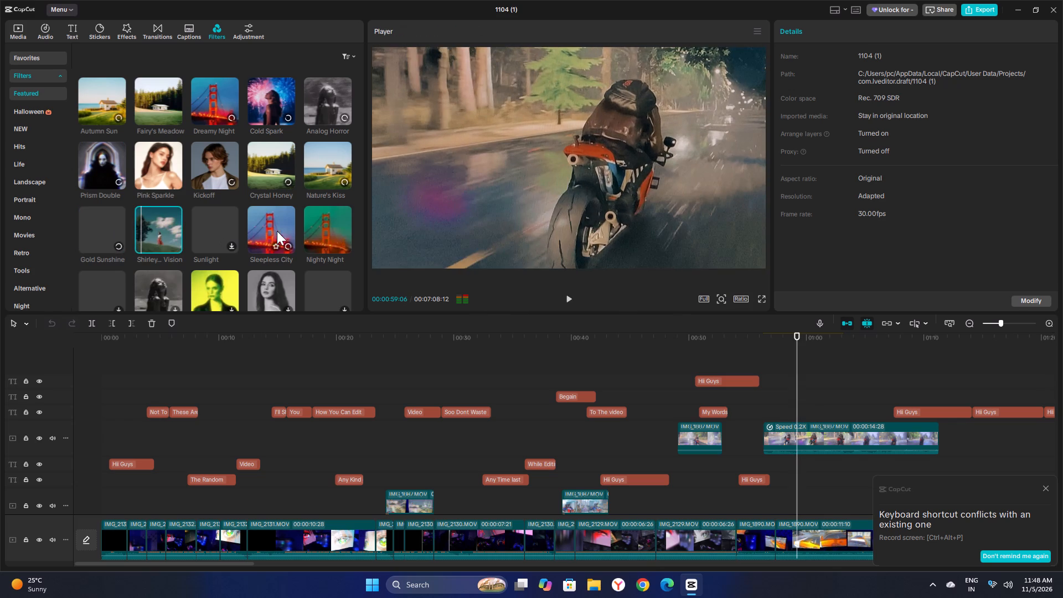
click(312, 226)
click(323, 297)
click(272, 290)
click(228, 290)
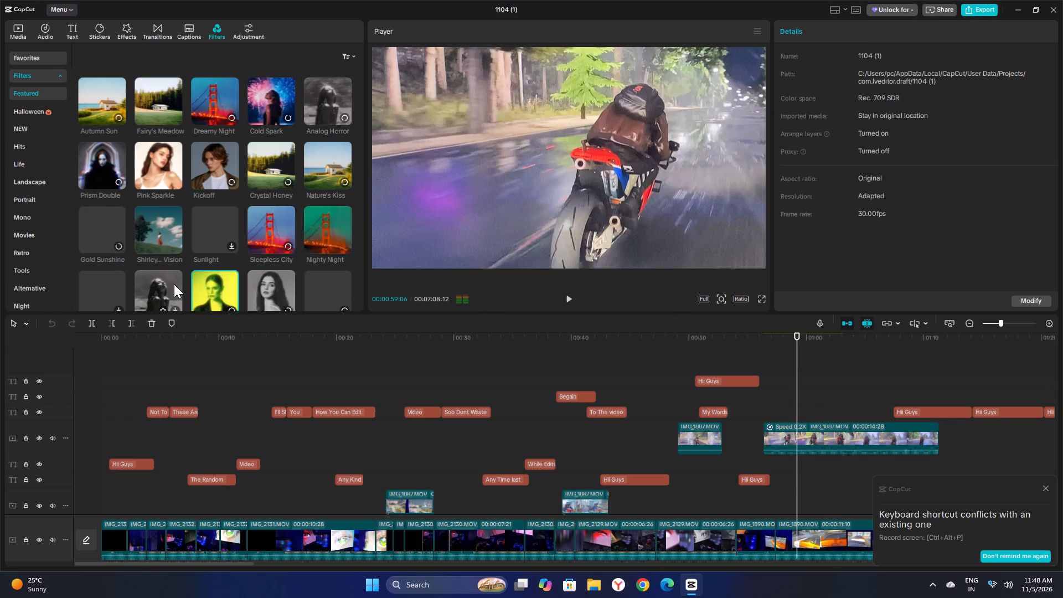
click(173, 284)
click(113, 276)
Preview the Featured filters in the Y2K Vogue row and the Spring Dreams to Hyperglow row.
scroll(207, 209, down, 3)
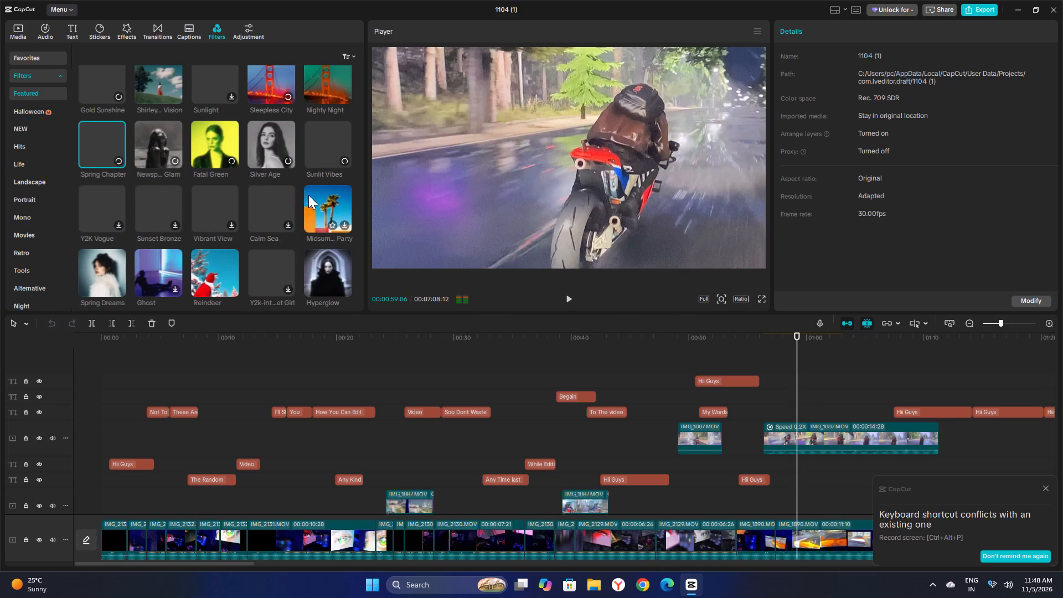
click(311, 201)
click(248, 201)
click(229, 204)
click(173, 195)
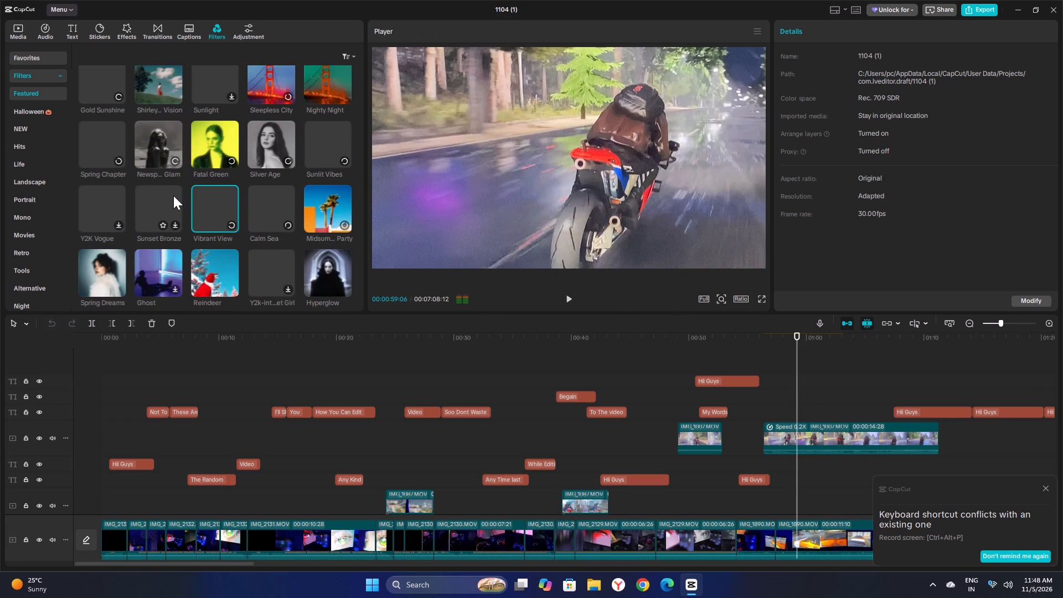
click(120, 195)
click(109, 216)
click(107, 269)
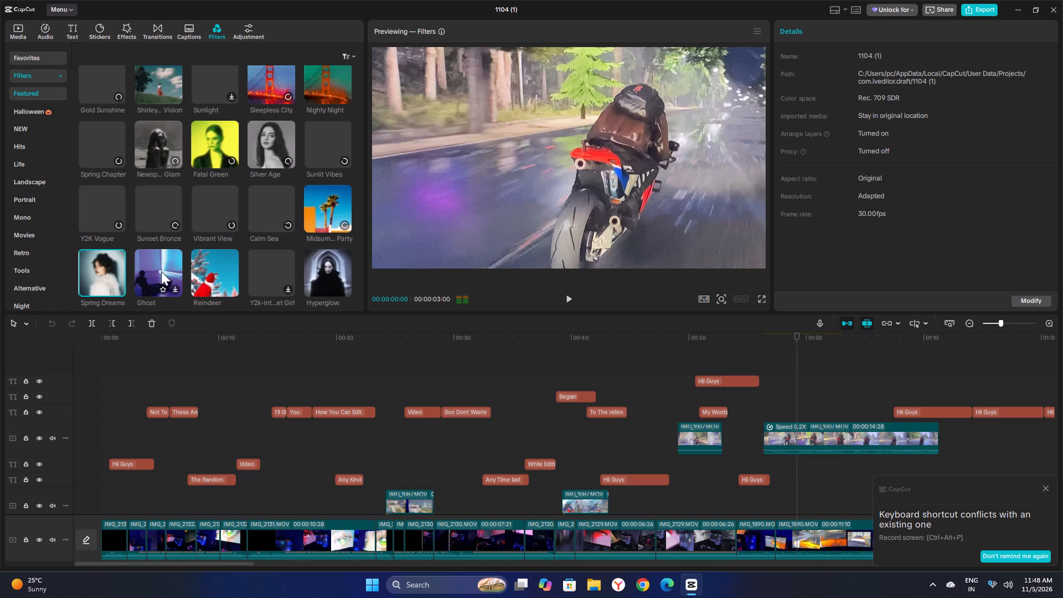
click(161, 271)
click(225, 273)
click(280, 270)
click(348, 271)
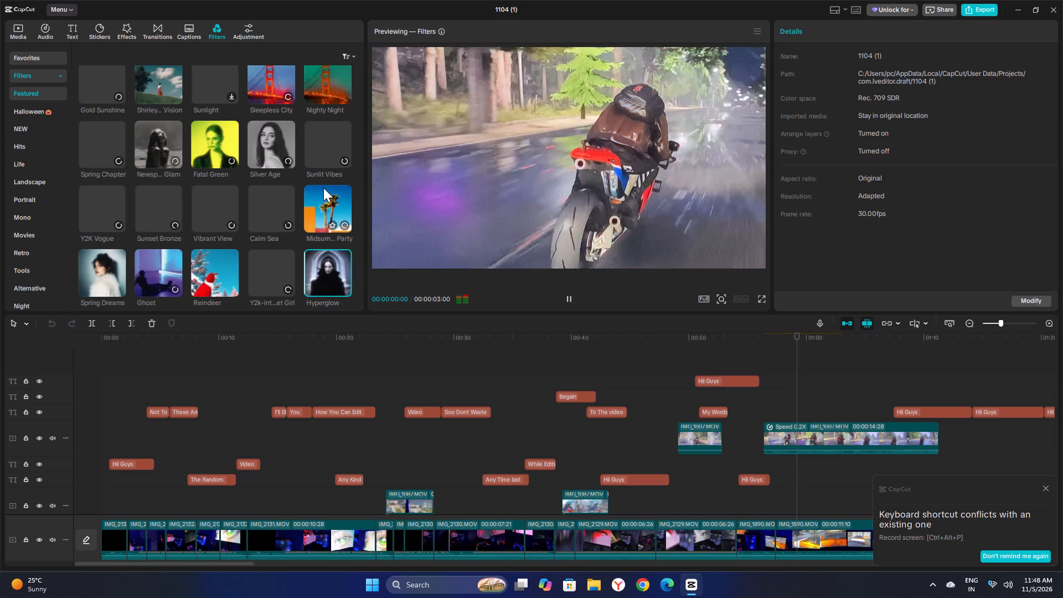
Preview the Featured filters in the Retro Darling to Night Lights row, followed by Y2K, Chill Day and Aquarium Glow.
scroll(323, 188, down, 2)
click(328, 220)
click(267, 235)
click(228, 234)
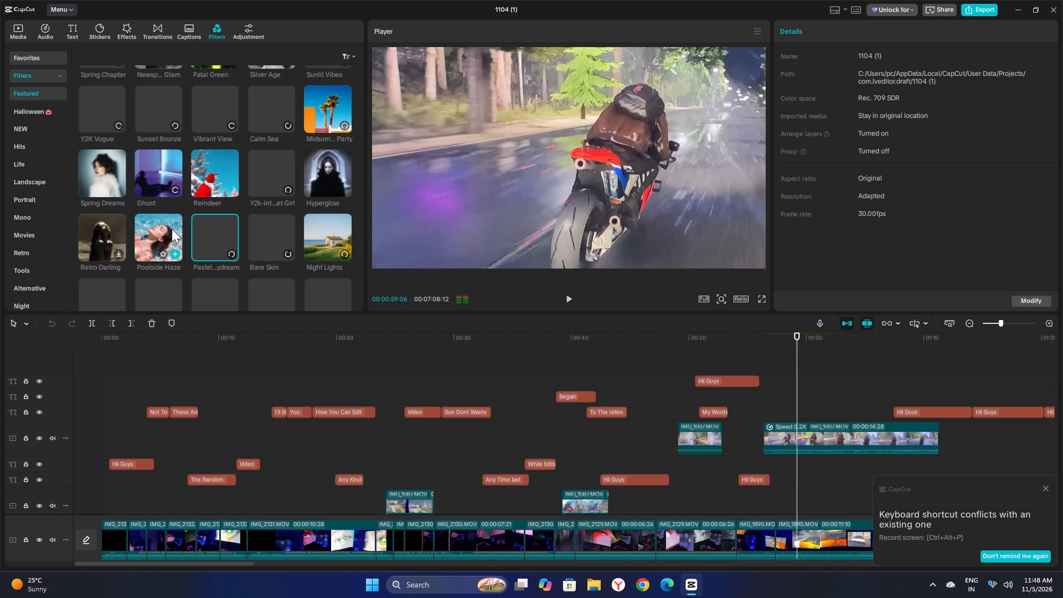
click(172, 229)
click(99, 229)
scroll(179, 171, down, 3)
click(111, 147)
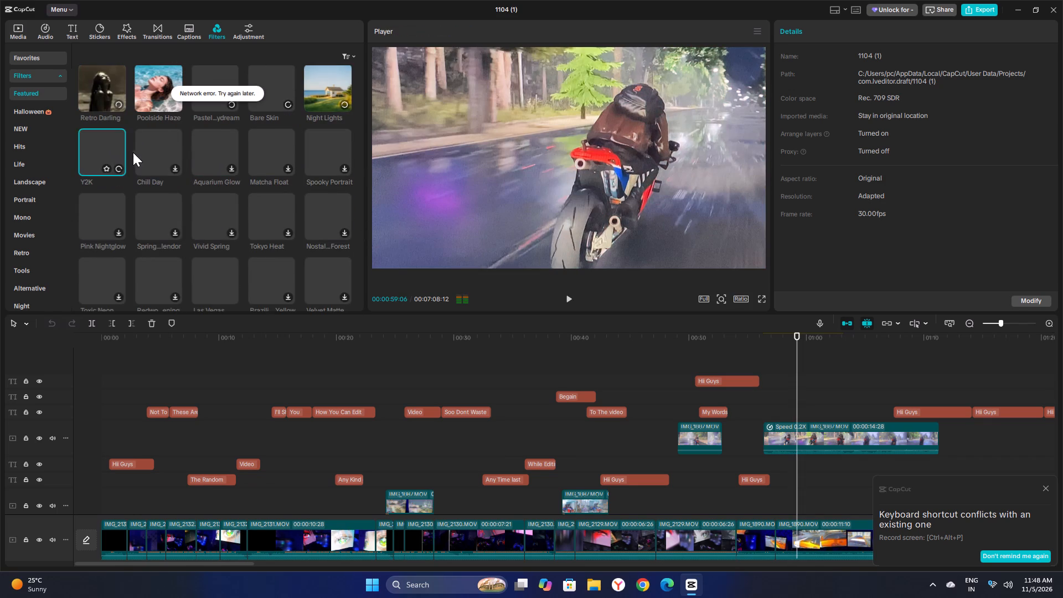
click(141, 153)
click(199, 152)
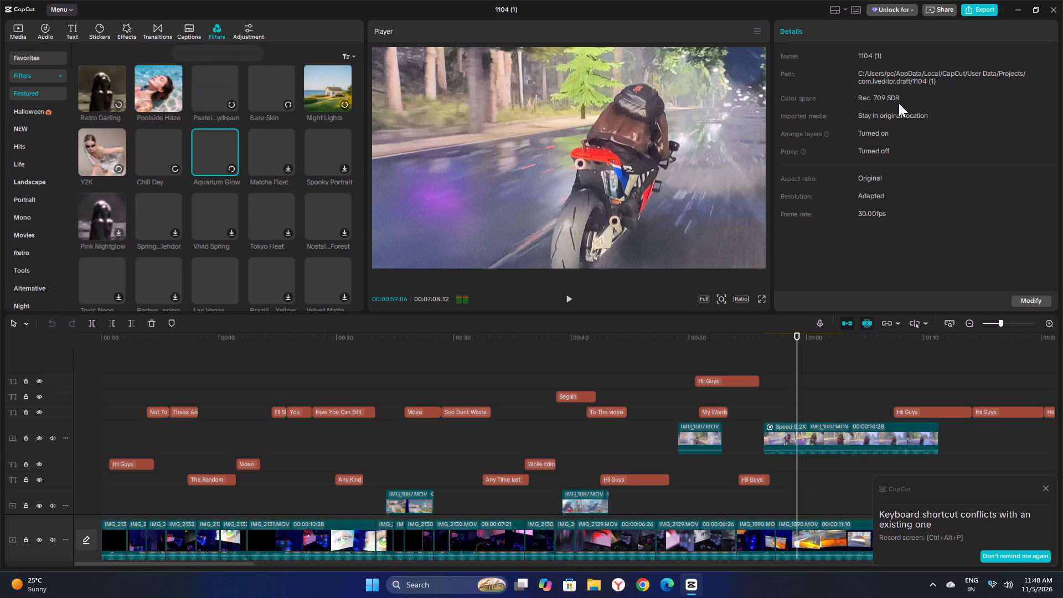
Open the Adjust settings of the 0.2X motorcycle clip and dismiss the shortcut conflict notice.
click(834, 426)
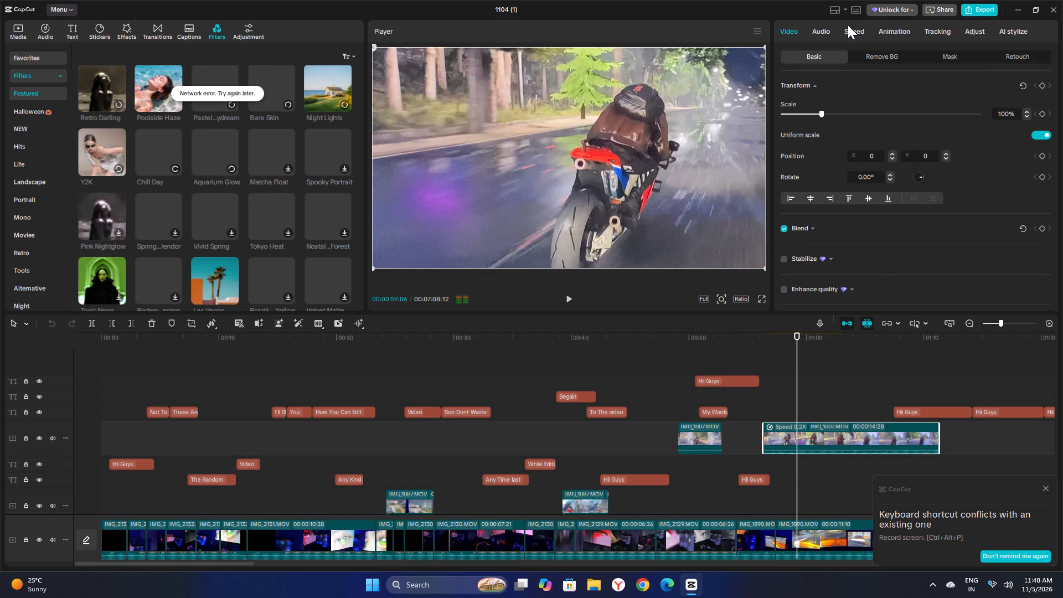
click(971, 27)
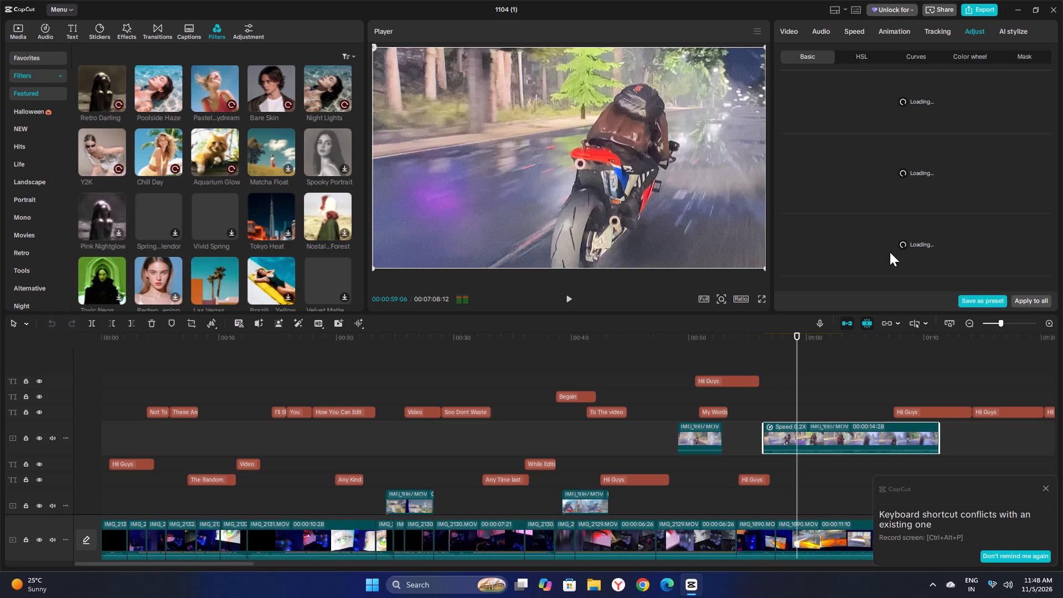
click(1045, 491)
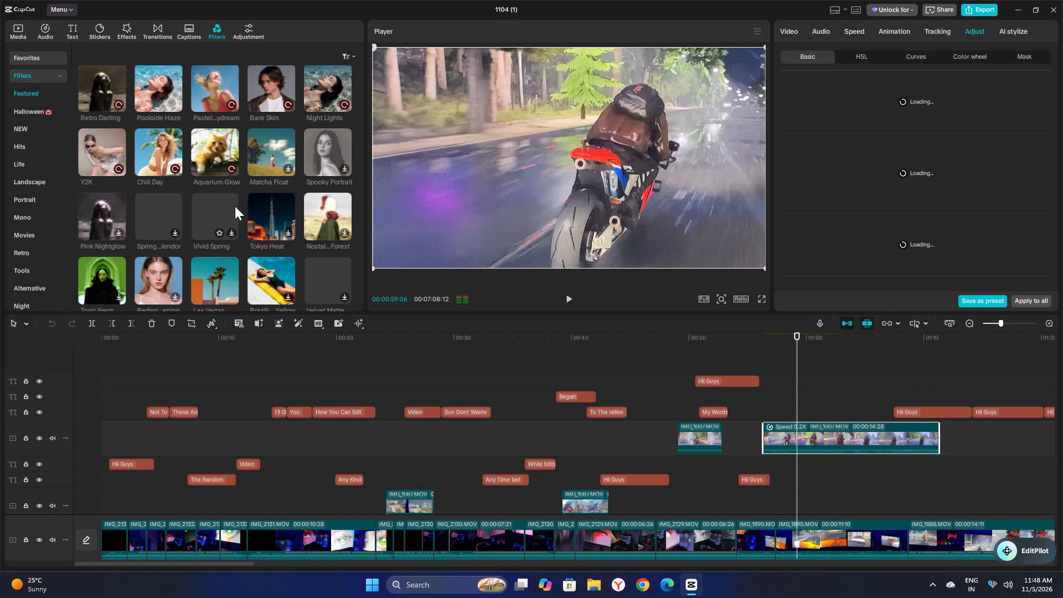
Browse the Featured filters between the Moody Fall and Nature's Kiss rows for a suitable look.
scroll(235, 206, up, 13)
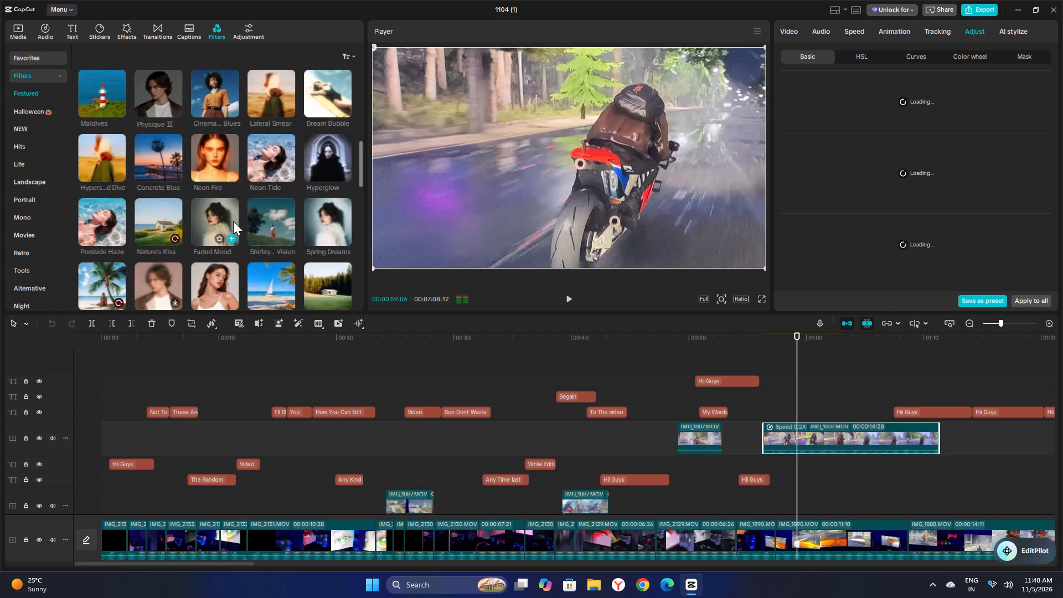
scroll(233, 221, up, 7)
scroll(233, 221, down, 6)
scroll(233, 221, up, 1)
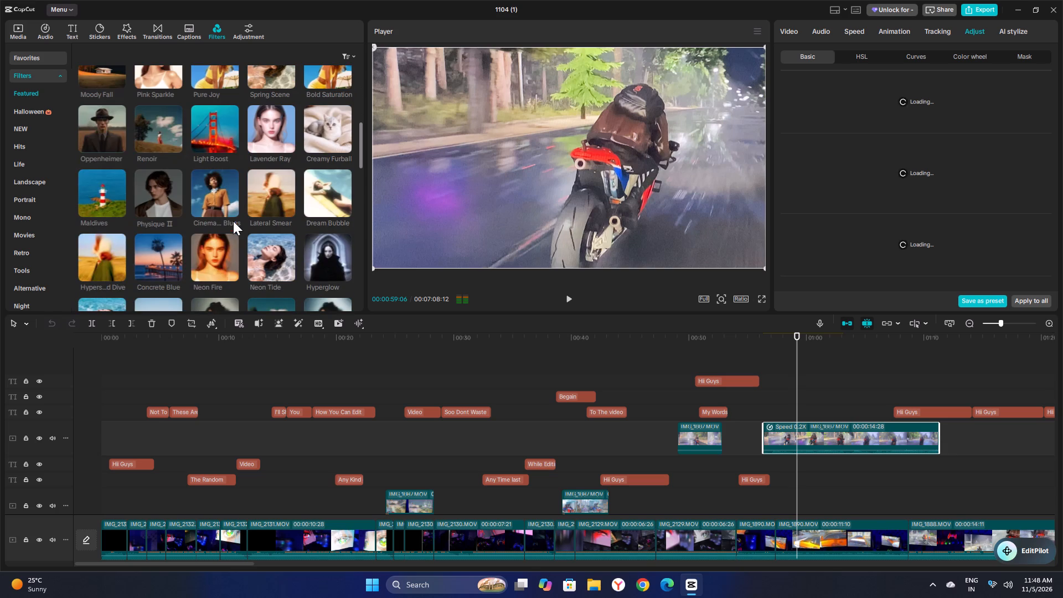
scroll(844, 141, down, 2)
scroll(863, 96, down, 10)
scroll(865, 105, up, 6)
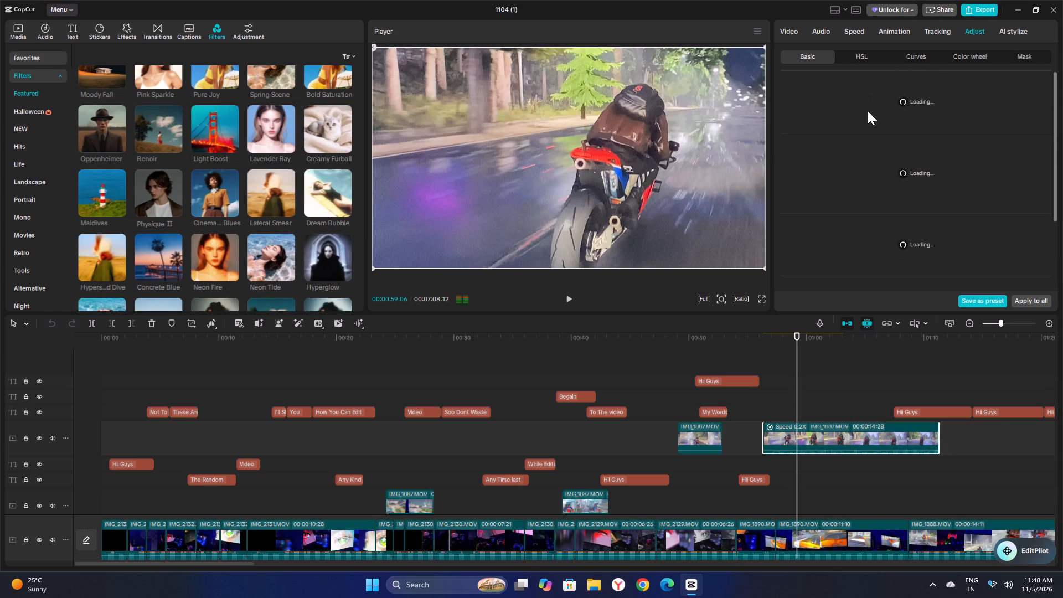
Look through the HSL, Curves, Color wheel, Mask and Basic adjustments of the motorcycle clip.
click(865, 50)
click(866, 54)
click(927, 55)
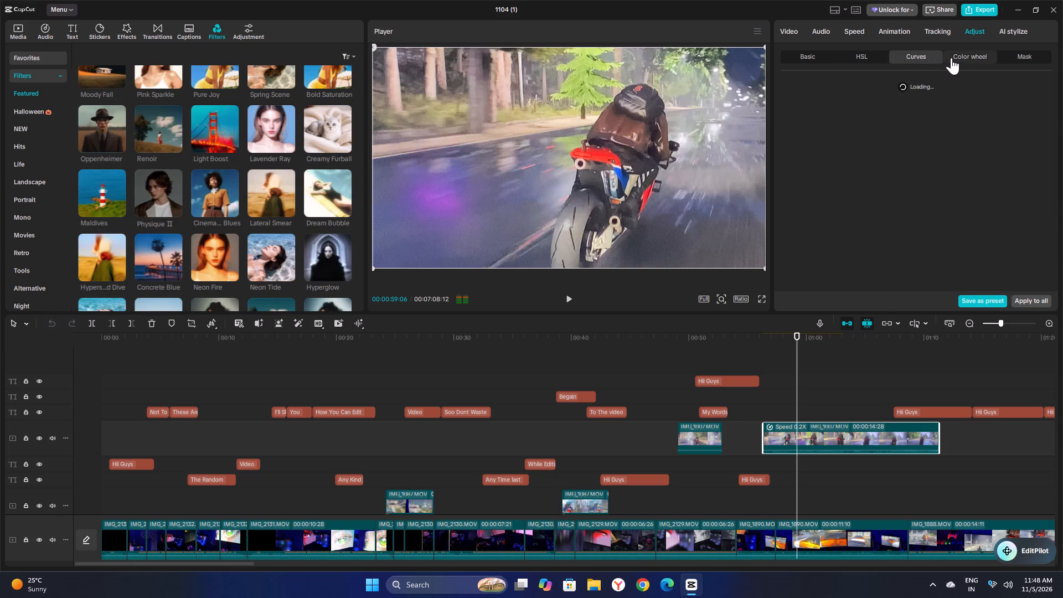
click(952, 57)
click(1033, 57)
click(813, 55)
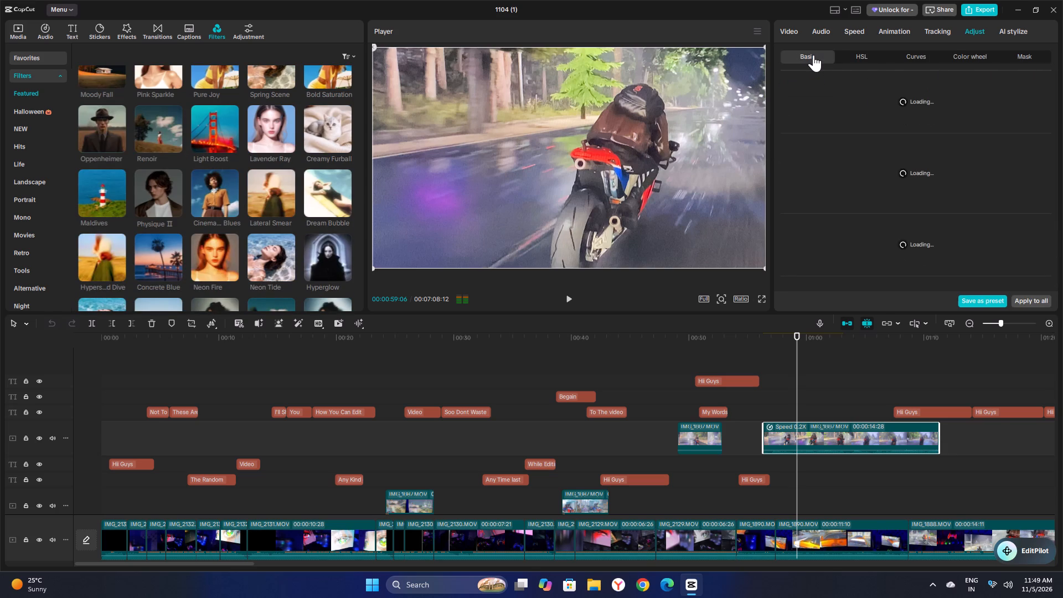
scroll(906, 215, down, 8)
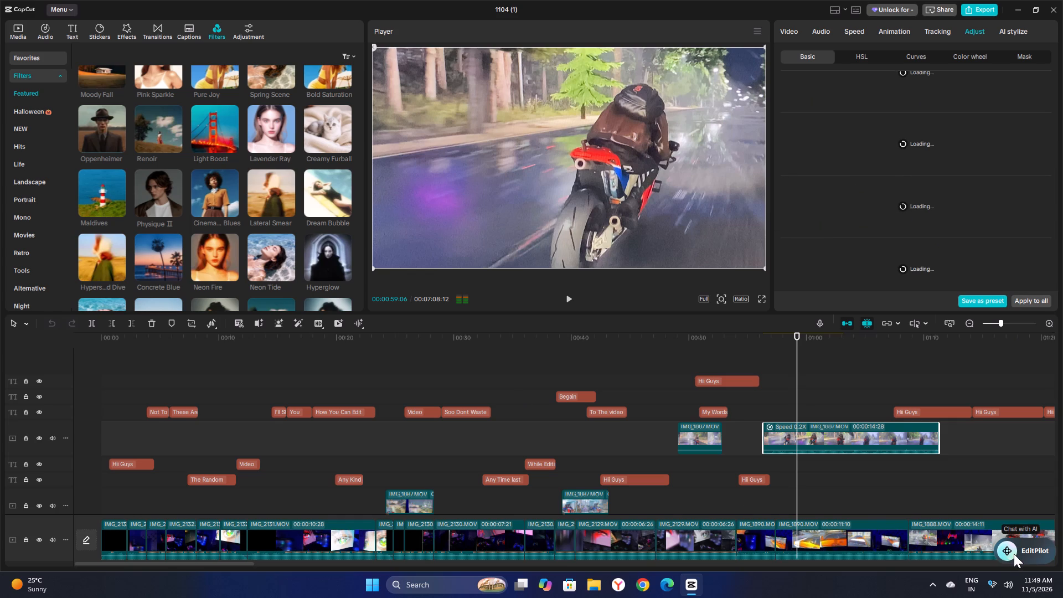
Preview the Nature's Kiss filter with the playhead at 00:00:06:16, and dismiss the sign-in window opened from the unlock offer.
click(541, 422)
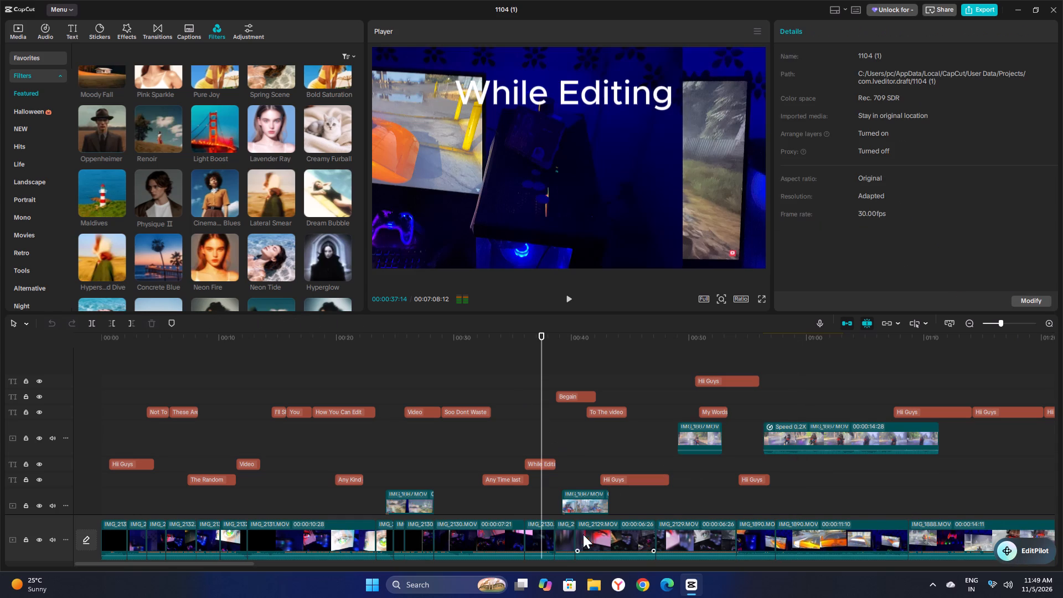
drag(220, 561, 291, 576)
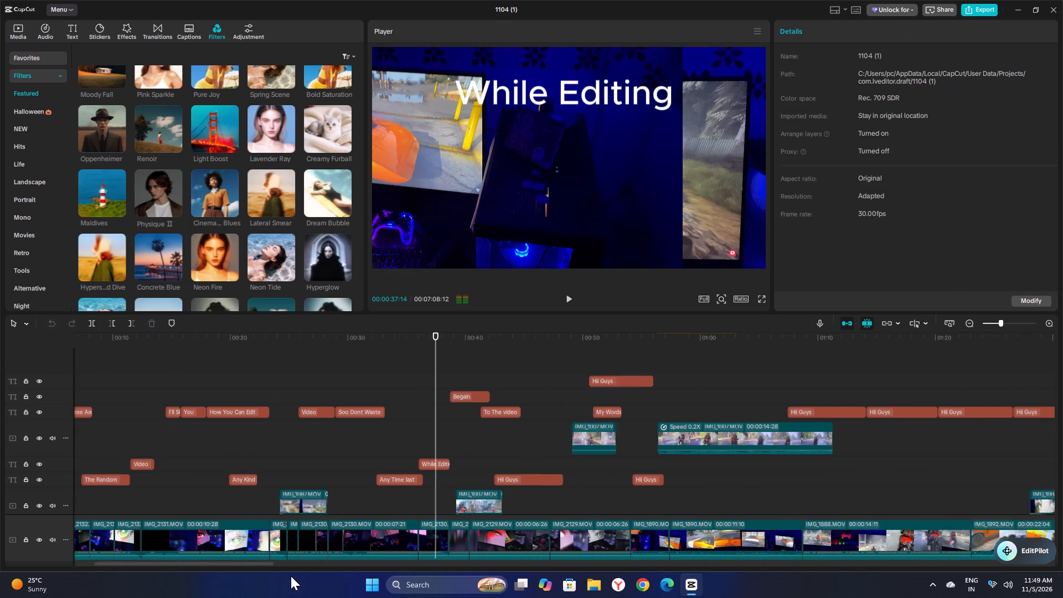
drag(291, 576, 209, 573)
click(178, 431)
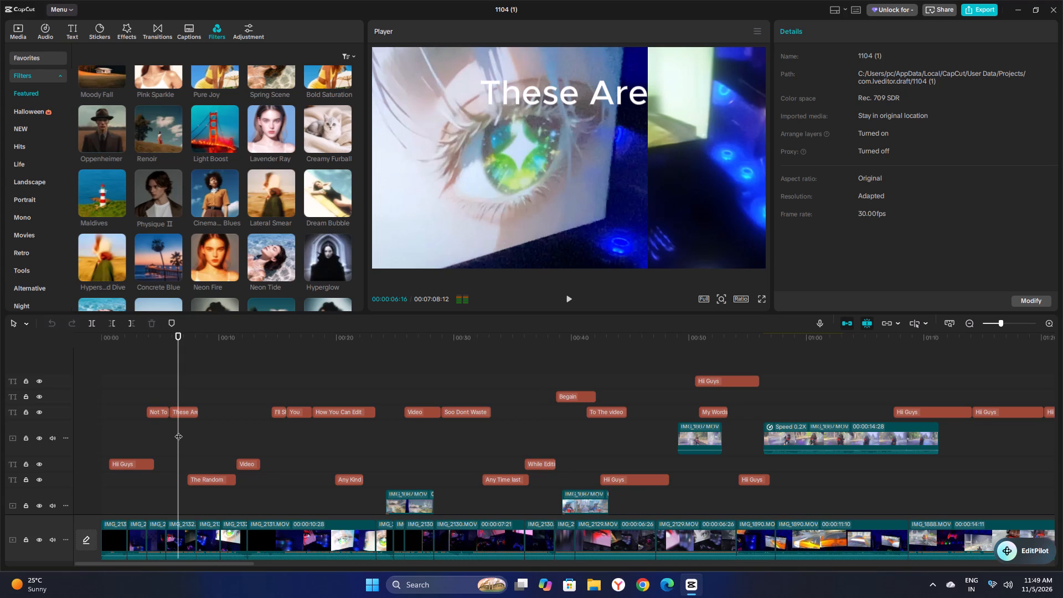
click(200, 534)
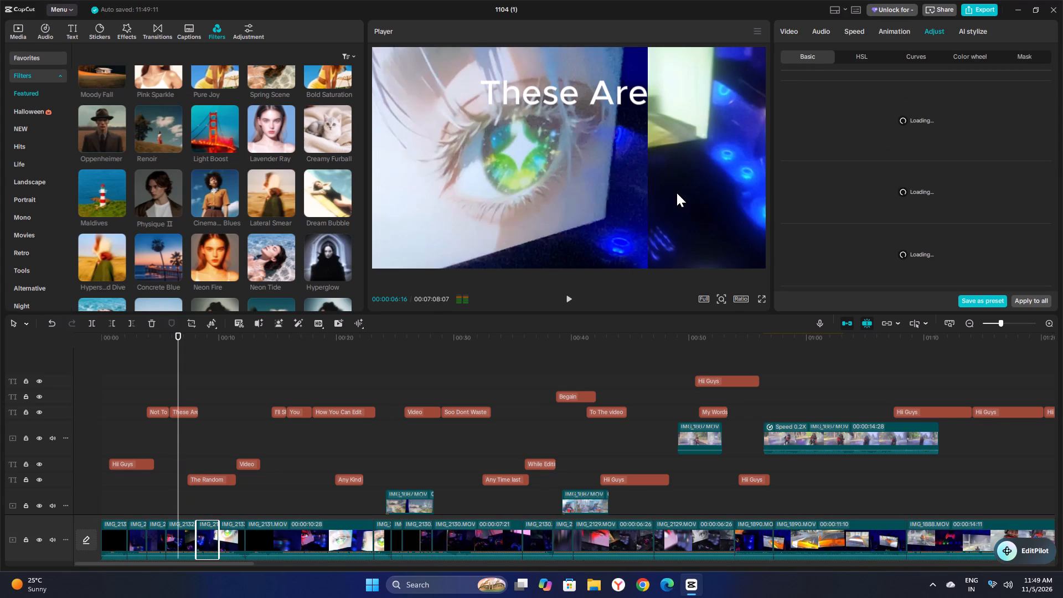
scroll(211, 223, down, 2)
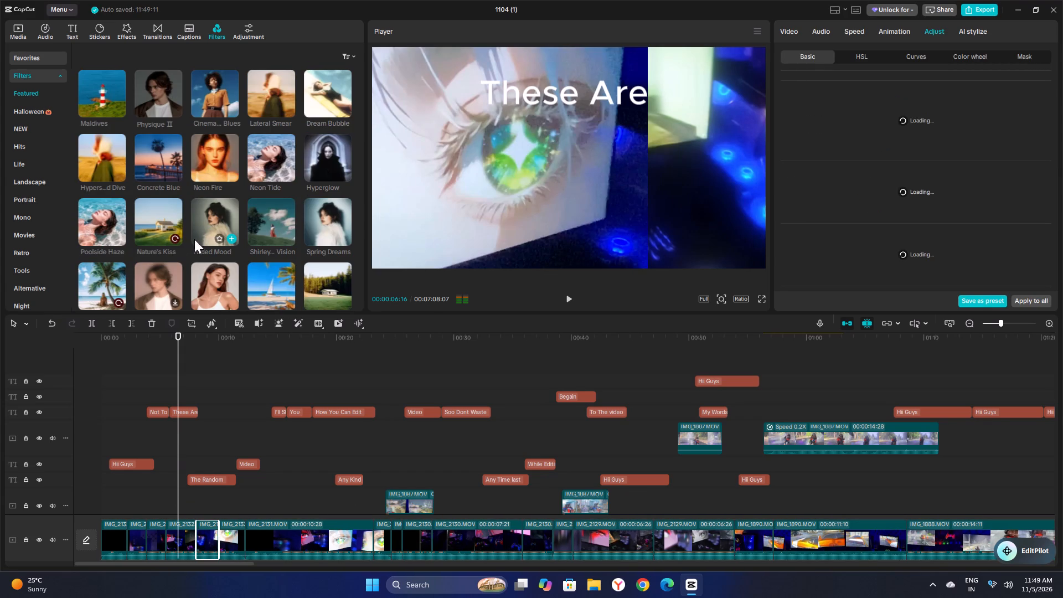
click(163, 223)
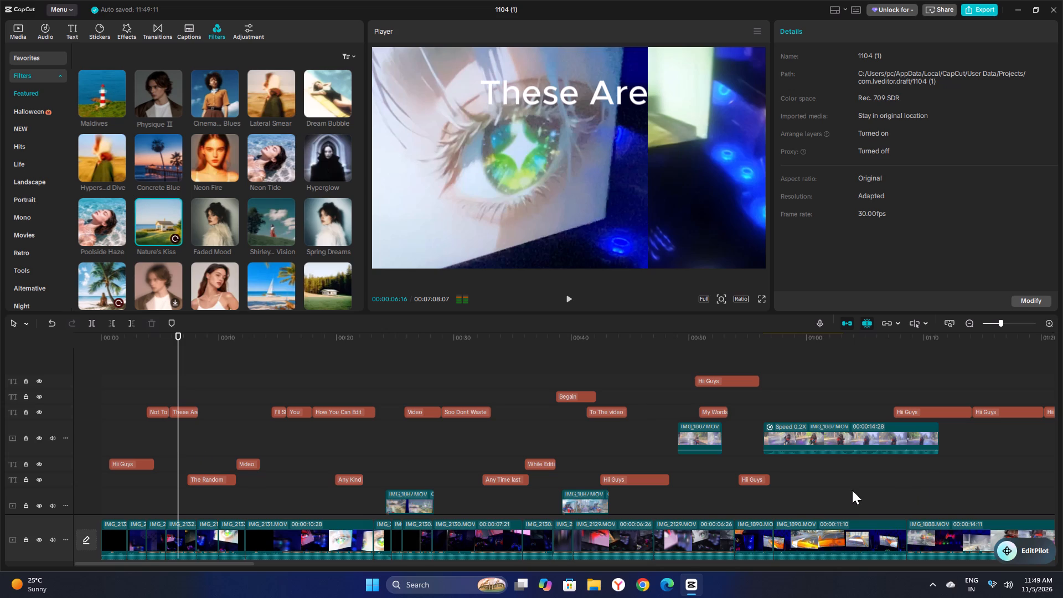
click(907, 12)
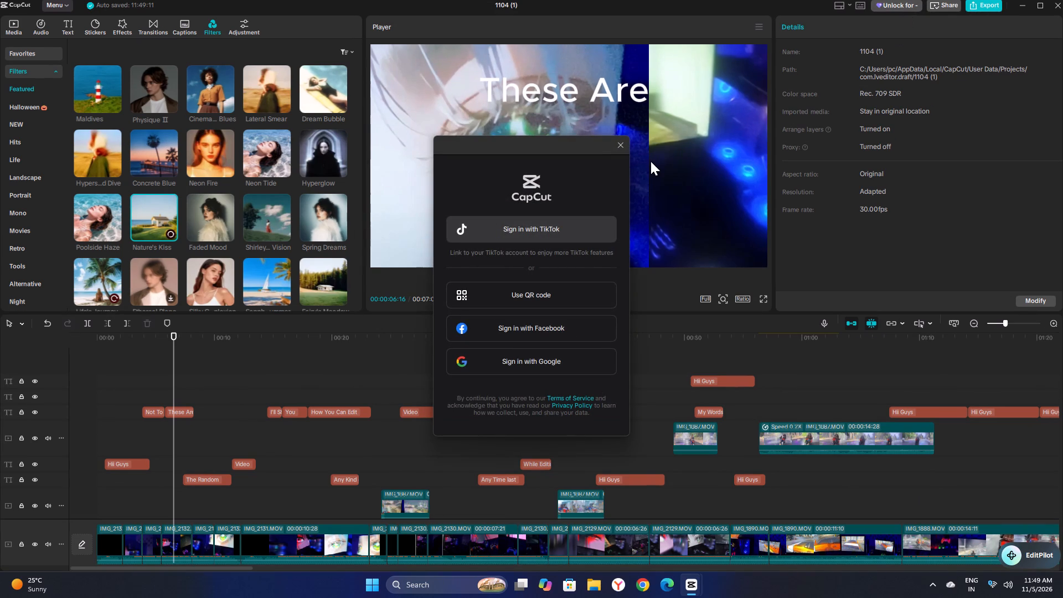
click(621, 146)
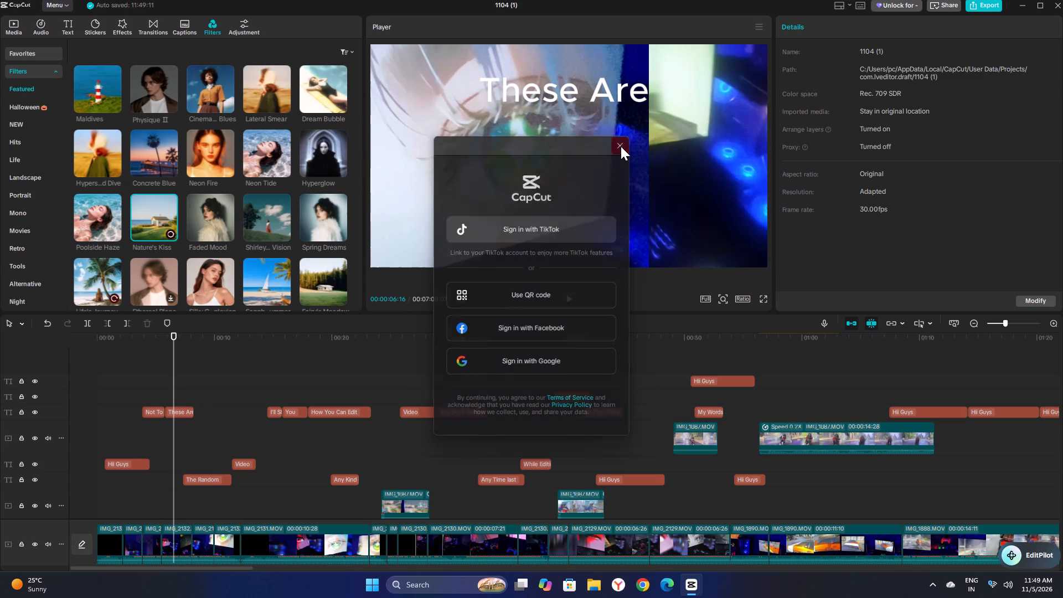
key(space)
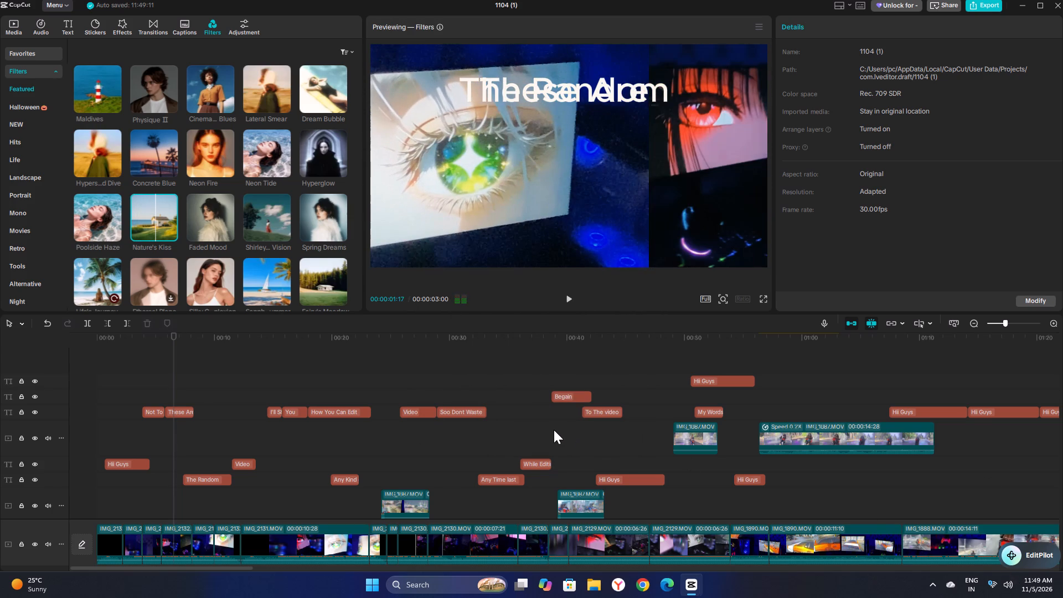
Set the vignette of the short main-track clip at about 10 seconds to 6, trying -7 first, and play it back.
click(223, 544)
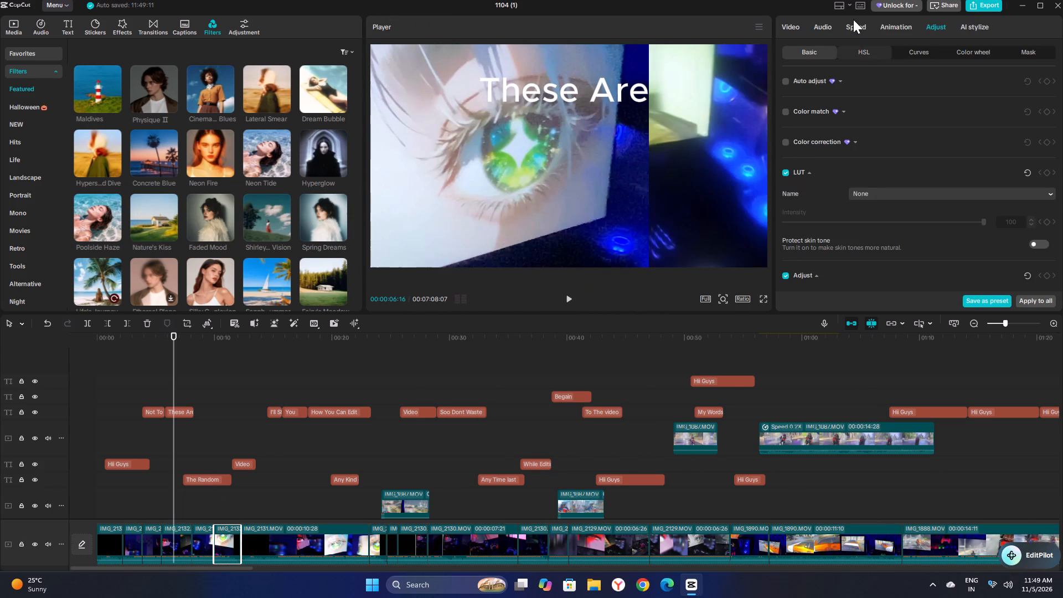
scroll(881, 141, down, 4)
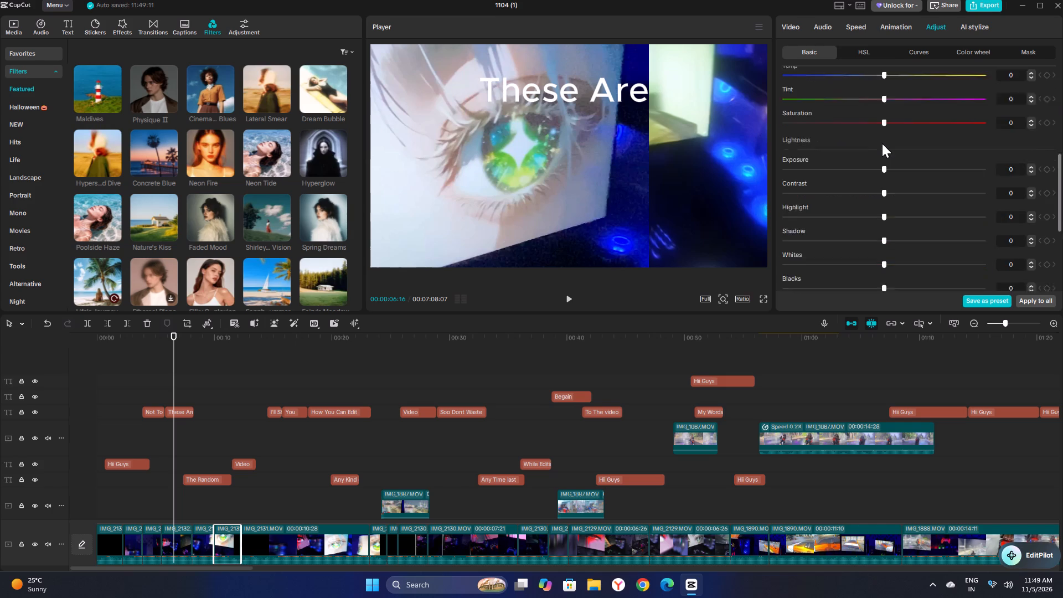
scroll(882, 143, down, 12)
drag(886, 283, 892, 283)
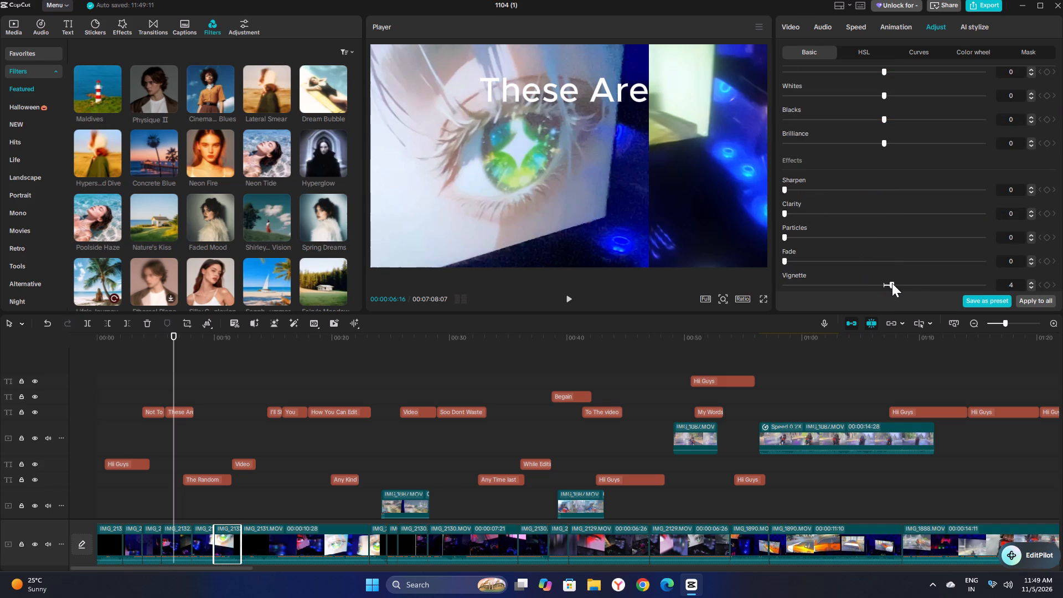
drag(892, 283, 867, 276)
key(space)
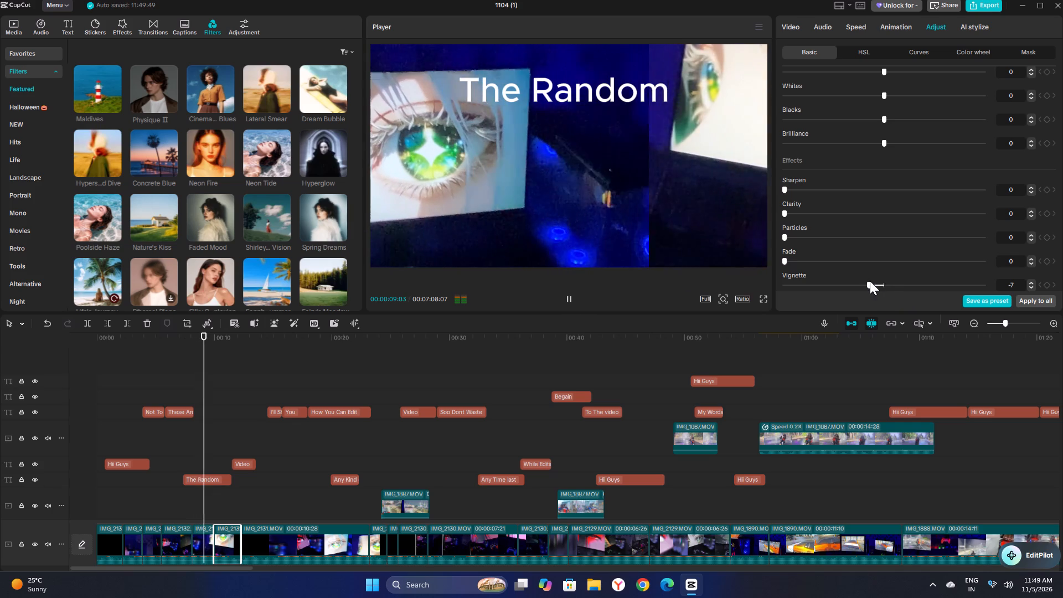
drag(870, 281, 894, 286)
key(space)
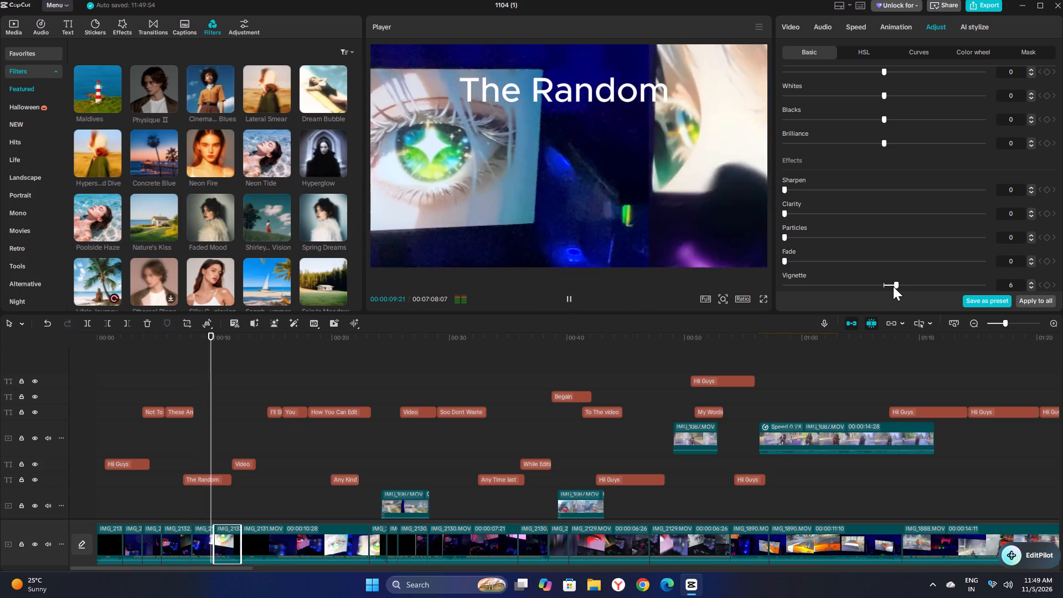
key(space)
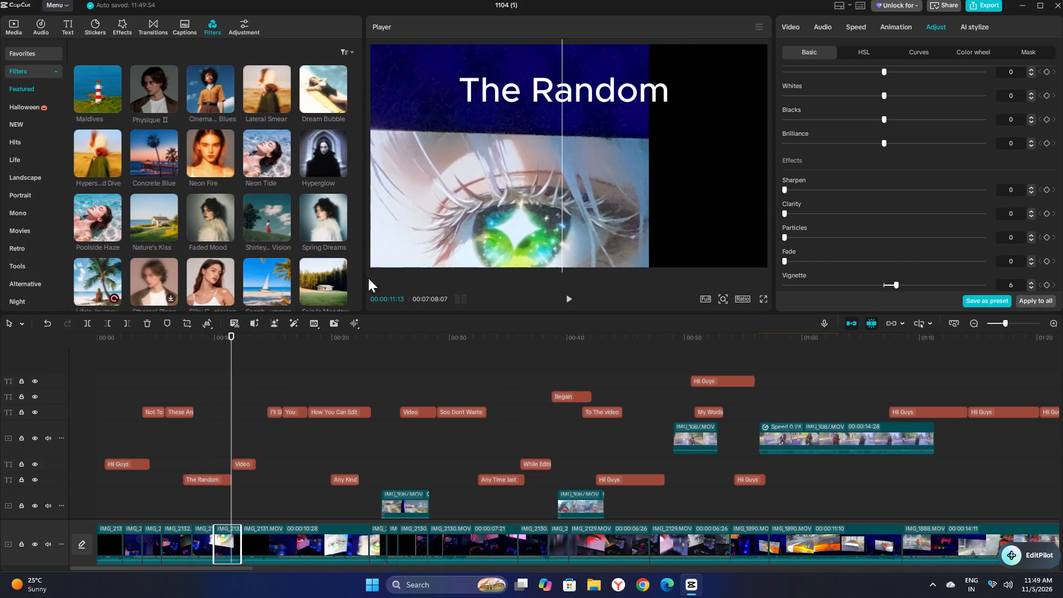
Set the vignette of the overlaid eye video in the preview to 50 and play it back briefly.
click(444, 230)
scroll(802, 256, down, 2)
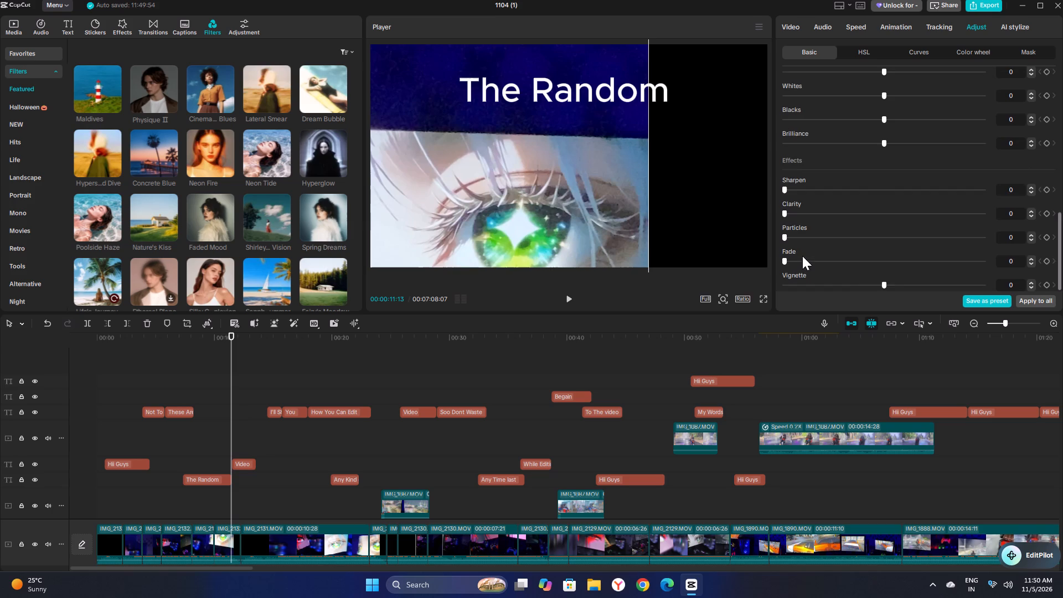
drag(884, 284, 950, 283)
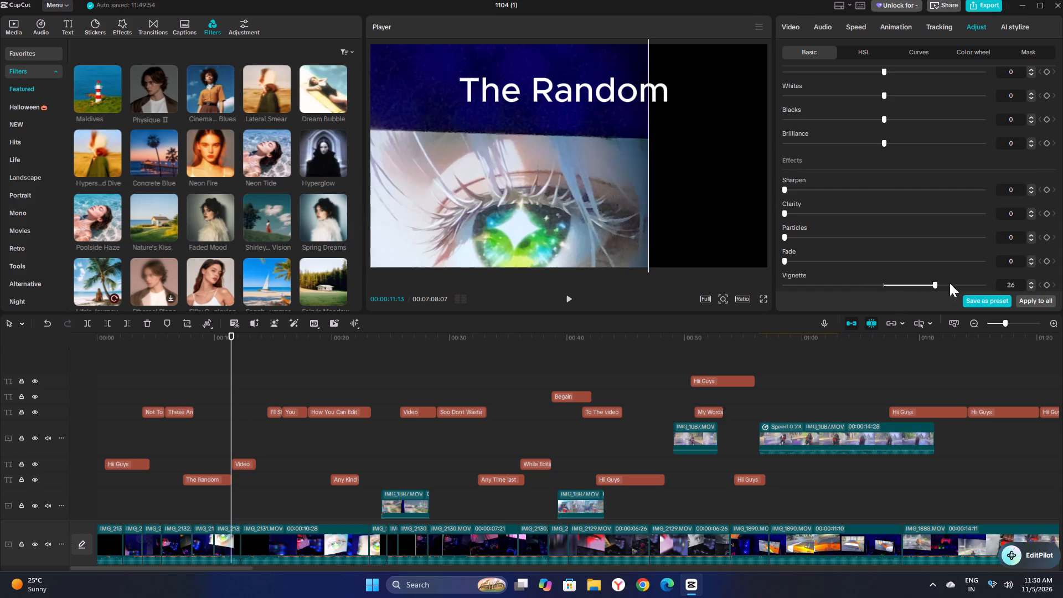
drag(950, 283, 1006, 281)
key(space)
key(space)
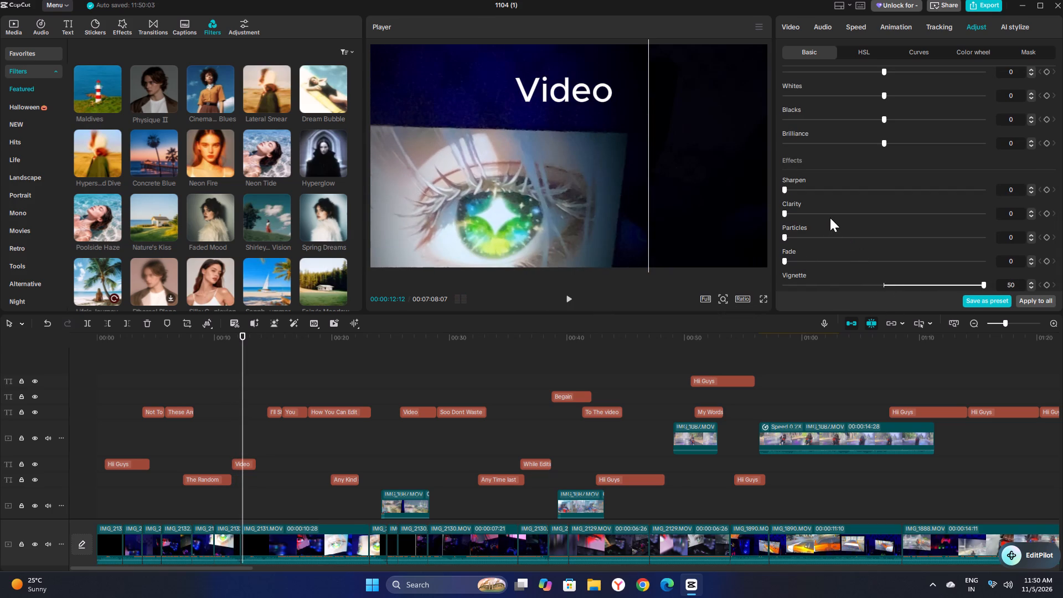
Increase the contrast of the overlaid eye video.
scroll(830, 218, up, 2)
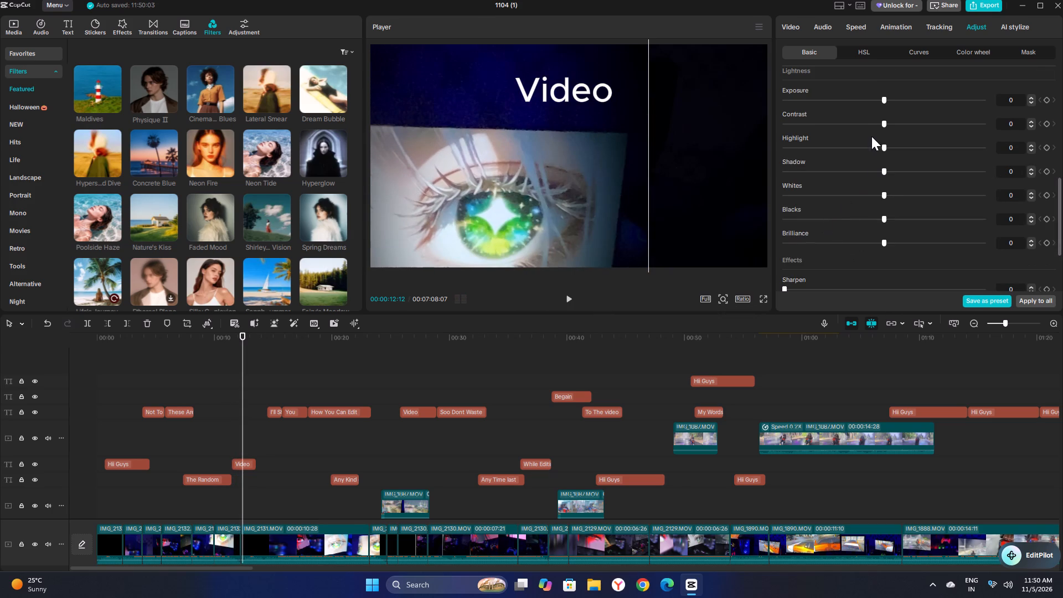
drag(884, 123, 900, 130)
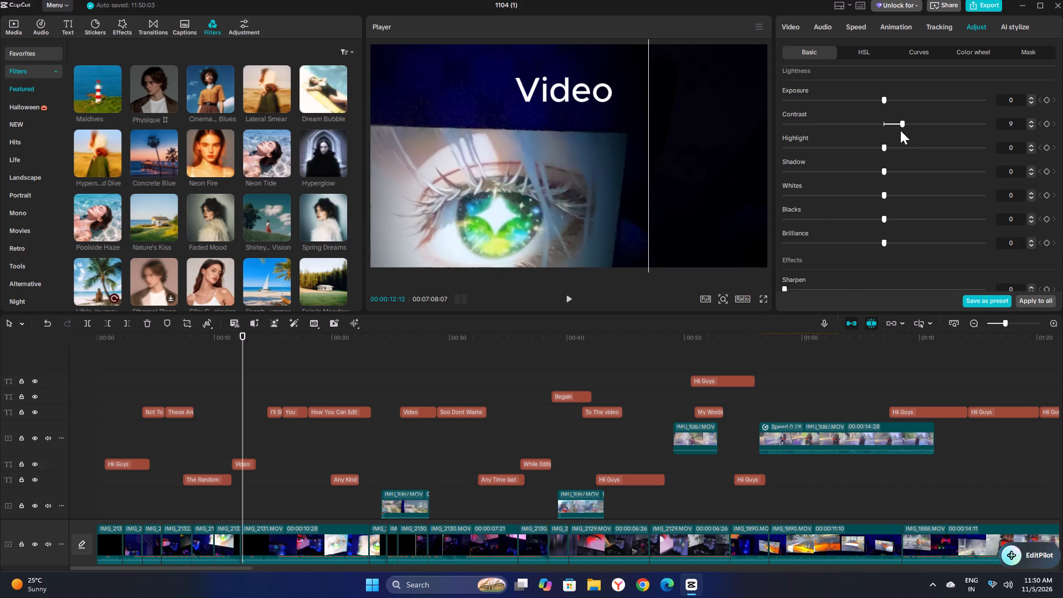
drag(900, 130, 925, 133)
Turn on Auto adjust for the overlaid eye video and set its intensity to 88.
scroll(914, 183, up, 5)
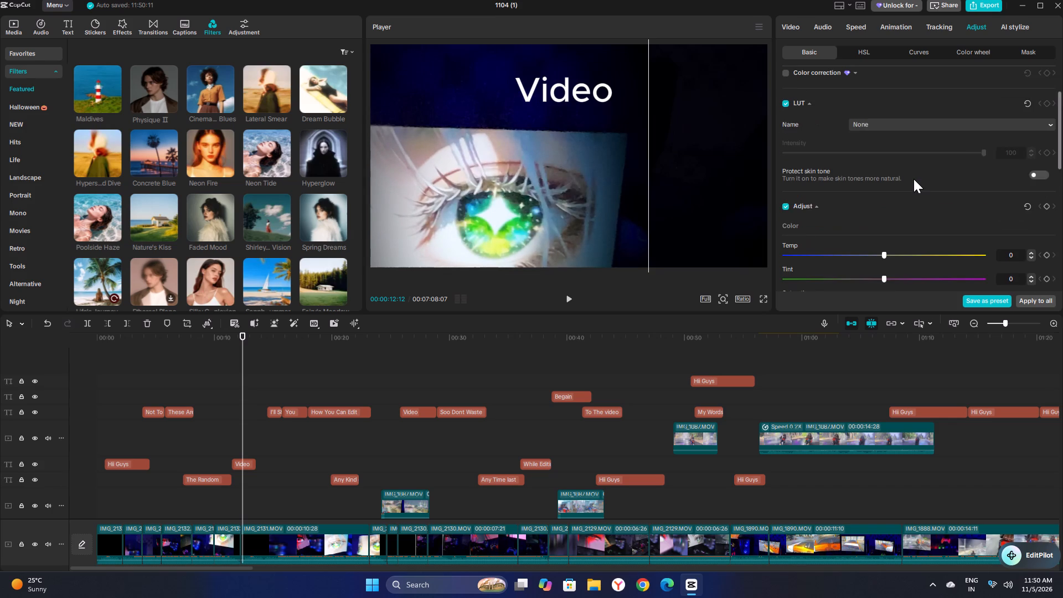
scroll(914, 179, up, 3)
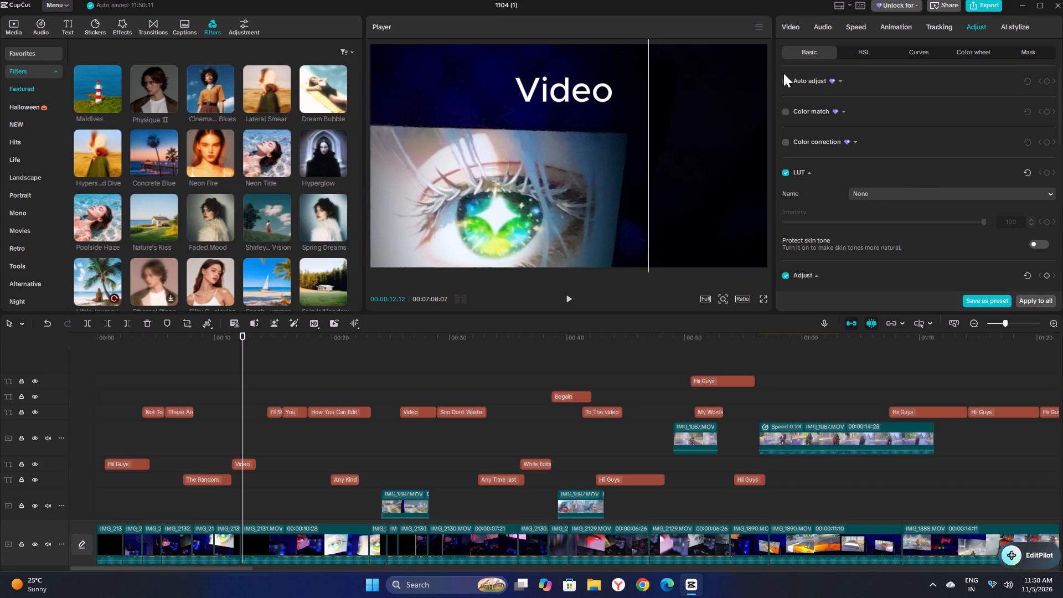
click(788, 78)
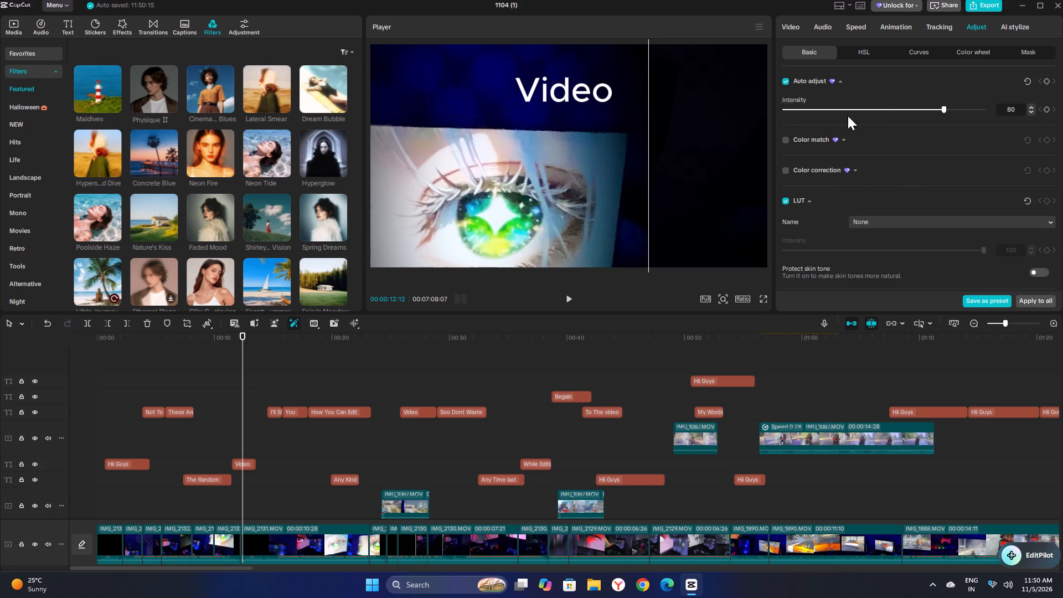
drag(944, 109, 960, 110)
Turn on Color match for the overlaid eye video and cancel choosing a source frame.
click(785, 142)
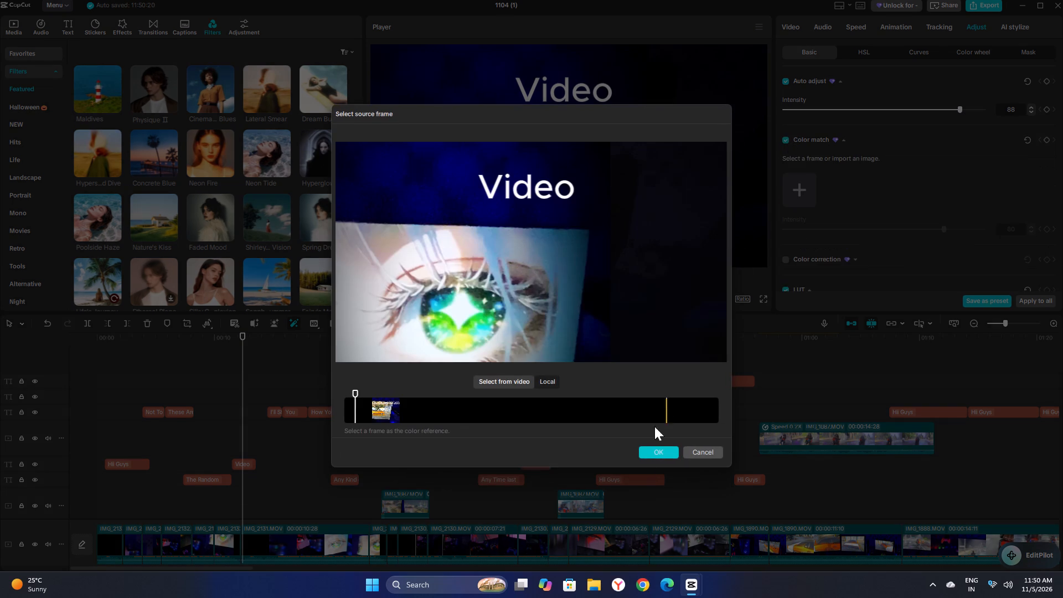
click(706, 455)
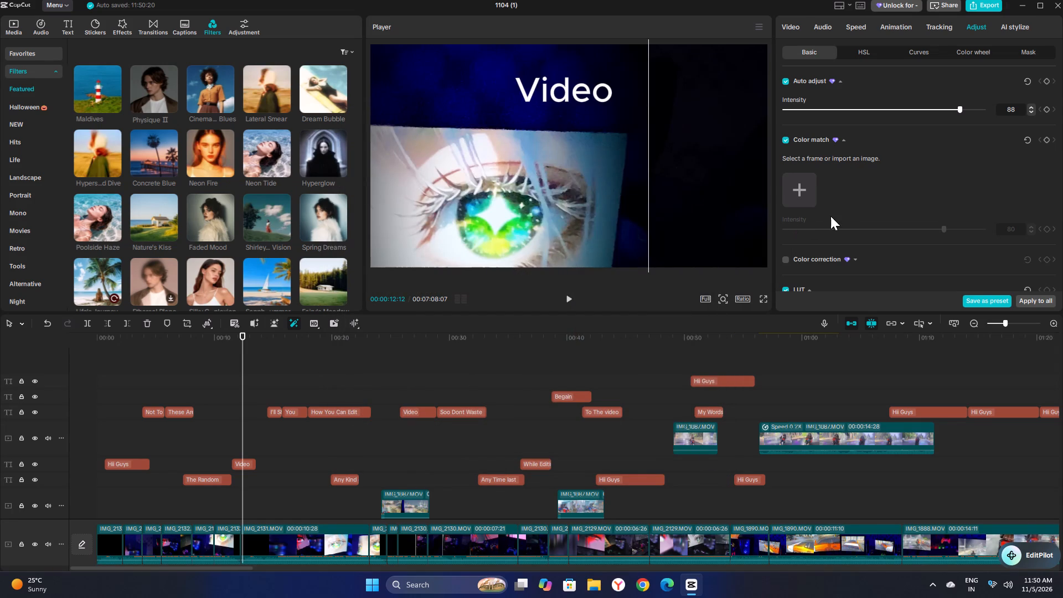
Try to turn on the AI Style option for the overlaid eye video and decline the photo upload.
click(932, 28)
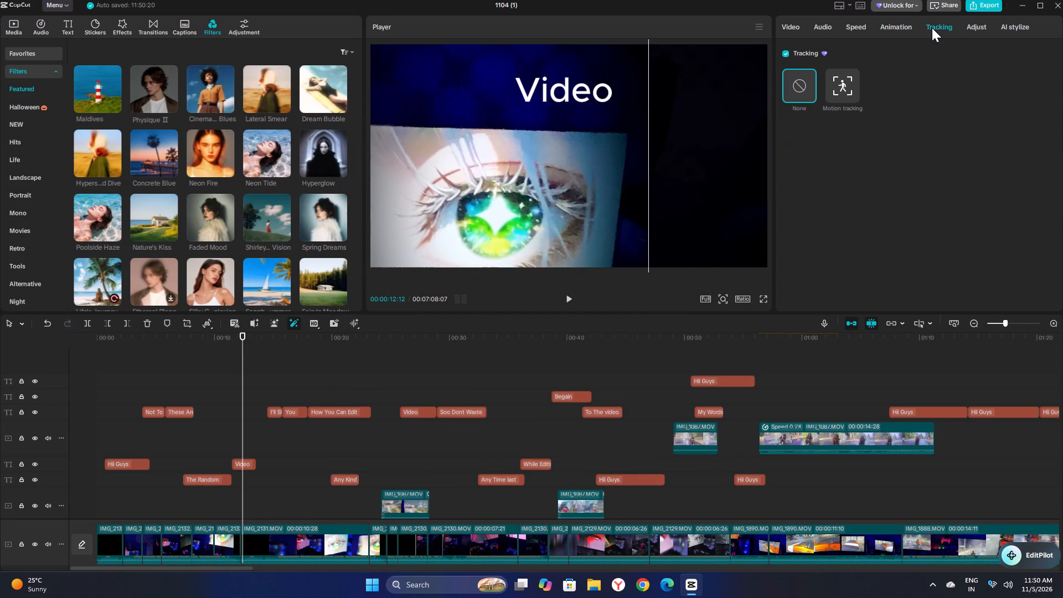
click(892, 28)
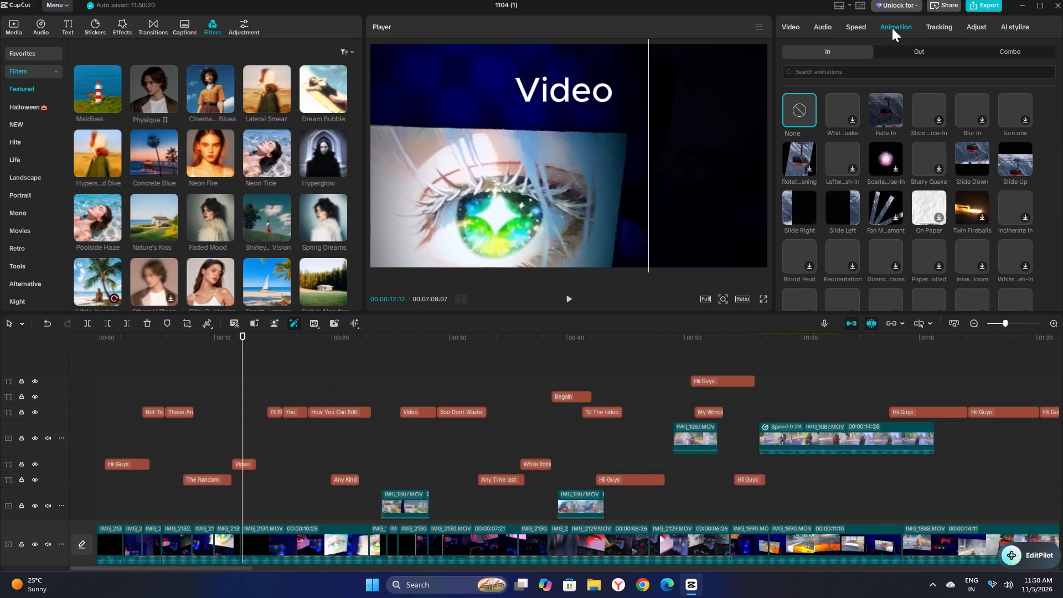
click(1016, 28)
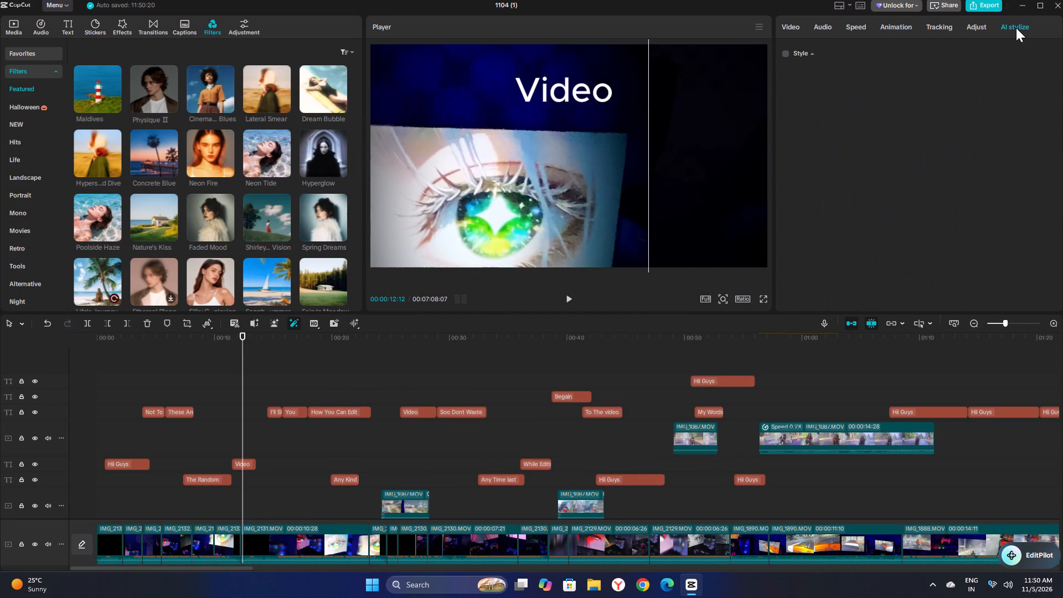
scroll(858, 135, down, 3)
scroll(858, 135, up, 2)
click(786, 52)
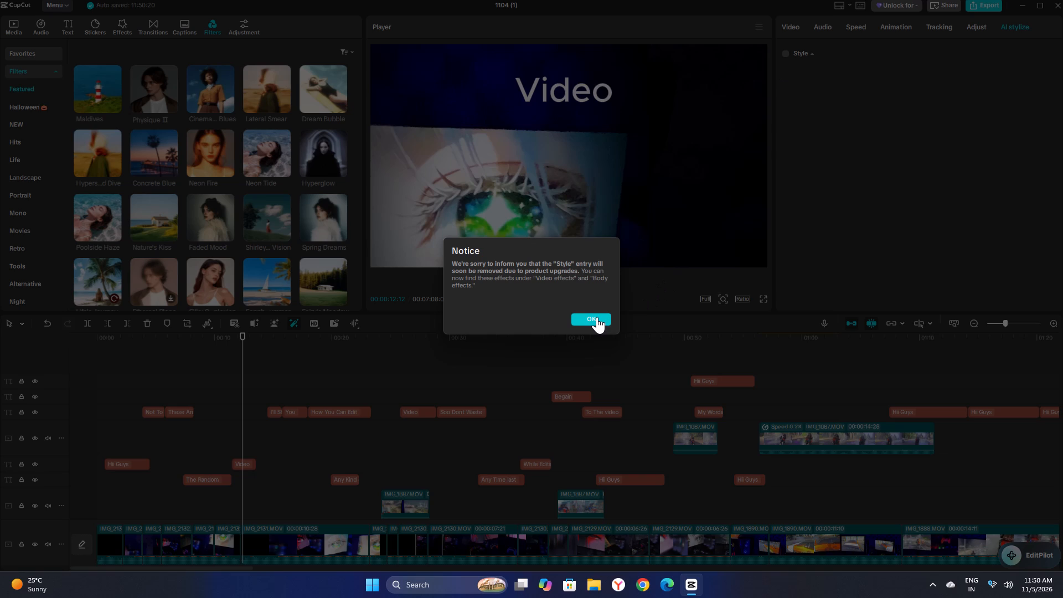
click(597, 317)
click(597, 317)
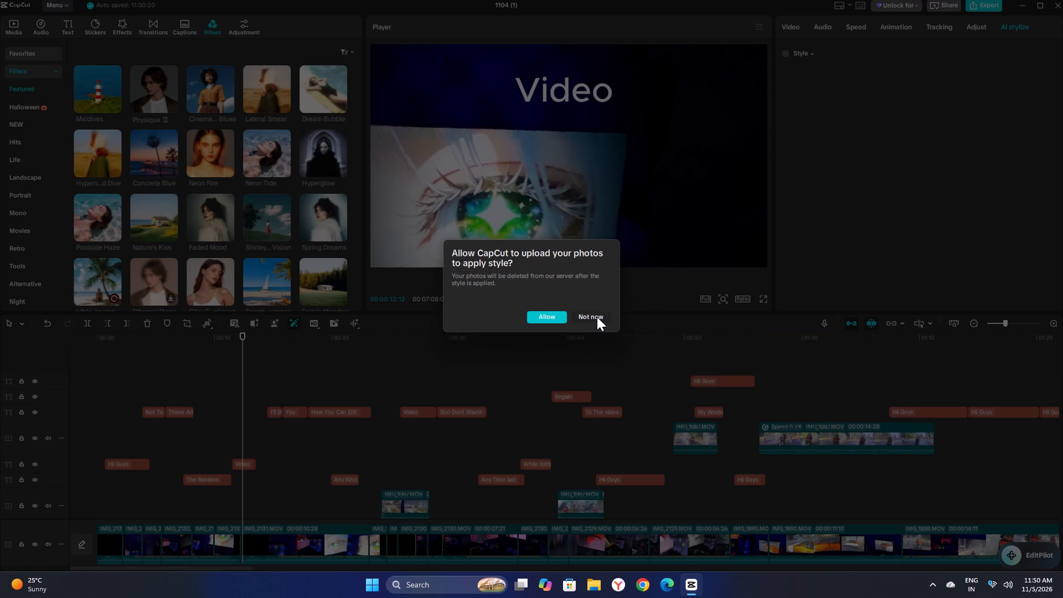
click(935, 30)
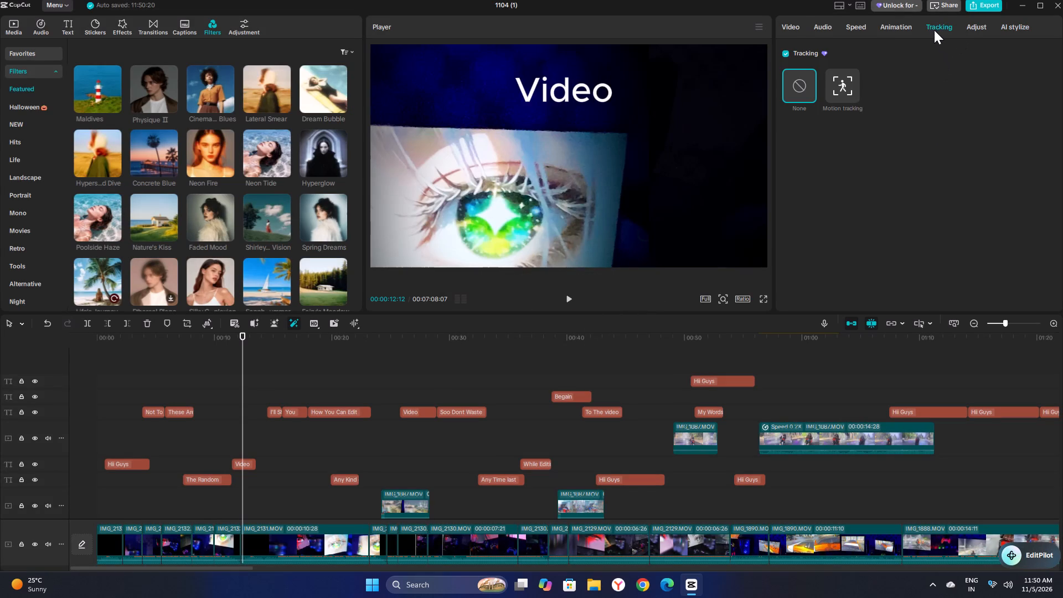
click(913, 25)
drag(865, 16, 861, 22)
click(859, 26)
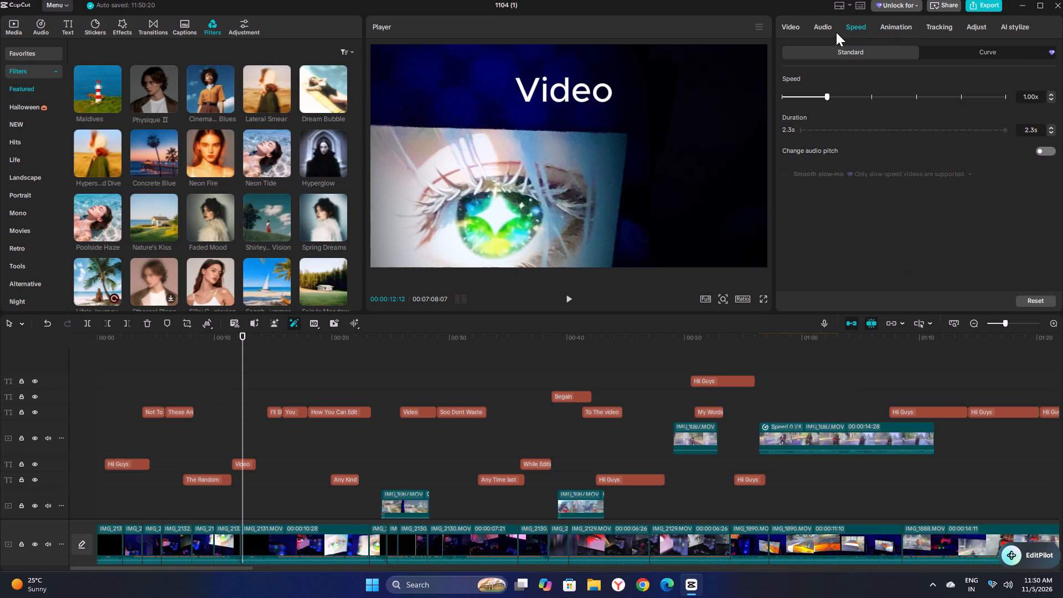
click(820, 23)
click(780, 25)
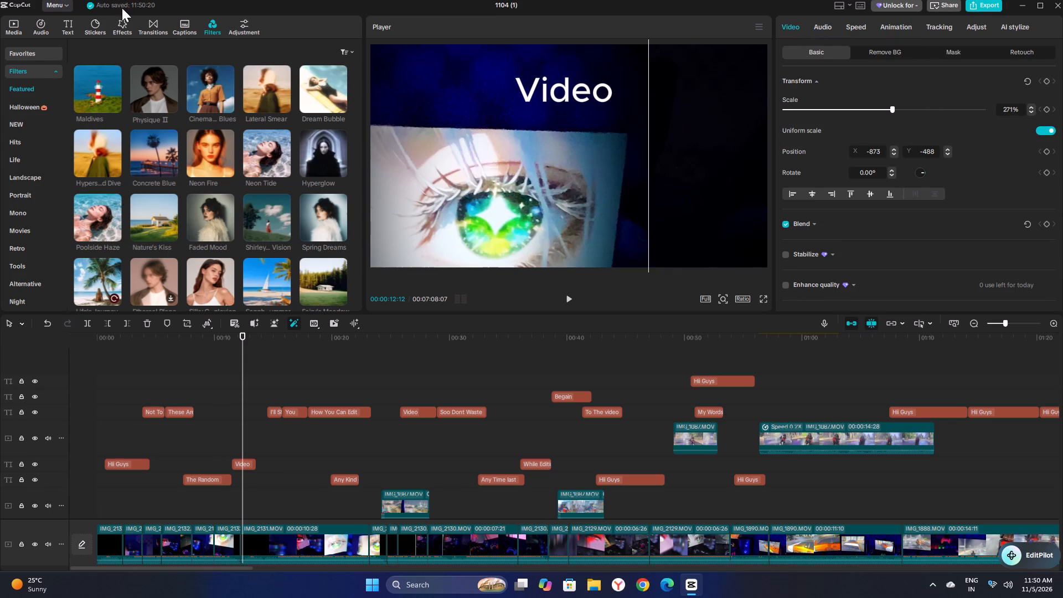
Download and preview the first two rows of Trending video effects, from Shake to Camera Focus and Quantum Boom to Tri-layer Mirror.
click(122, 23)
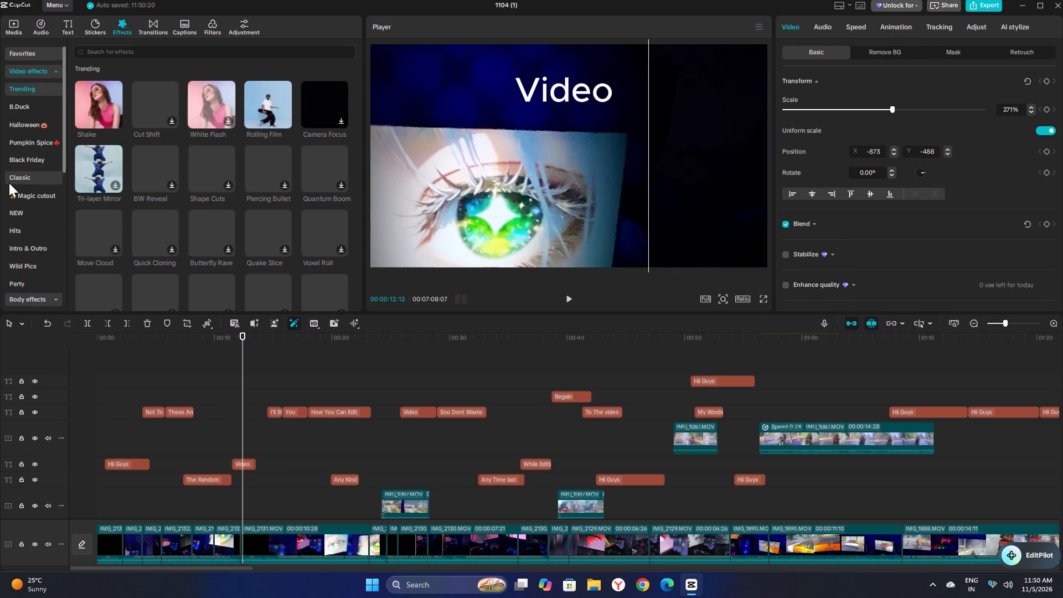
click(112, 105)
click(146, 99)
click(211, 97)
click(270, 99)
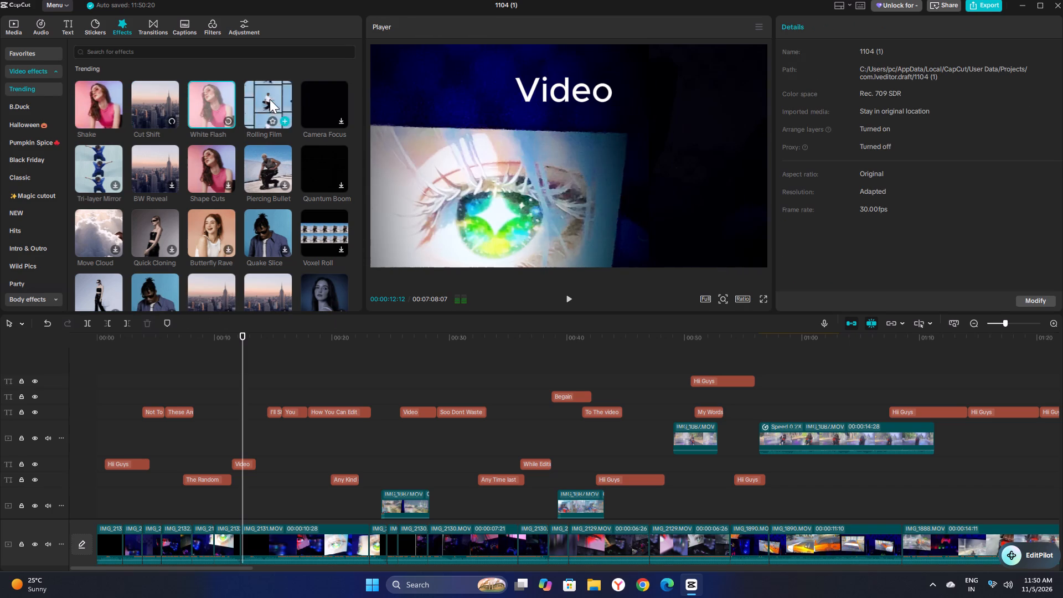
click(316, 97)
click(321, 162)
click(260, 169)
click(224, 166)
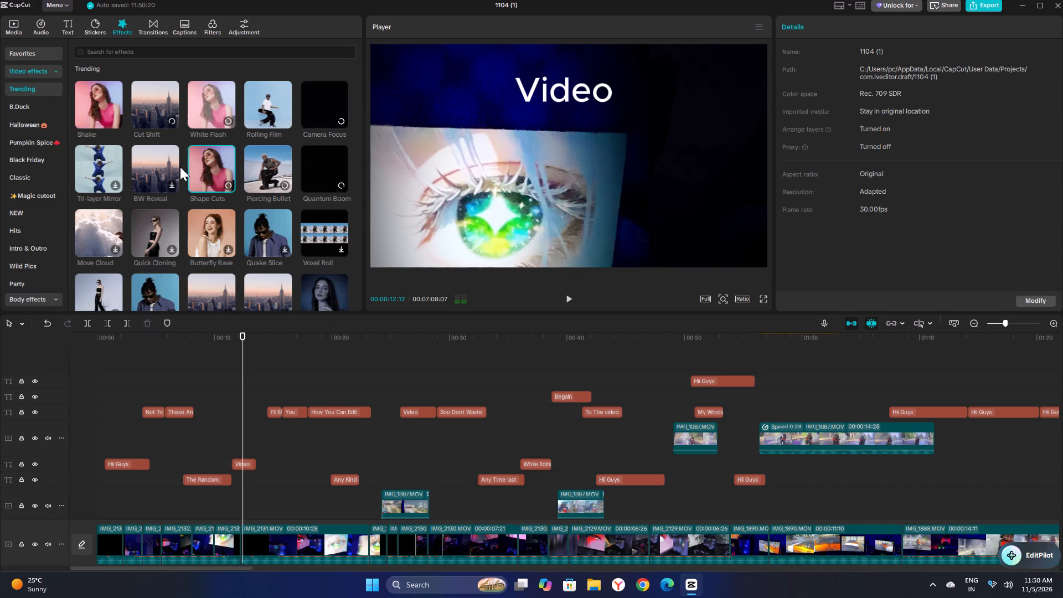
click(172, 166)
click(99, 163)
Download and preview the Trending effects from Move Cloud to Voxel Roll and from Cold Noir back to Jitter Slices and its neighbour.
click(94, 225)
click(131, 225)
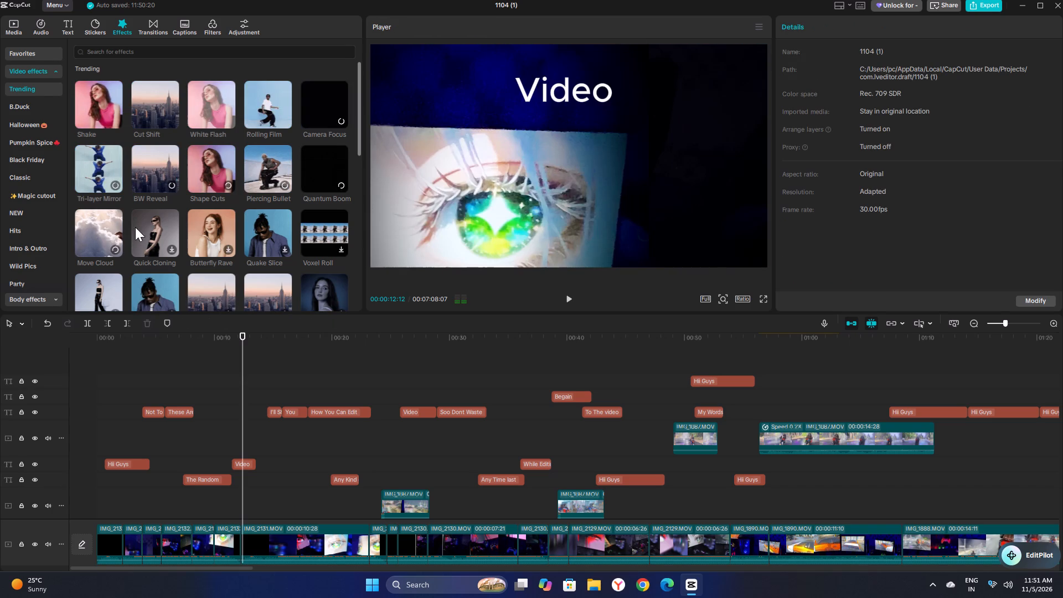
click(213, 233)
click(148, 226)
click(275, 226)
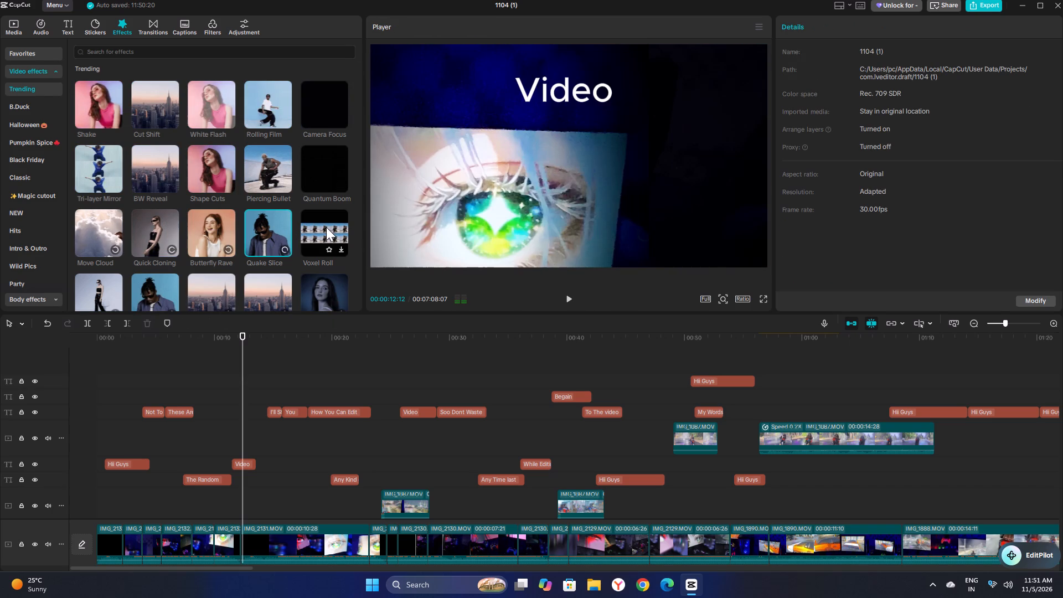
click(326, 227)
scroll(327, 208, down, 1)
click(324, 242)
click(270, 245)
click(216, 235)
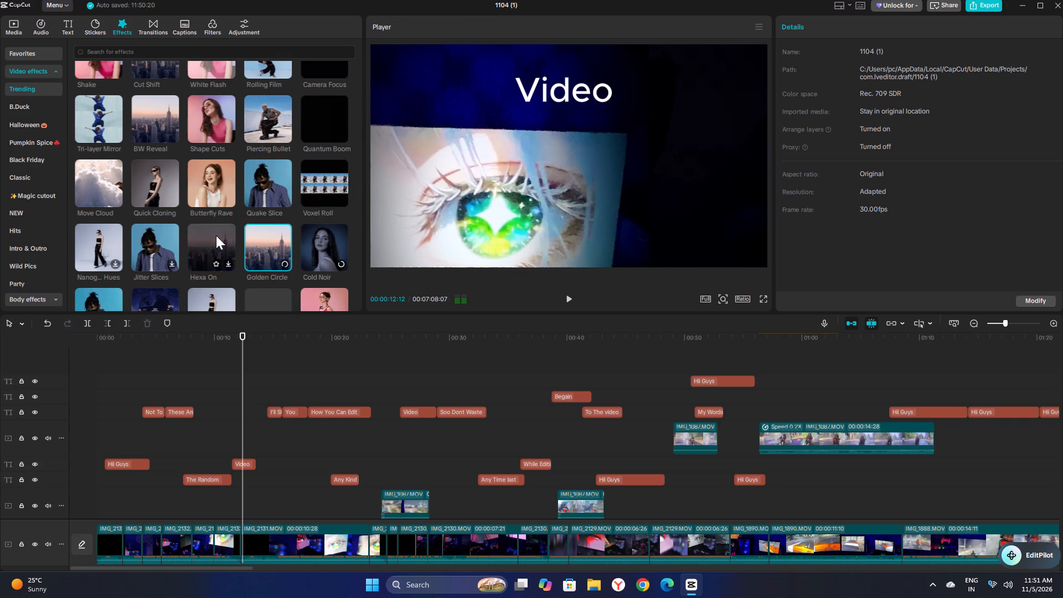
click(154, 237)
click(113, 236)
Download and preview the Trending effects in the Glass Ripple and Dial Overlay row, and those from Pale Quake back to Neon Grid.
scroll(193, 187, down, 2)
click(86, 203)
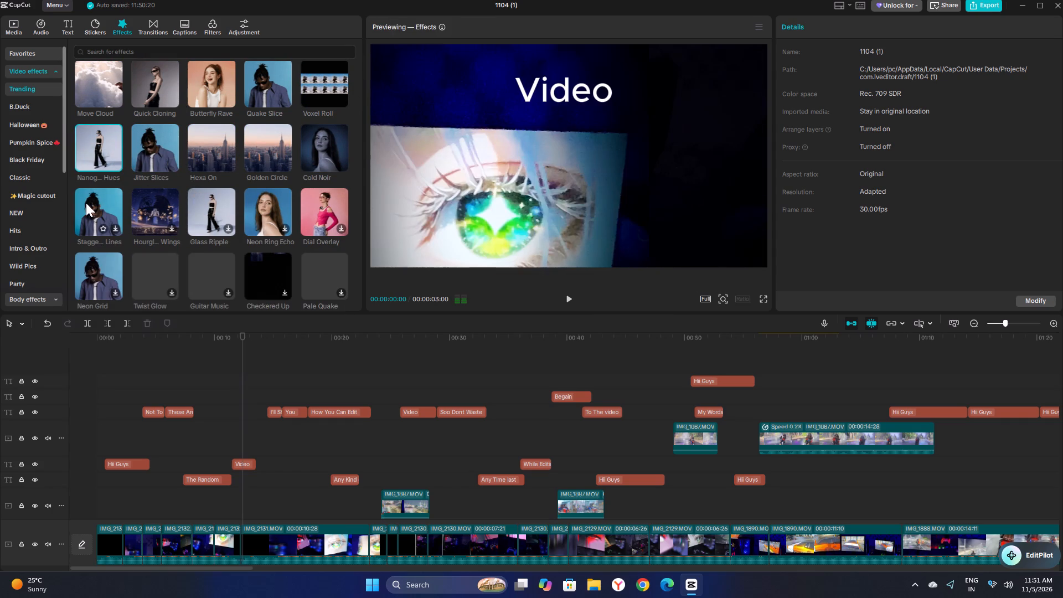
click(172, 204)
click(210, 202)
click(258, 206)
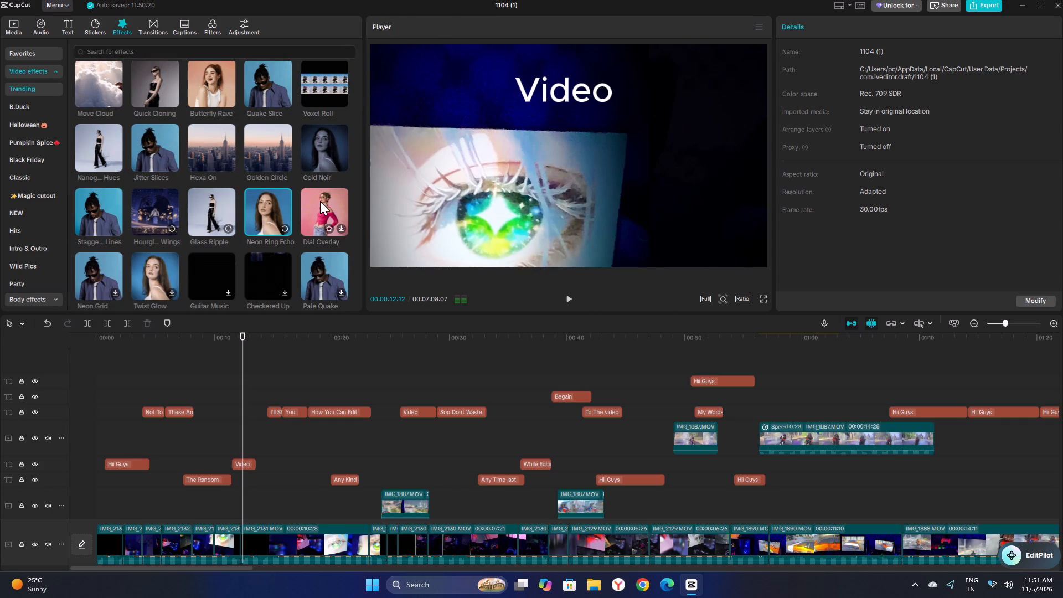
click(320, 201)
click(320, 260)
click(260, 267)
click(198, 267)
click(165, 270)
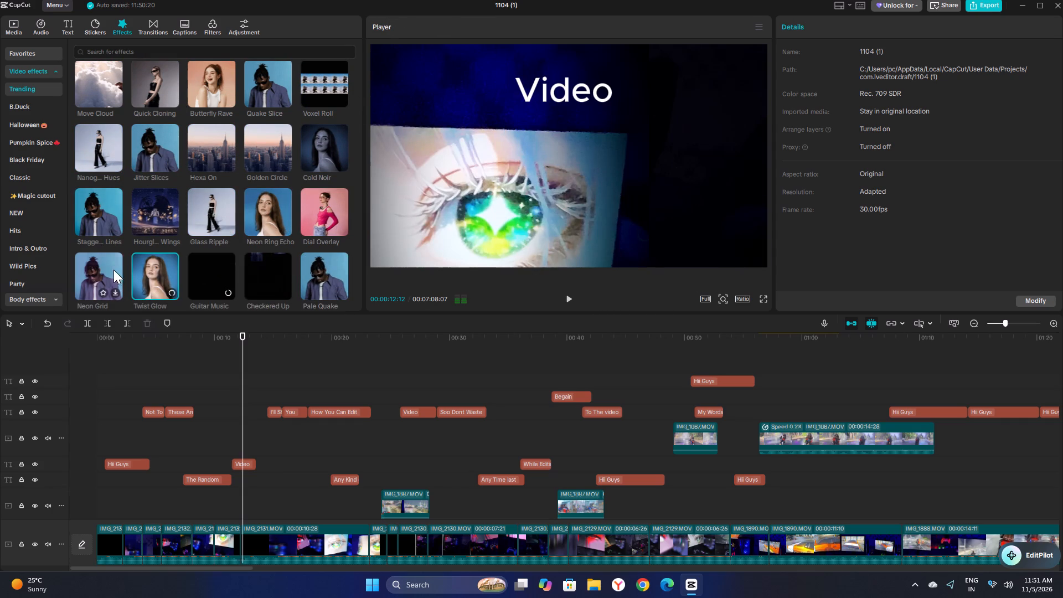
click(112, 270)
Download and preview the Trending effects from Cycle Load back to BW Plaid BG and from Paneled Fade to Chroma Stars.
scroll(251, 208, down, 3)
click(321, 187)
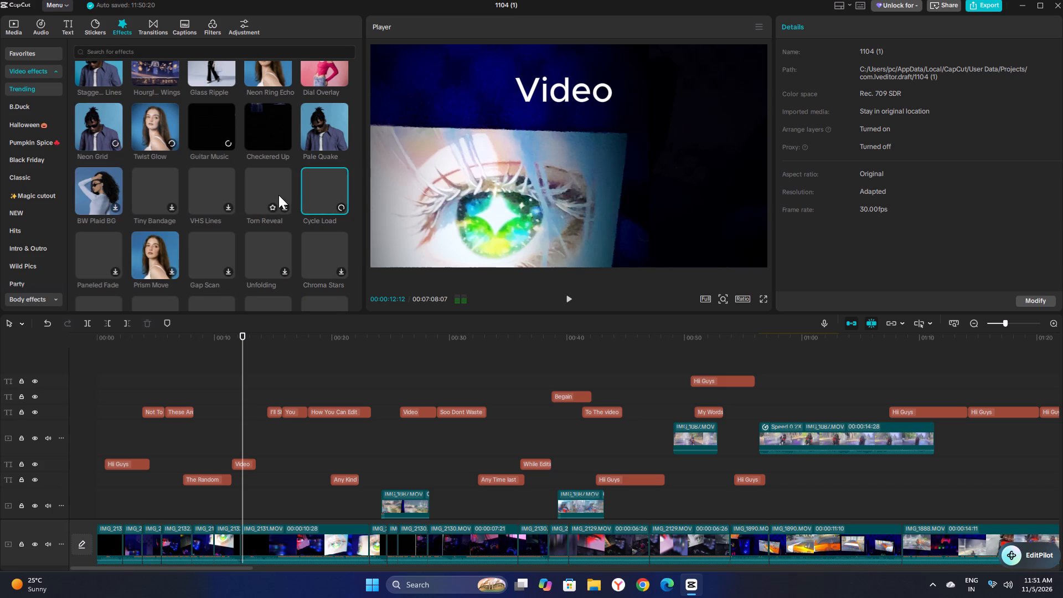
click(278, 195)
click(226, 192)
click(167, 178)
click(91, 181)
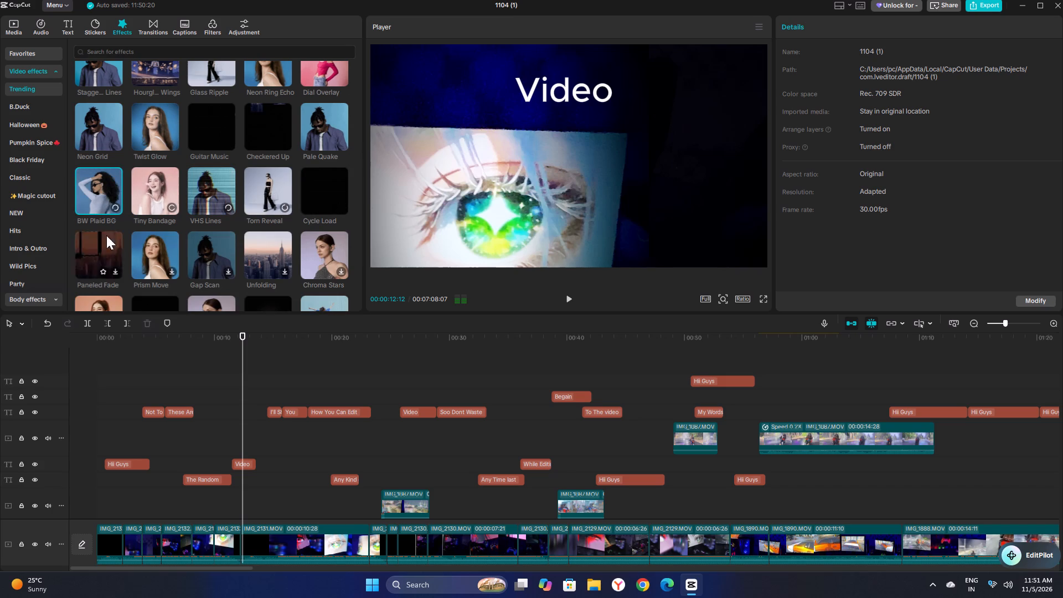
click(106, 235)
click(153, 254)
click(221, 252)
click(271, 247)
click(313, 250)
Download and preview the Trending effects from Quad Clones back to Butterfly Shade, and the row containing Panel Unfold, Recede and Snake Grid.
scroll(314, 250, down, 1)
click(322, 259)
click(258, 259)
click(216, 260)
click(170, 264)
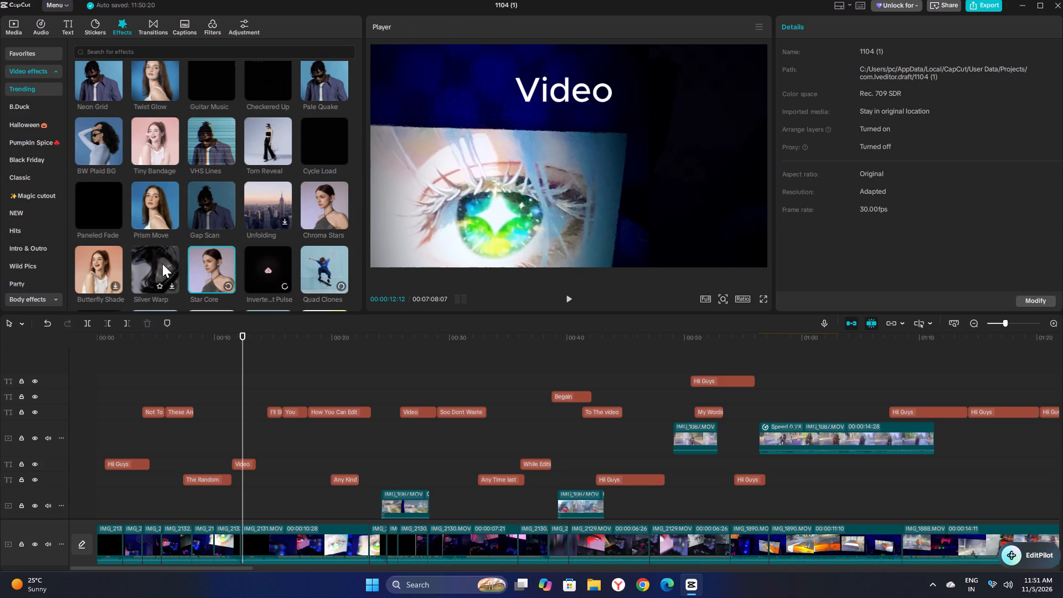
click(96, 270)
scroll(208, 220, down, 2)
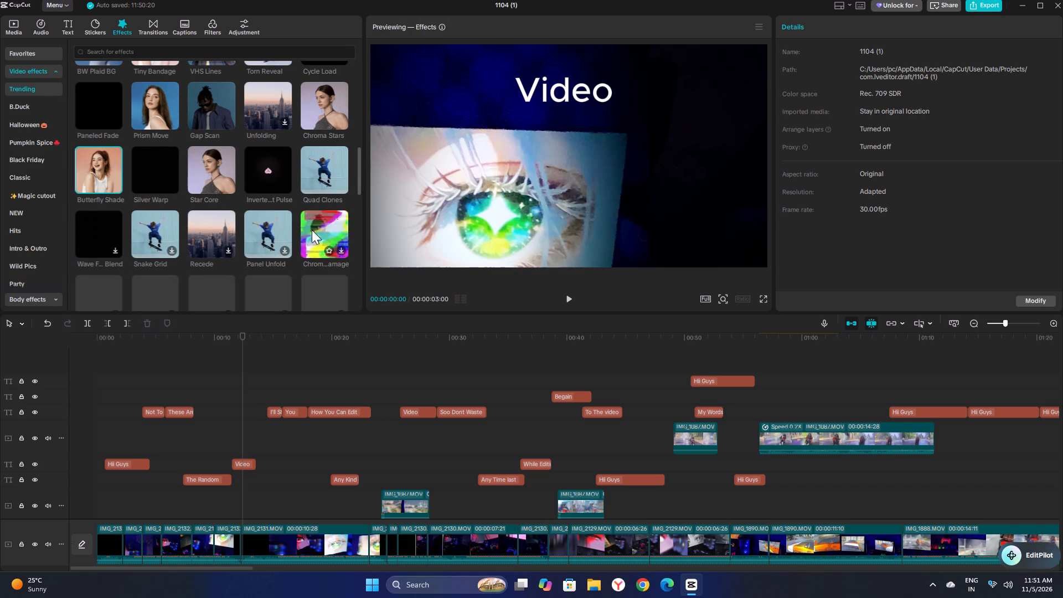
click(312, 230)
click(267, 236)
click(217, 235)
click(169, 230)
click(100, 230)
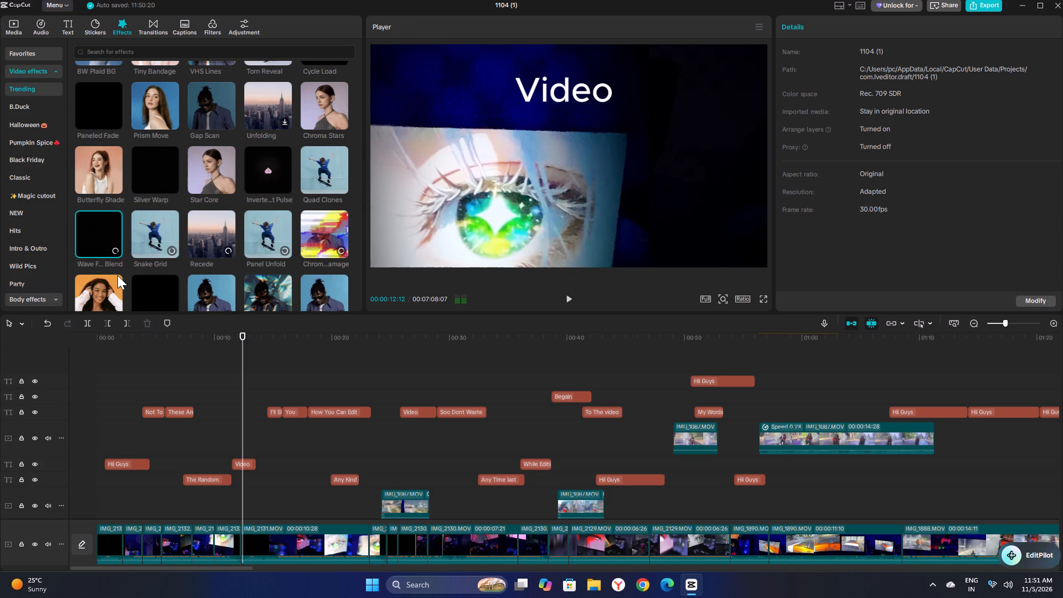
Download and preview the Trending effects in the Sticker Cluster to Prism Chaos row and from Blood Sigil back to Chrome Oni.
click(111, 282)
click(152, 286)
click(197, 288)
click(260, 284)
click(326, 287)
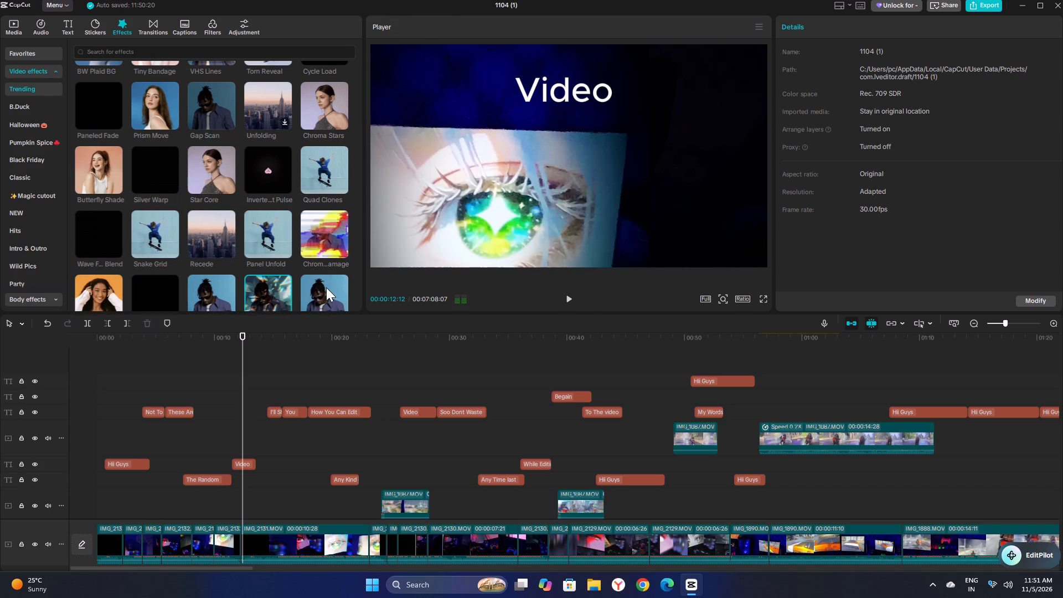
scroll(310, 257, down, 2)
click(310, 252)
click(256, 260)
click(223, 253)
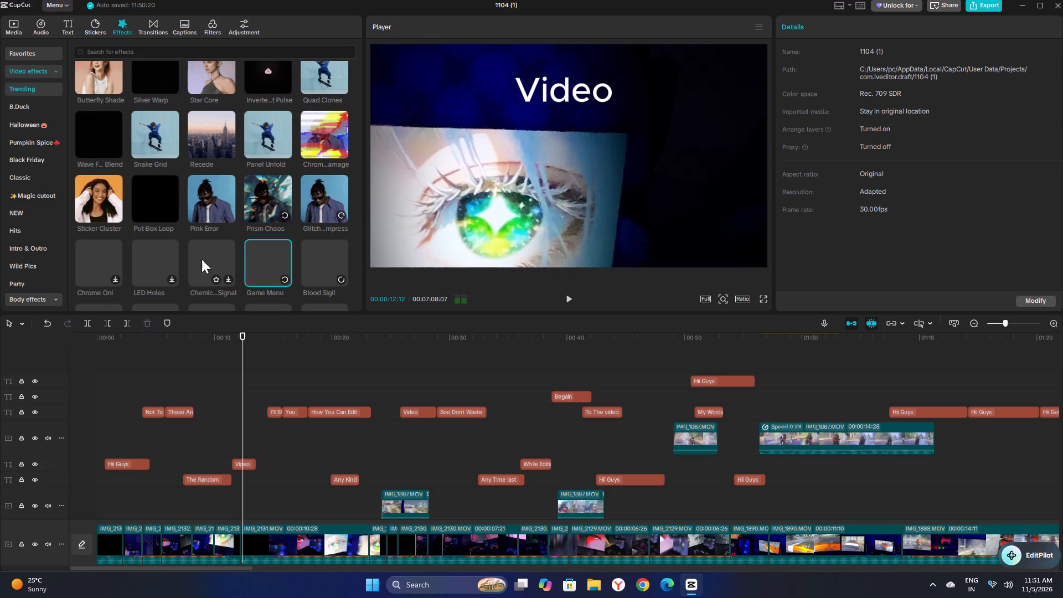
click(168, 259)
click(95, 252)
Download and preview Grid Ripple, Cross Flare and the neighbouring particle effect, plus the Trending row containing Reel Scroll, Green Glitch, Ray Burst and Gallery Focus.
scroll(204, 224, down, 2)
click(314, 220)
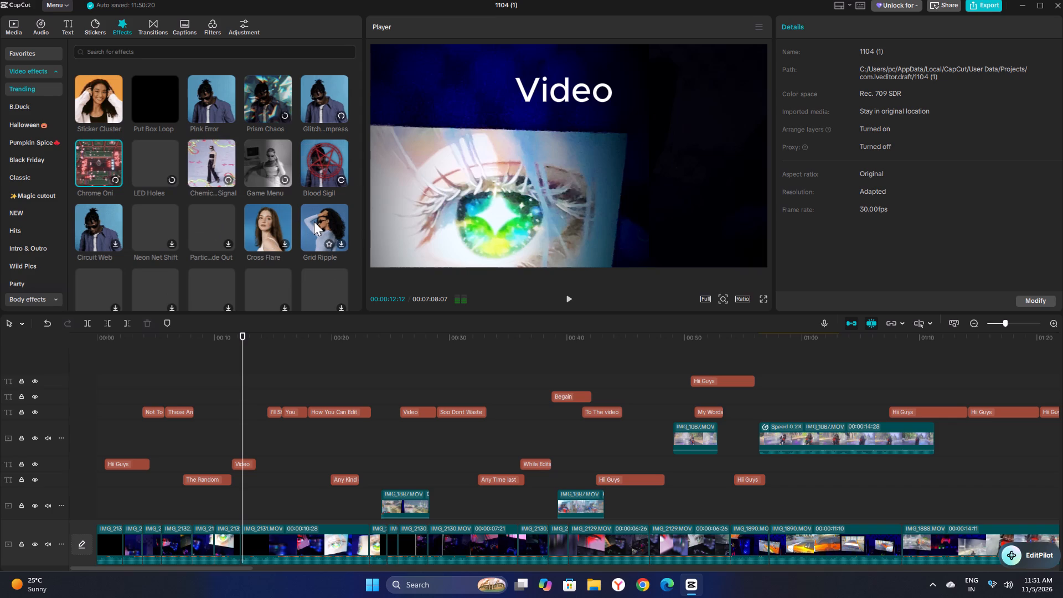
click(264, 224)
click(219, 226)
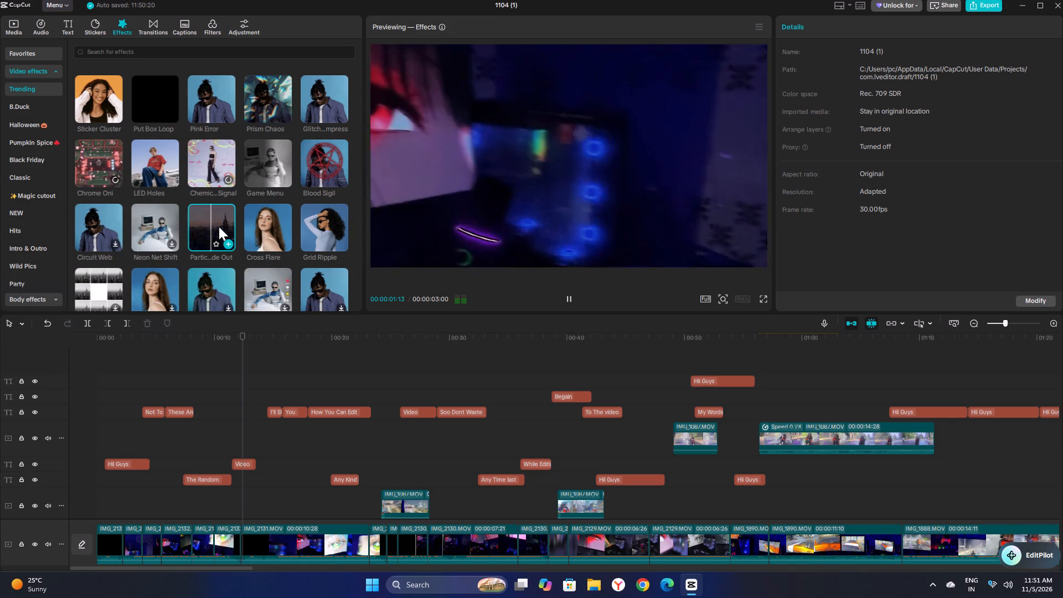
scroll(277, 184, down, 1)
click(310, 243)
click(247, 243)
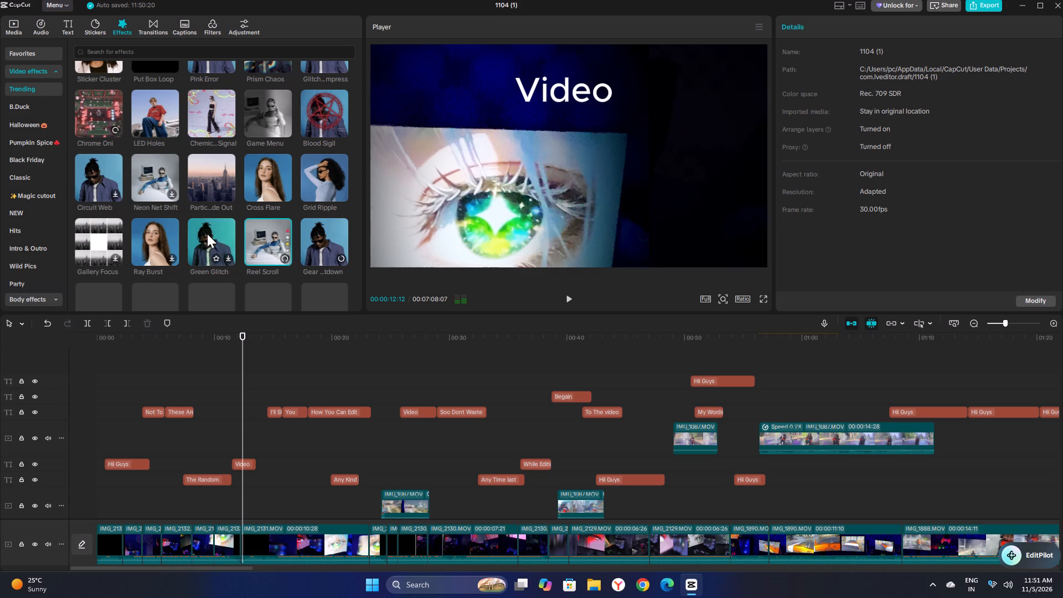
click(207, 234)
click(156, 240)
click(111, 239)
Download and preview the Trending effects from Heat Frame back to Digital Wave and from Texture Clarity back to Scan Loop 2.
scroll(204, 219, down, 1)
click(328, 253)
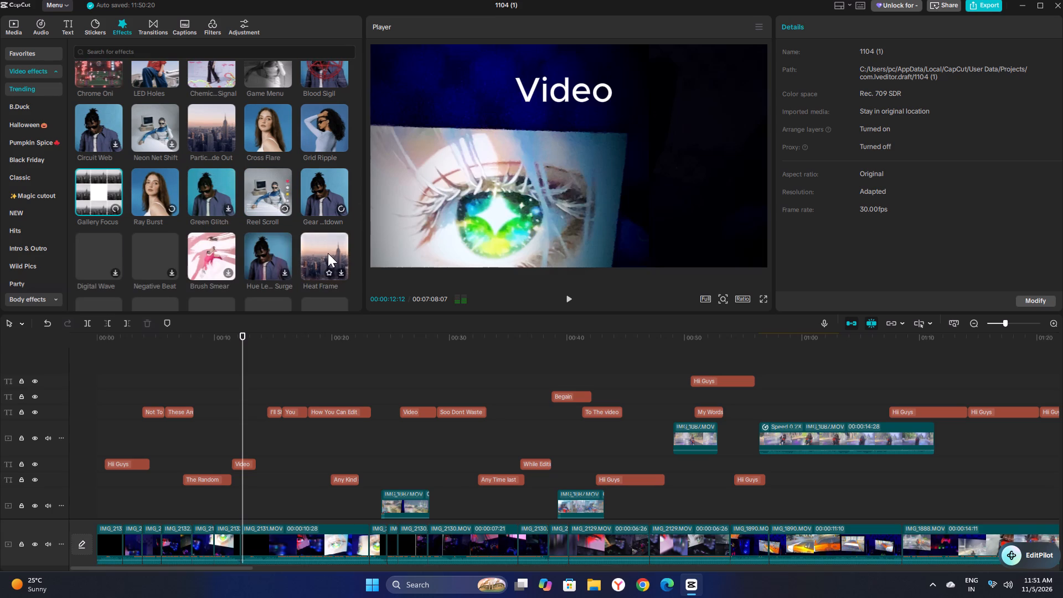
click(268, 248)
click(219, 249)
click(160, 247)
click(106, 242)
scroll(205, 230, down, 2)
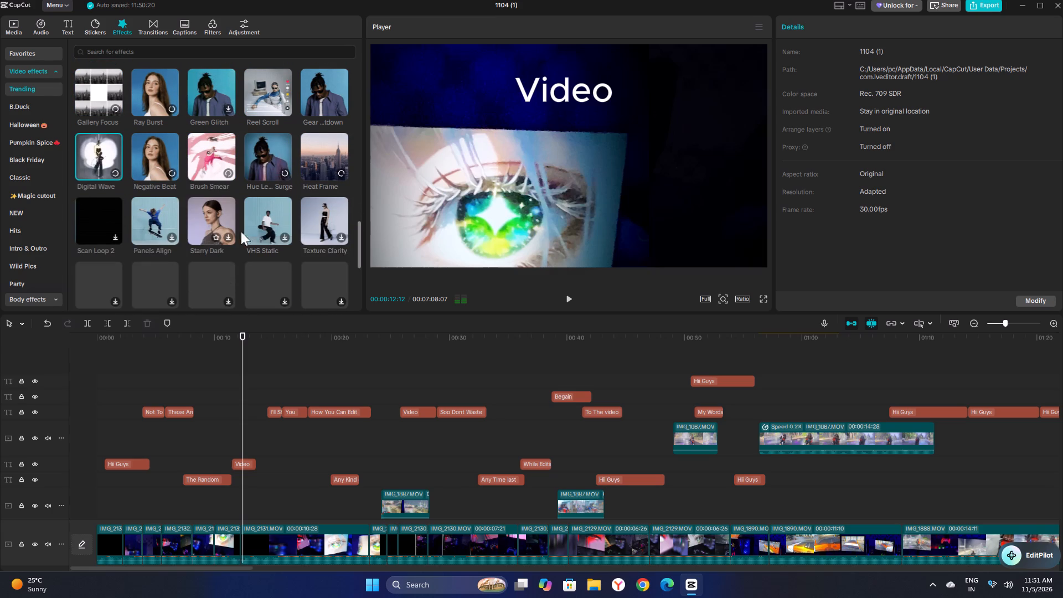
click(320, 223)
click(284, 226)
click(205, 218)
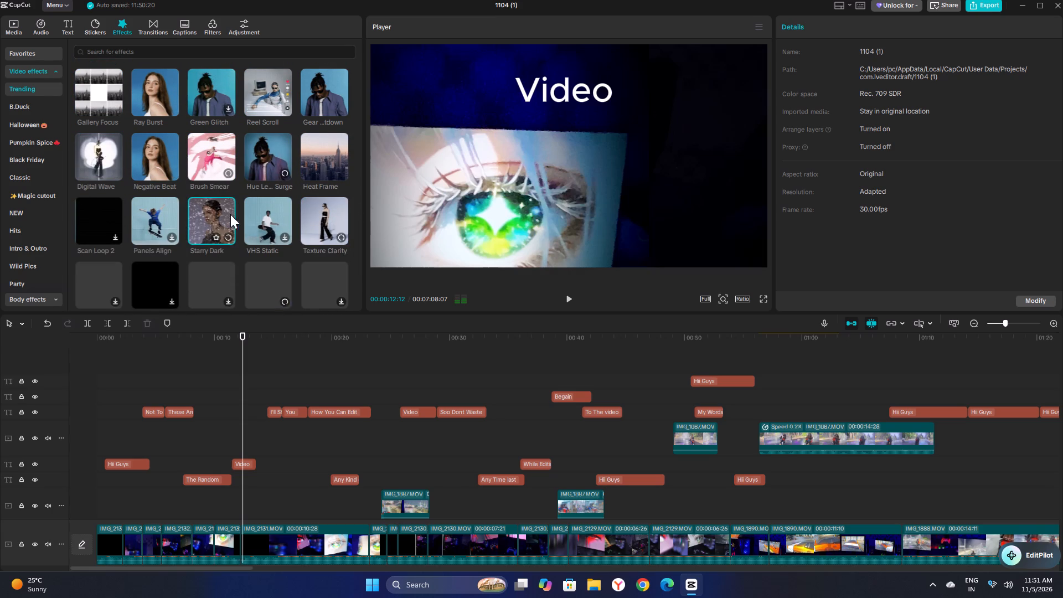
click(261, 213)
click(164, 221)
click(97, 215)
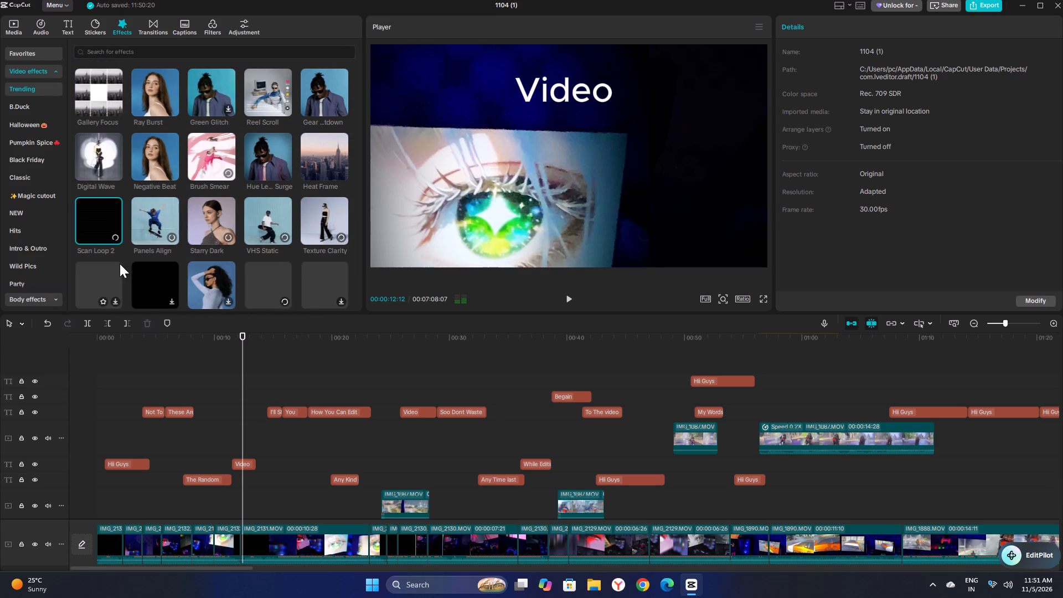
Download and preview Trending effects in the Heat Mutation and Flaking Glitch row, plus Automotive, Violet Volt, Crow Drum and the Halloween treat effect.
click(109, 267)
click(147, 274)
click(187, 282)
click(273, 269)
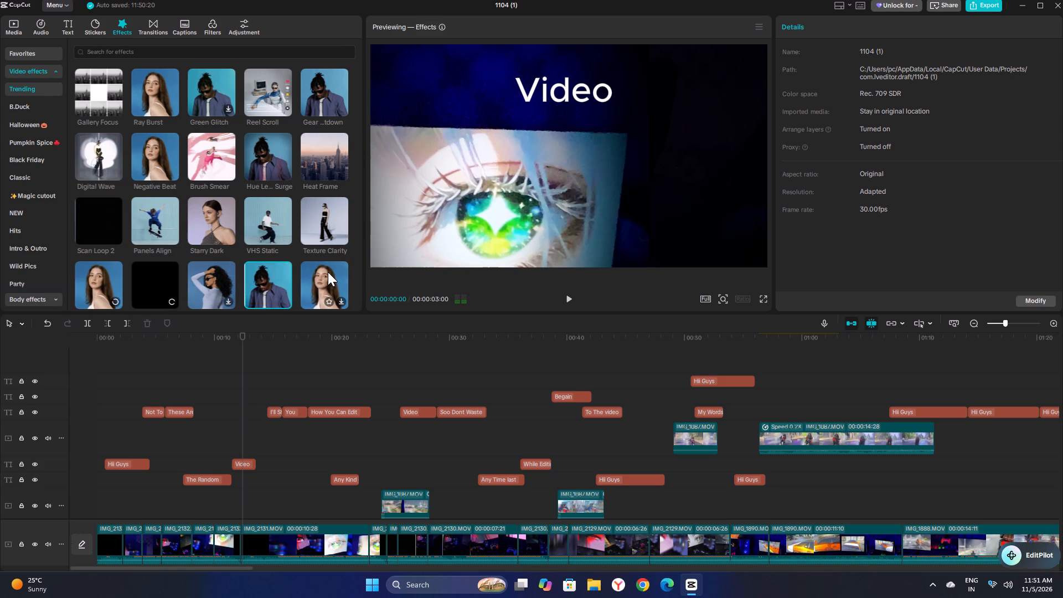
click(328, 272)
scroll(324, 265, down, 2)
click(322, 250)
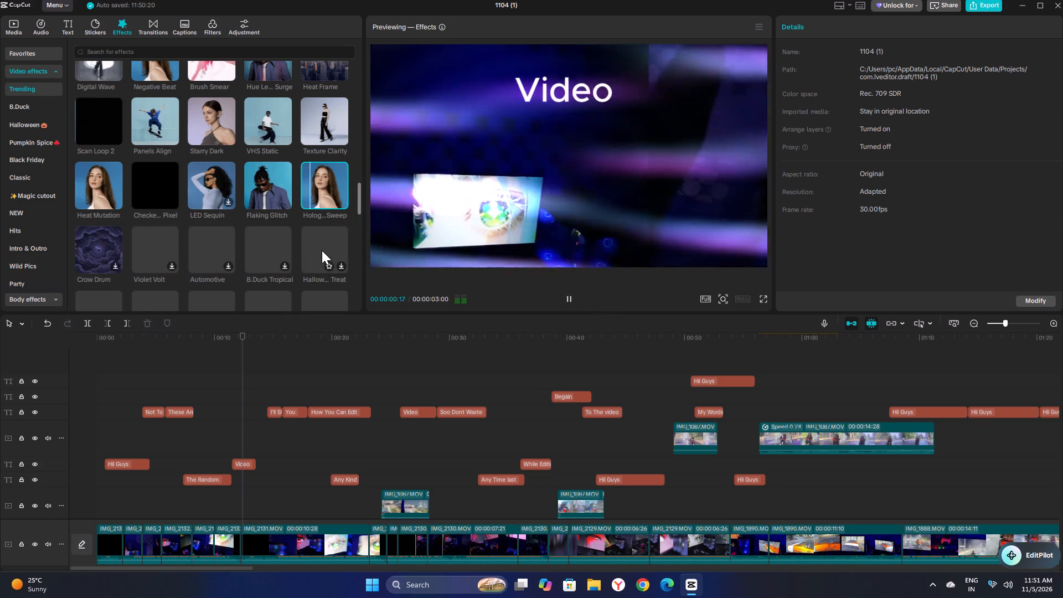
click(241, 252)
click(199, 244)
click(166, 244)
click(118, 243)
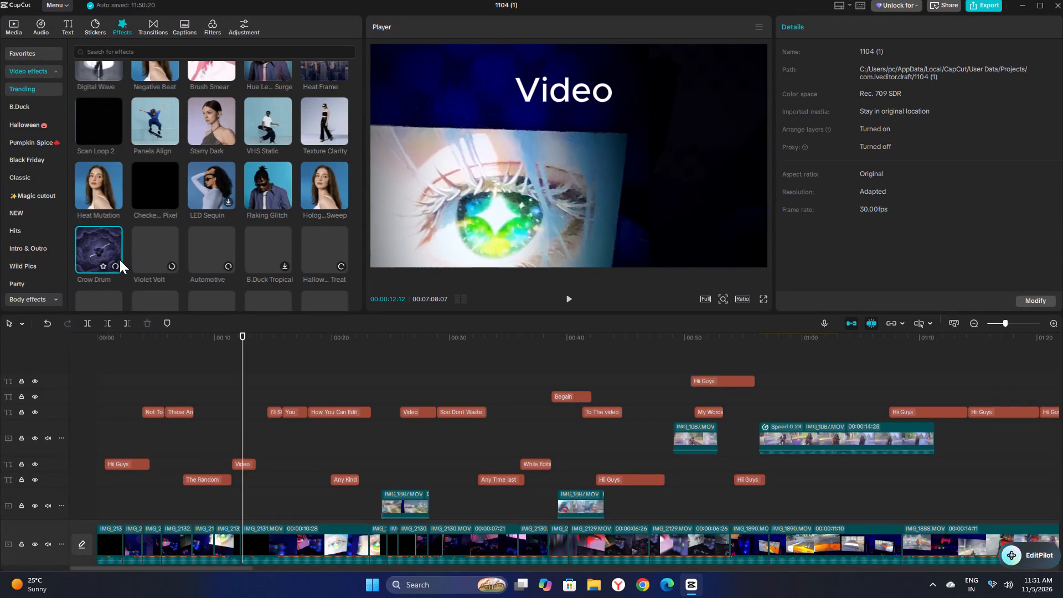
Download and preview B.Duck Tropical and the Trending effects in the Panel Offset to Column Flow and Neon Rings to Ethereal Cloud rows.
scroll(140, 253, down, 1)
click(256, 200)
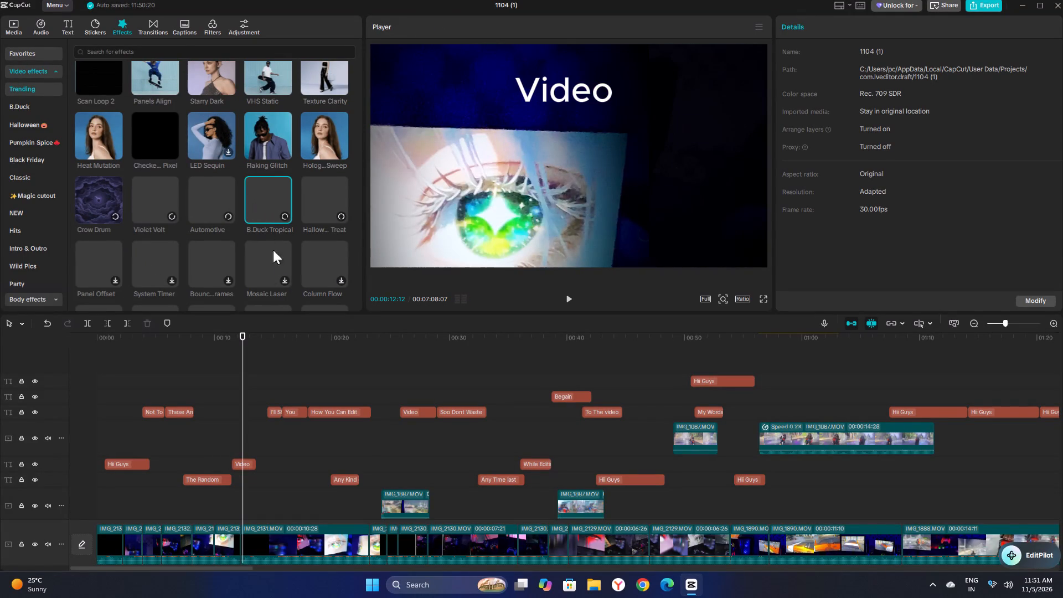
click(277, 269)
click(205, 254)
click(318, 261)
click(165, 257)
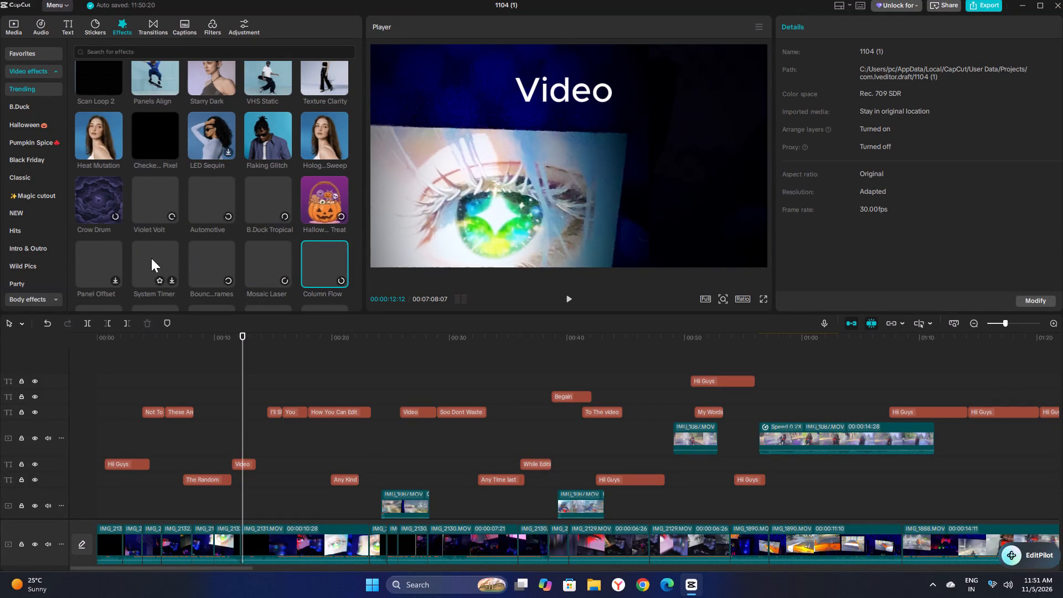
click(115, 252)
scroll(201, 230, down, 2)
click(313, 226)
click(277, 228)
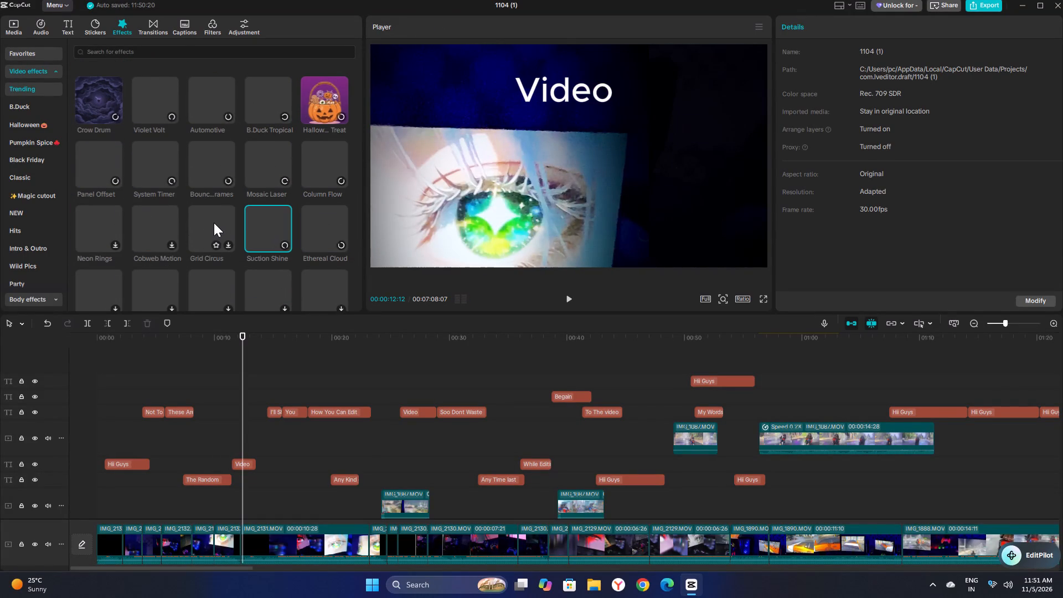
click(214, 223)
click(164, 224)
click(116, 222)
Download and preview the Trending effects from Flying Grids to Hue Drift and from Slicing Out back to Shutter Roll.
click(114, 283)
click(148, 288)
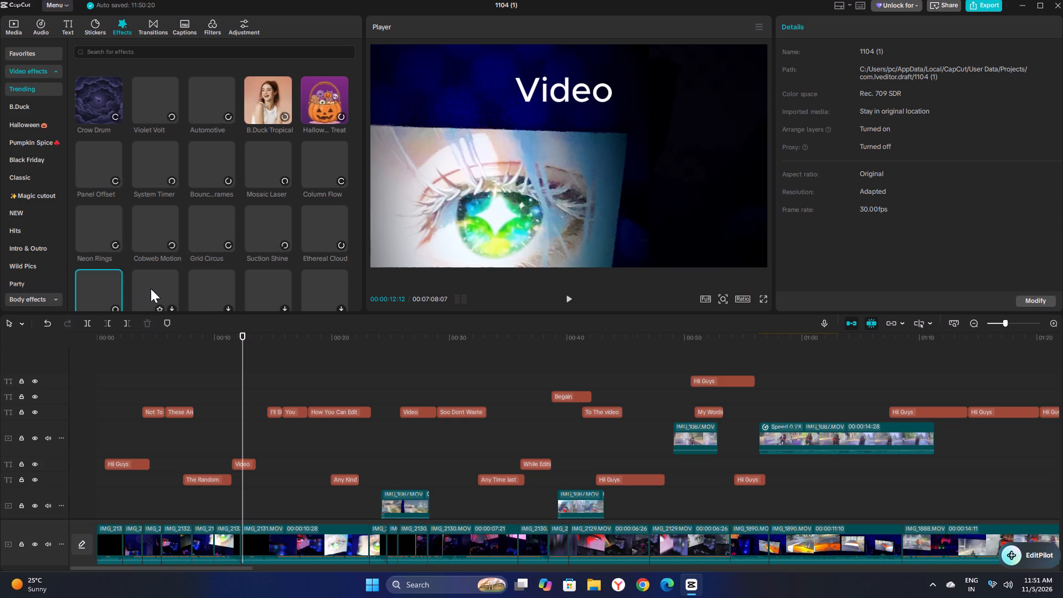
click(221, 287)
click(296, 286)
click(164, 286)
click(259, 287)
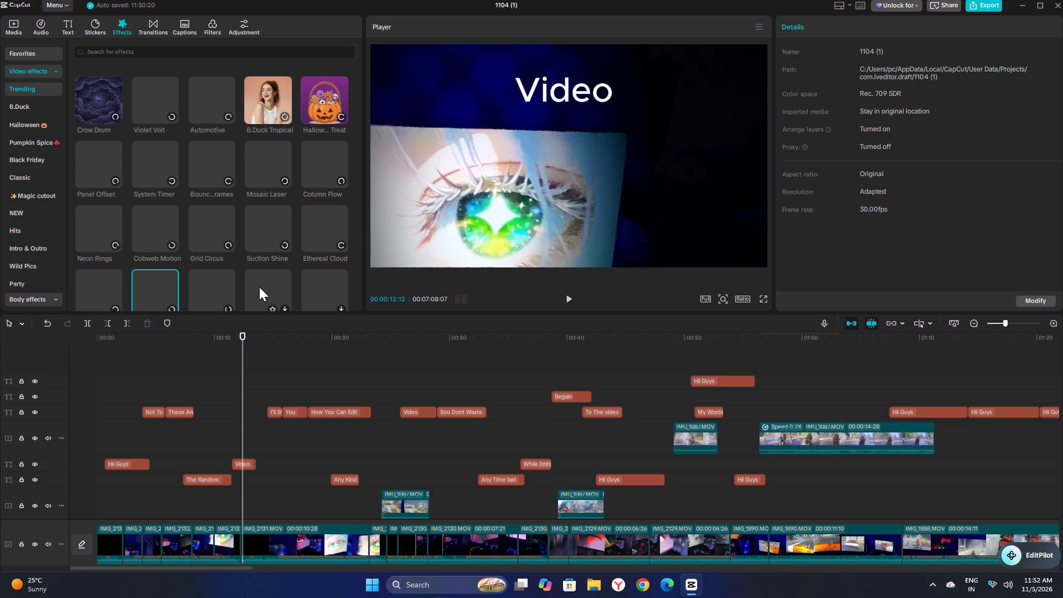
click(323, 289)
scroll(324, 271, down, 2)
click(329, 264)
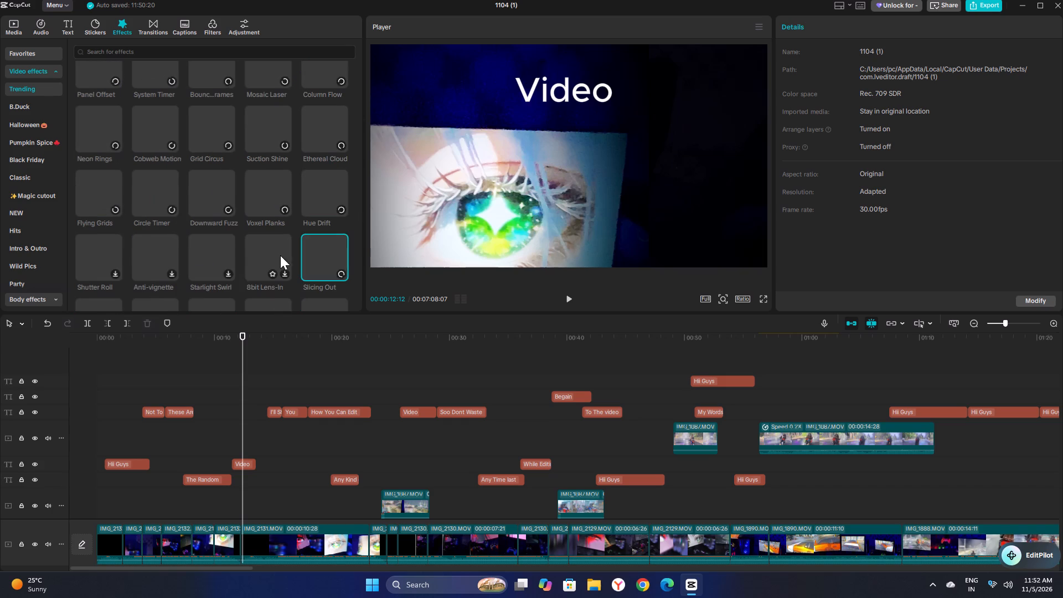
click(278, 254)
click(224, 249)
click(146, 259)
click(74, 250)
drag(84, 252, 89, 258)
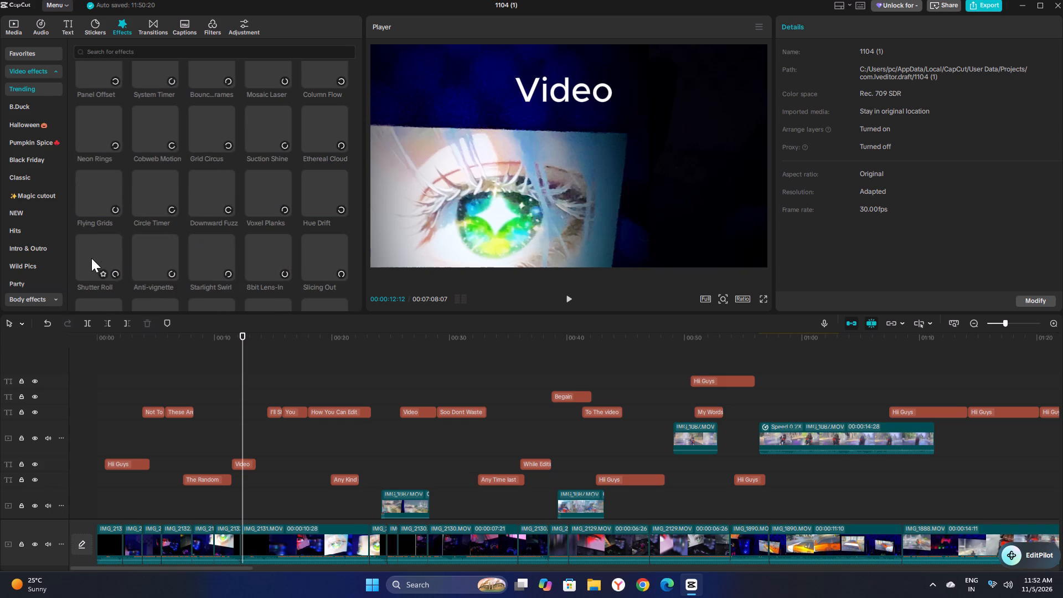
Download and preview the Trending effects from Retro Halftone back through Ring Poof and Heart Melt, plus the Mosaic Laser to Halftone Shock row.
scroll(198, 236, down, 2)
click(328, 223)
click(277, 208)
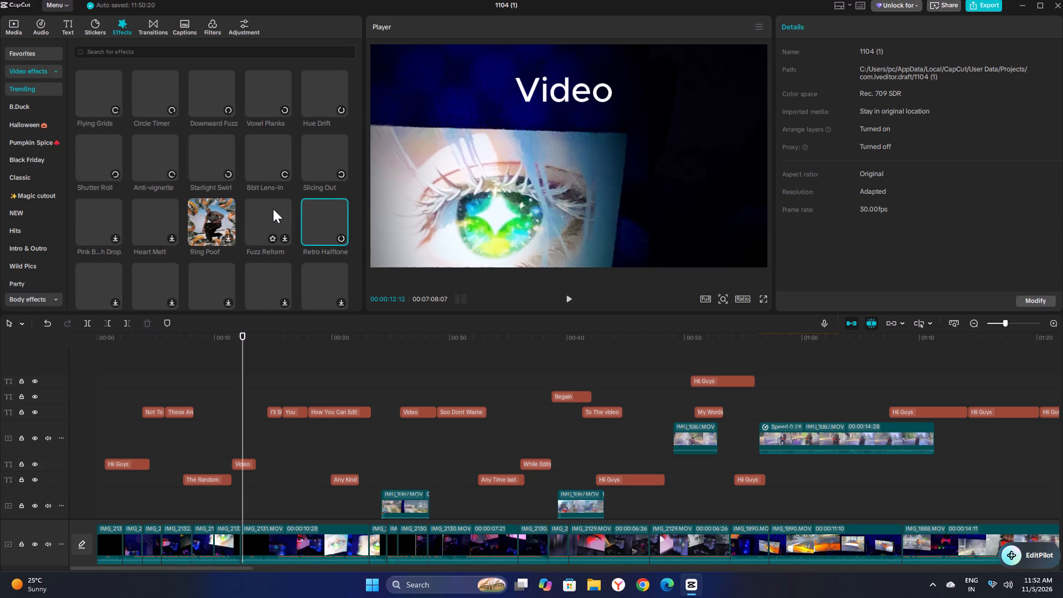
click(213, 220)
click(172, 216)
click(115, 216)
click(115, 273)
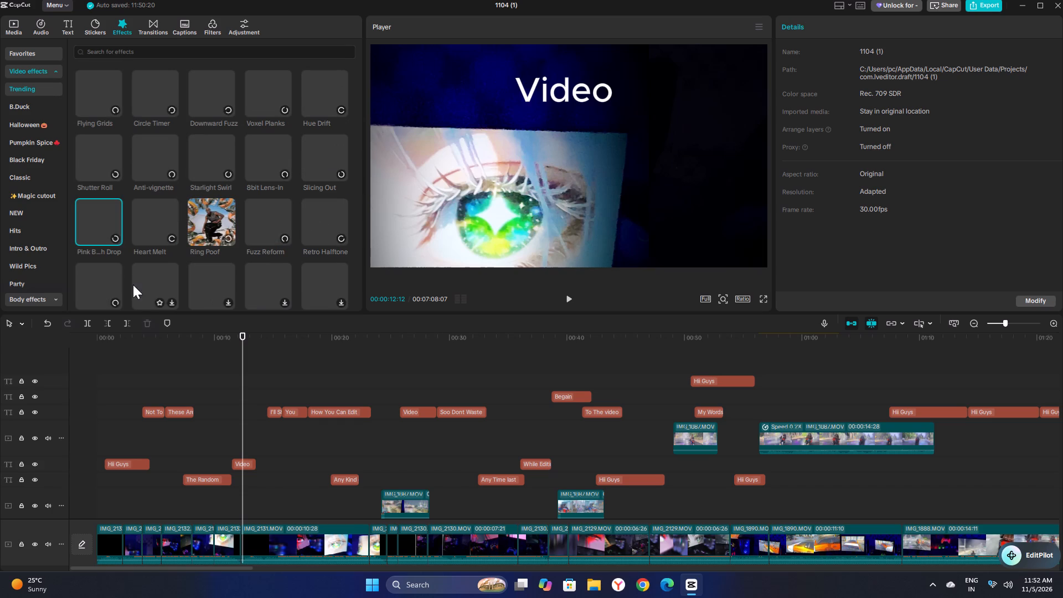
click(133, 285)
click(225, 280)
click(271, 285)
click(319, 287)
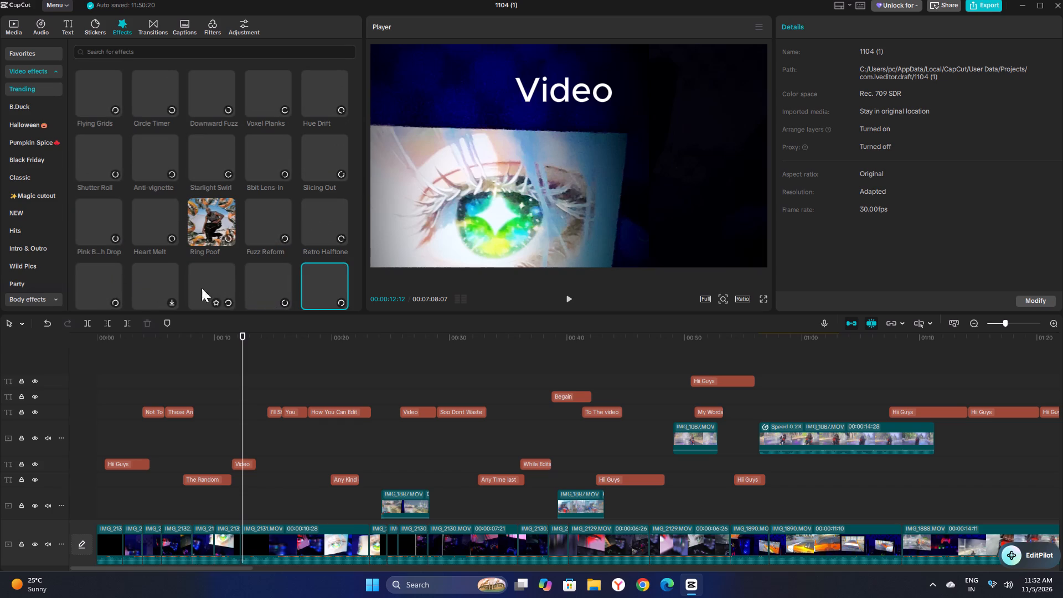
click(168, 287)
Download and preview the Trending effects from Heat Snaps back to Cyber Rain and from Unchained to Light Curtain.
scroll(249, 246, down, 2)
click(310, 234)
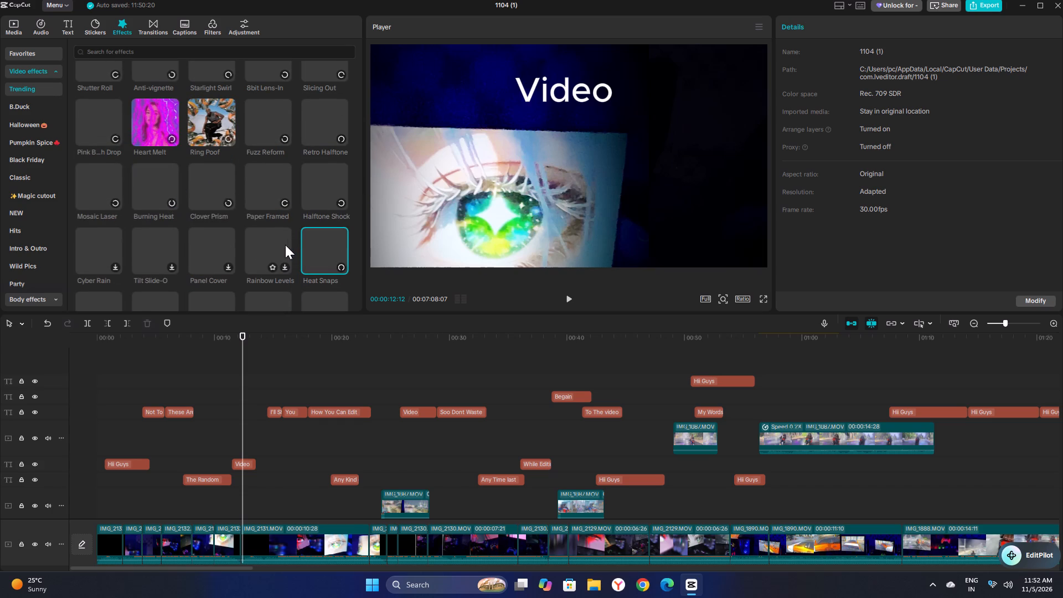
click(282, 245)
click(209, 245)
click(154, 247)
click(91, 238)
scroll(131, 236, down, 1)
click(107, 244)
click(152, 258)
click(228, 258)
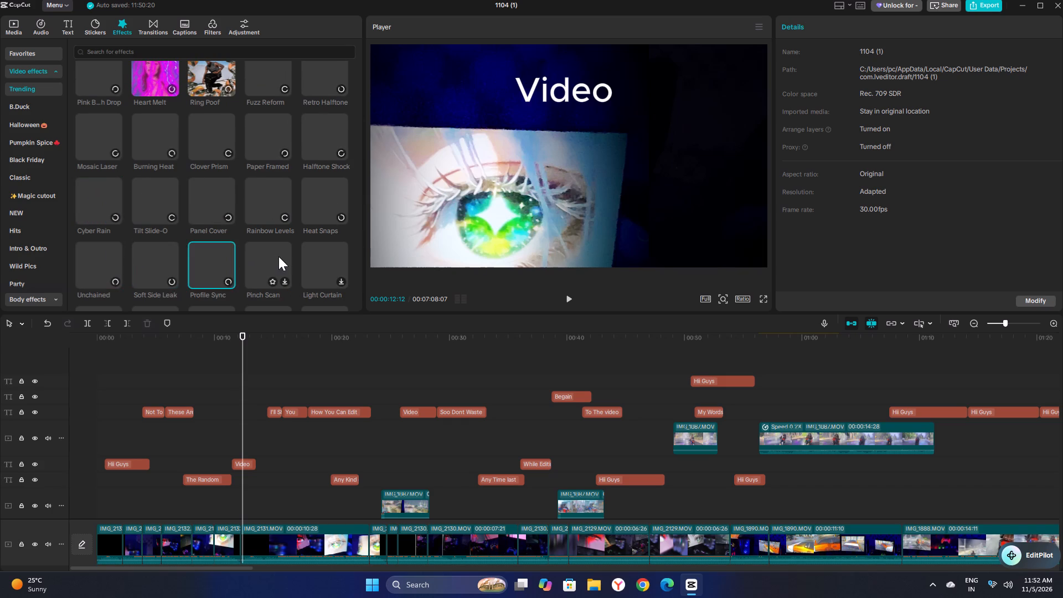
click(278, 256)
click(329, 267)
Download and preview the Trending effects from Ember Gas back to Float Slide-O and from Vignette Focus to Star Spawn.
scroll(327, 255, down, 3)
click(319, 193)
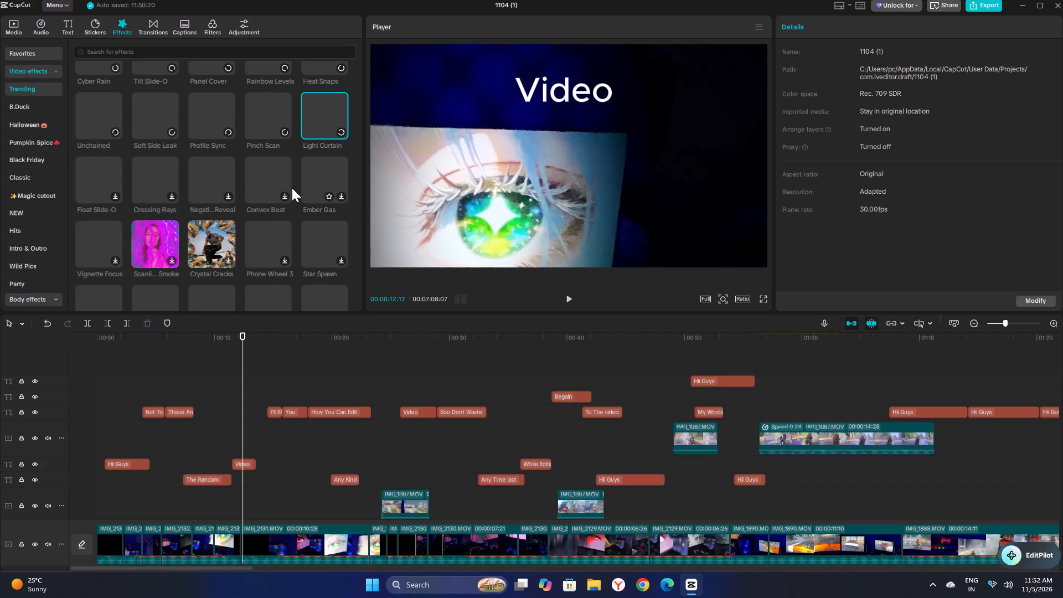
click(274, 180)
click(222, 174)
click(168, 178)
click(118, 168)
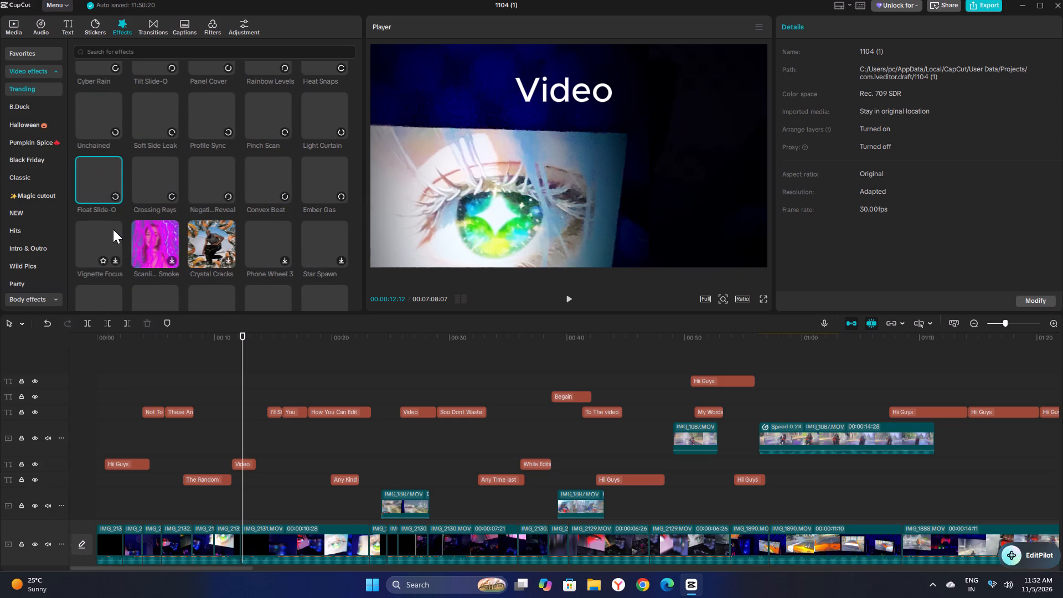
click(113, 229)
click(153, 229)
click(223, 247)
click(245, 244)
click(317, 241)
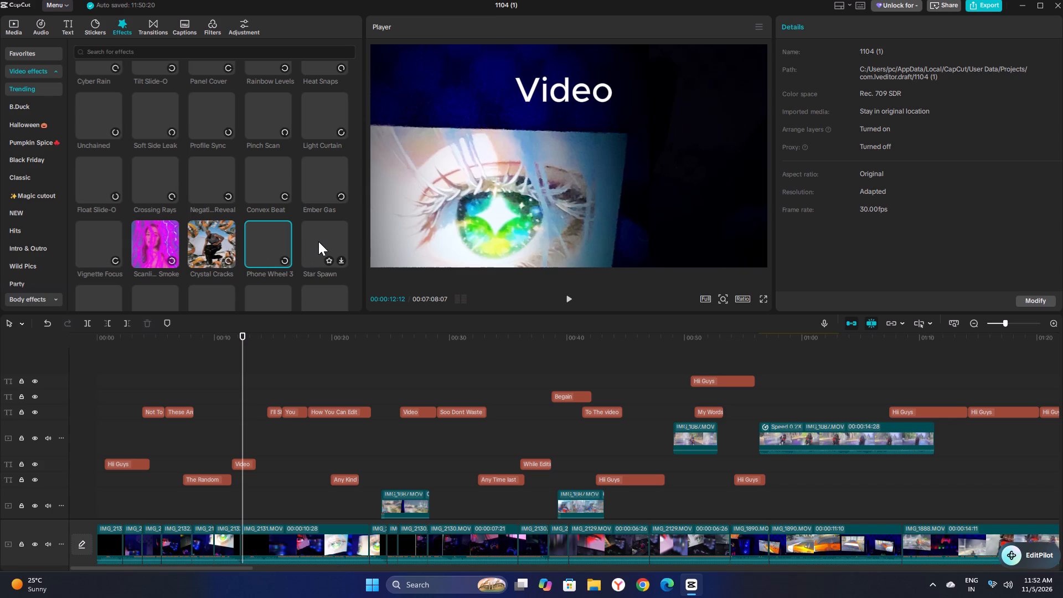
scroll(323, 241, down, 1)
click(319, 195)
Download and preview the Trending effects from Viral Crumble back to Color Blob and from Flake Nebula back to Glitch Beam.
click(319, 262)
click(266, 255)
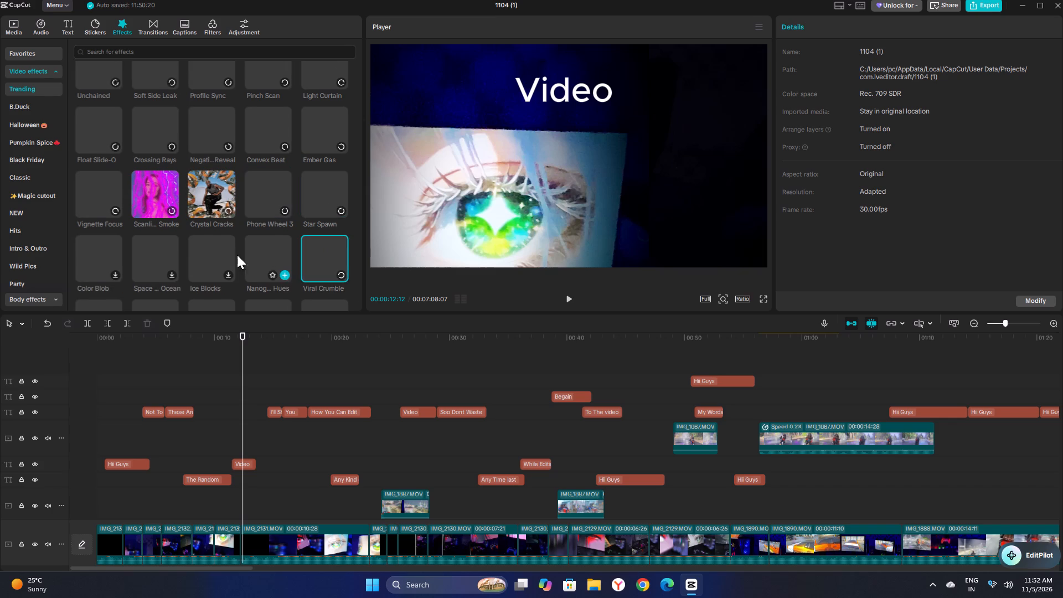
click(222, 255)
click(172, 254)
click(83, 249)
click(92, 256)
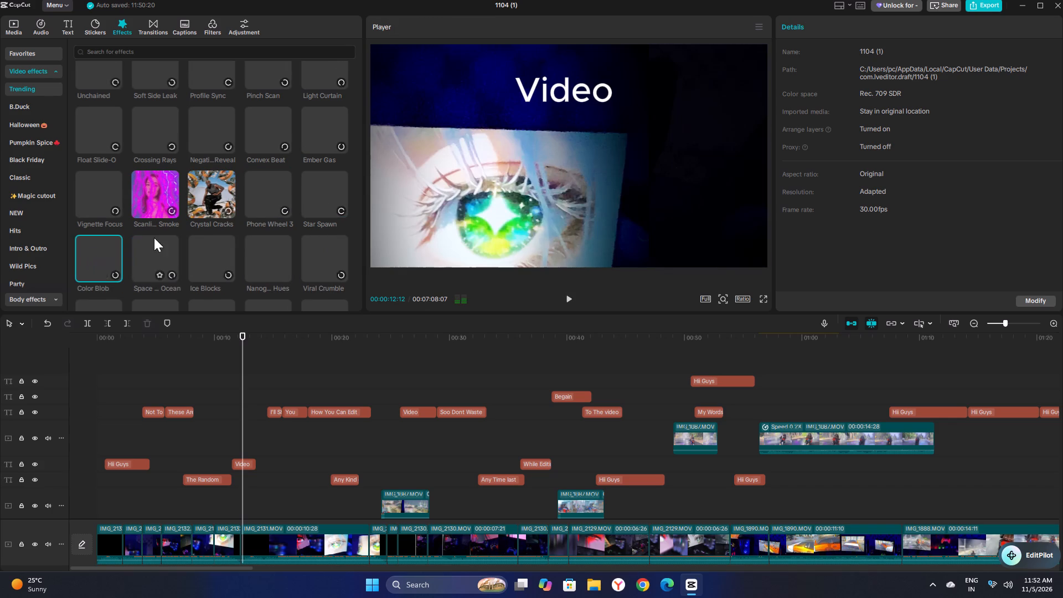
scroll(156, 238, down, 2)
click(314, 241)
click(272, 245)
click(213, 249)
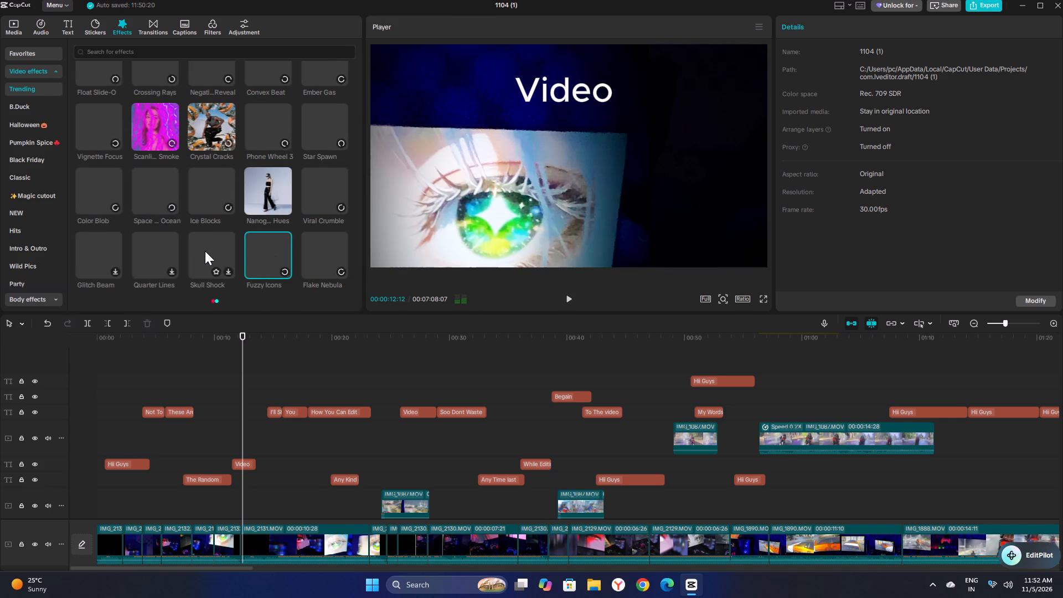
click(168, 249)
click(106, 246)
Look back through the Trending effects from the Glitch Beam row up to the Flying Grids row and check their downloads.
scroll(201, 233, down, 4)
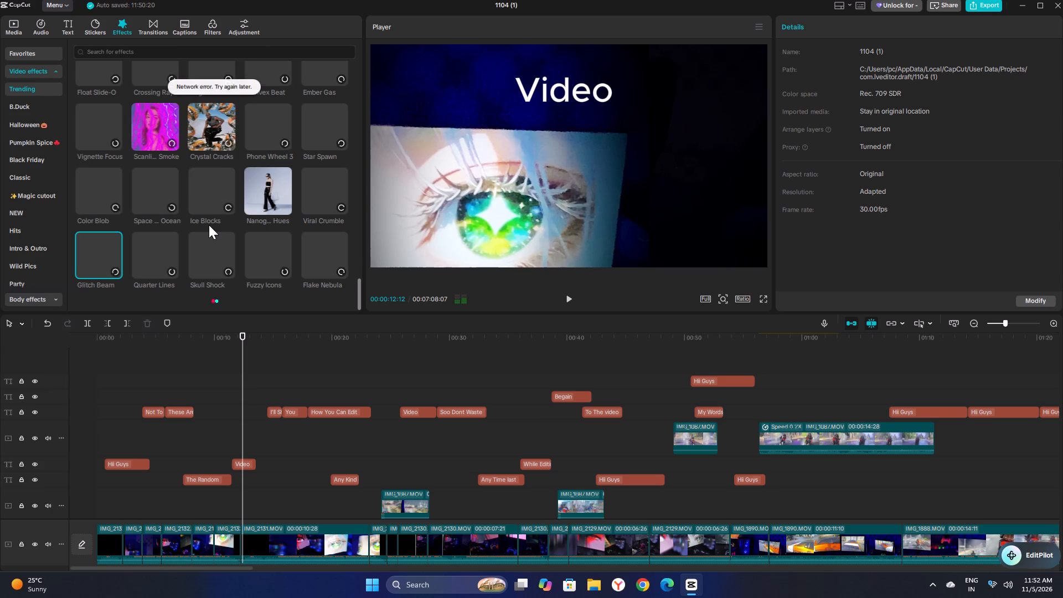
scroll(209, 225, down, 1)
scroll(209, 225, up, 1)
scroll(244, 200, down, 2)
scroll(241, 202, up, 3)
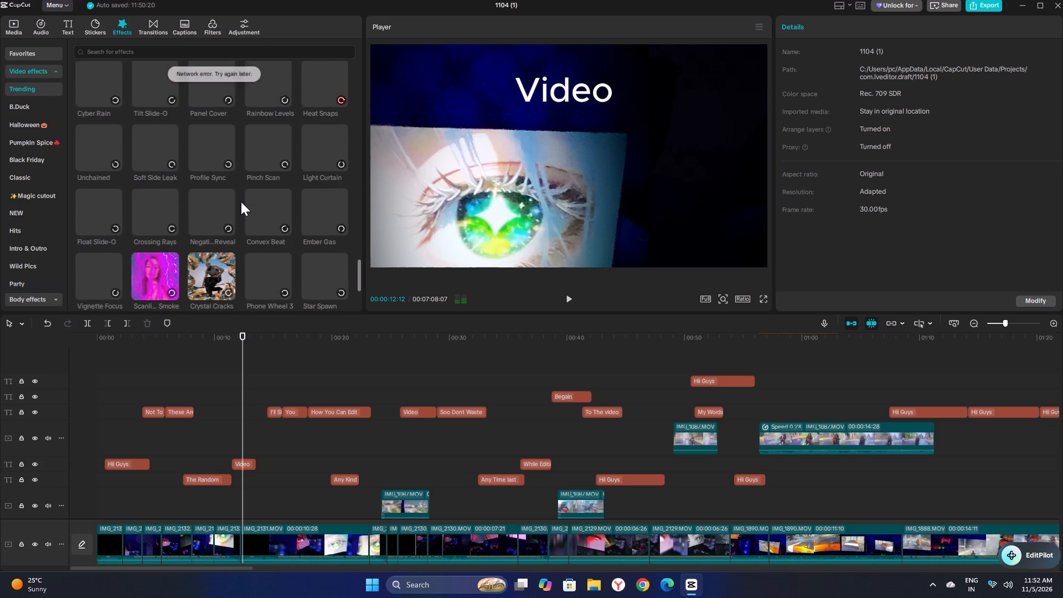
scroll(241, 202, up, 5)
Play the video from 00:00:56:01.
click(754, 409)
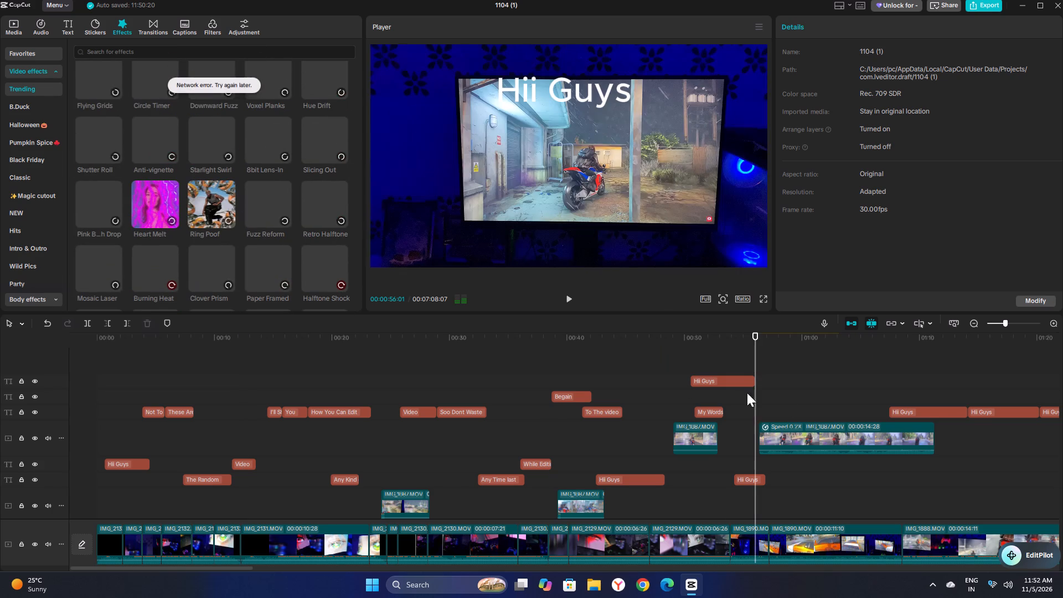
key(space)
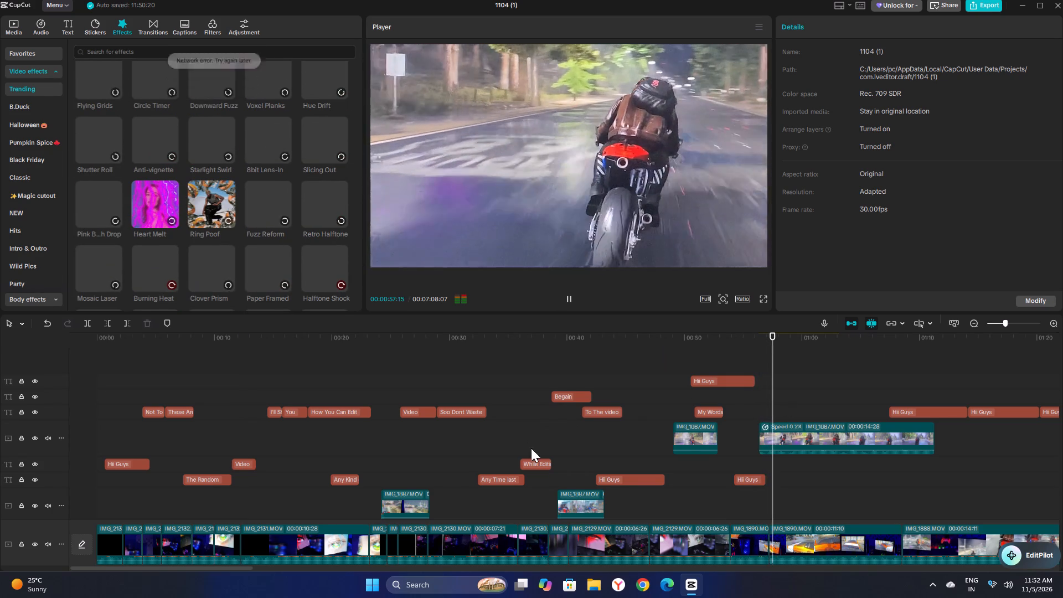
Reposition the Hii Guys titles near 0:43 and 1:08 to start at about 0:36 and 1:03, and the speed-adjusted overlay clip at about 0:57.
drag(622, 479, 550, 440)
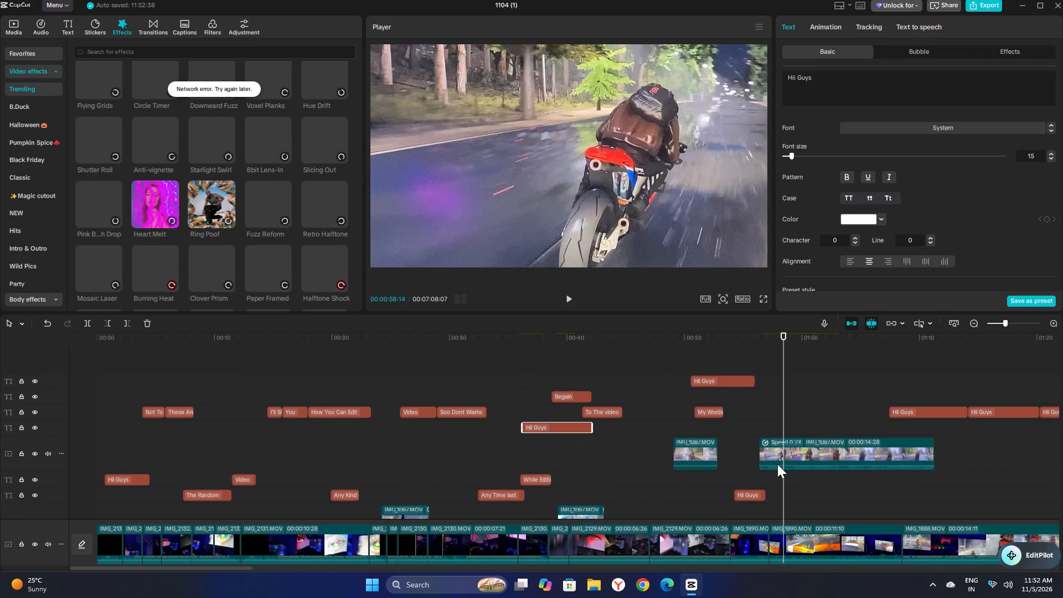
drag(816, 460, 828, 481)
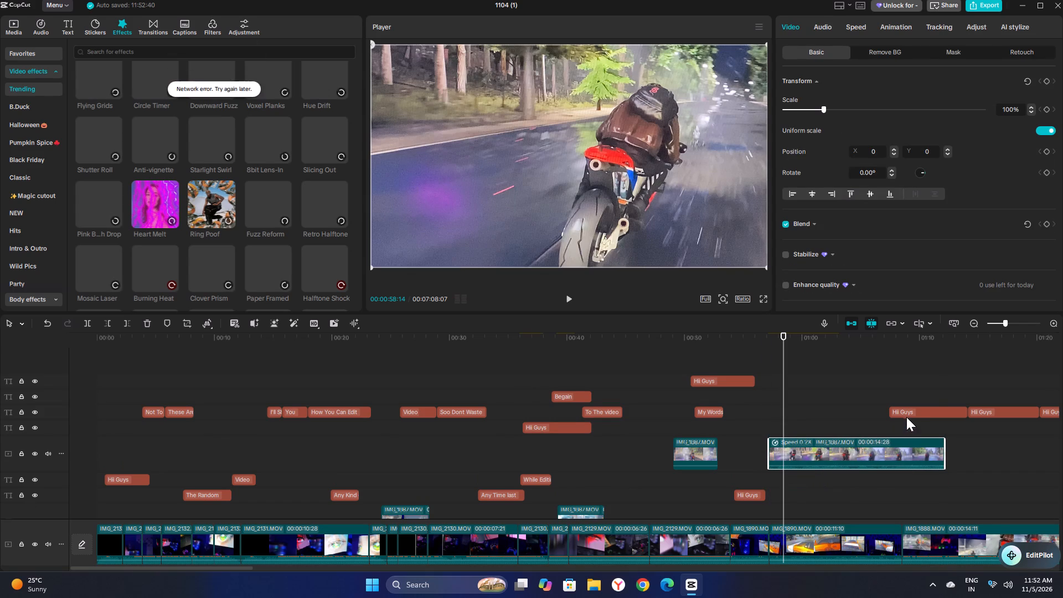
drag(906, 414, 860, 413)
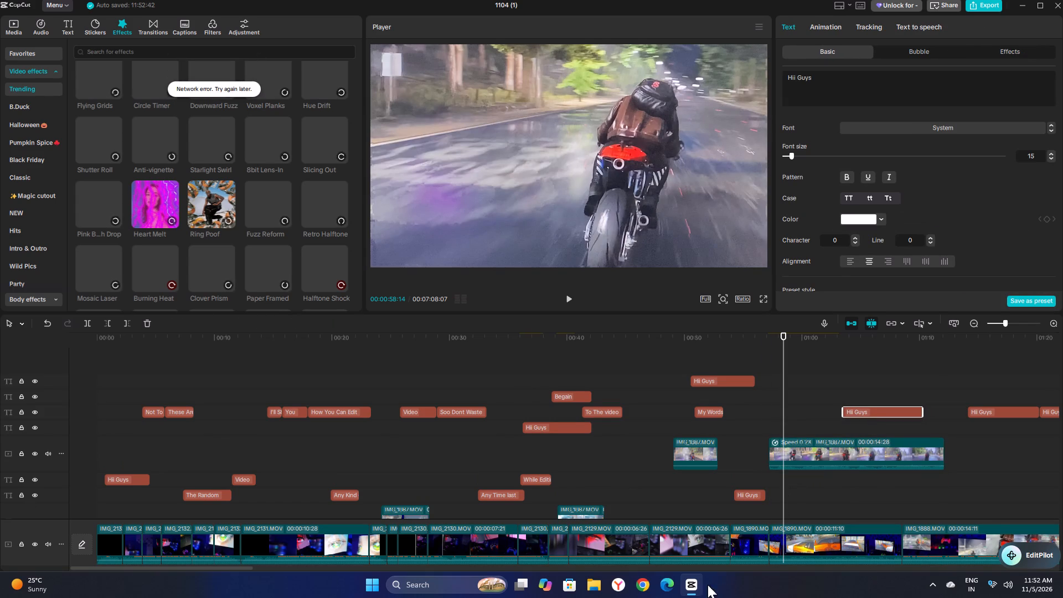
Move the Hii Guys titles near 1:14 and 1:20 onto separate text tracks, starting at about 1:14 and 1:16.
drag(242, 565, 254, 565)
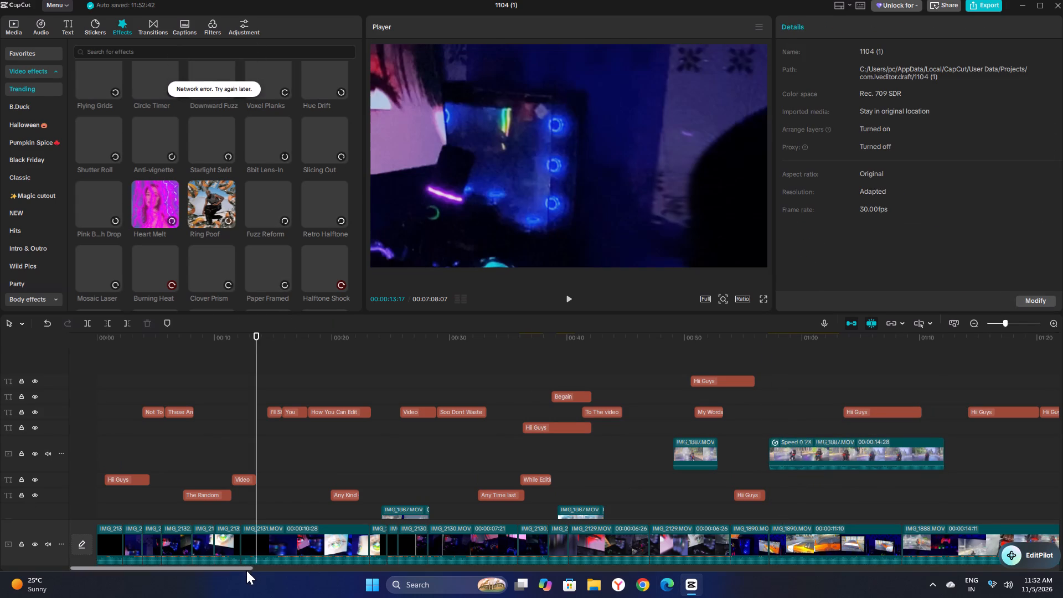
drag(245, 565, 251, 565)
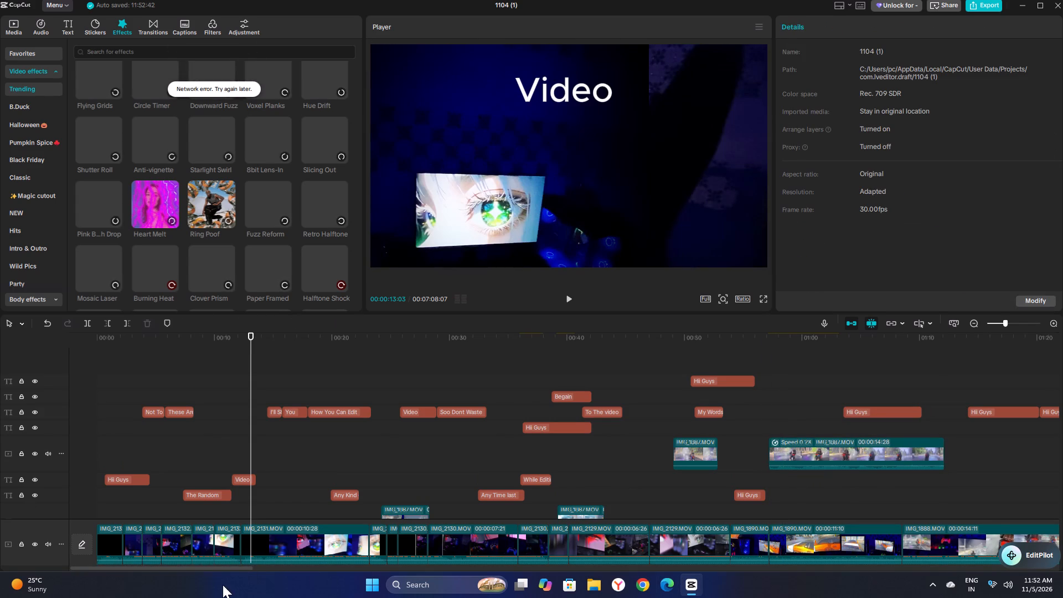
drag(233, 569, 340, 570)
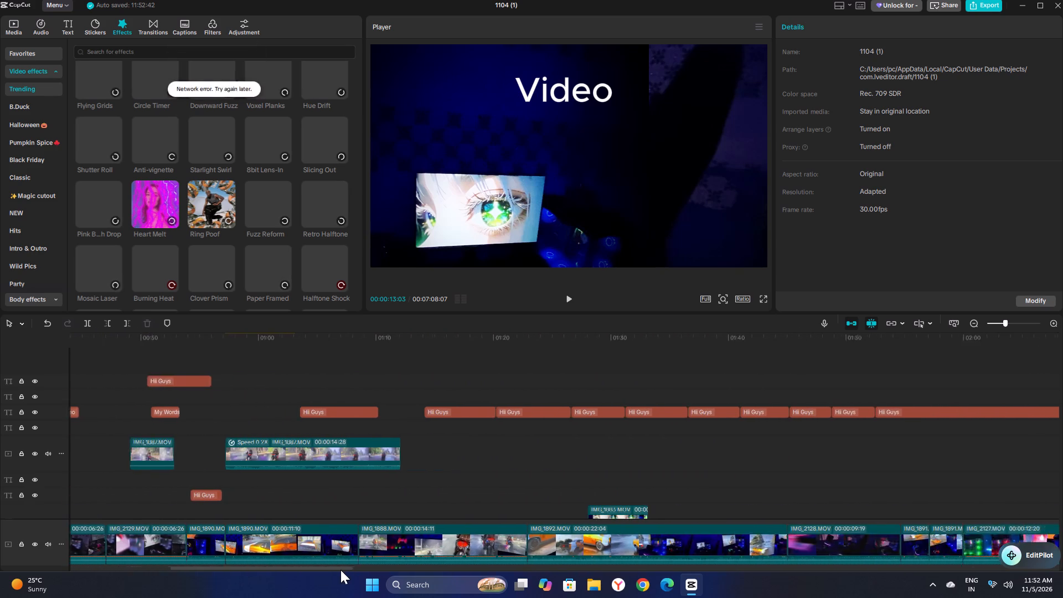
drag(340, 570, 354, 570)
drag(340, 409, 334, 386)
drag(402, 411, 333, 447)
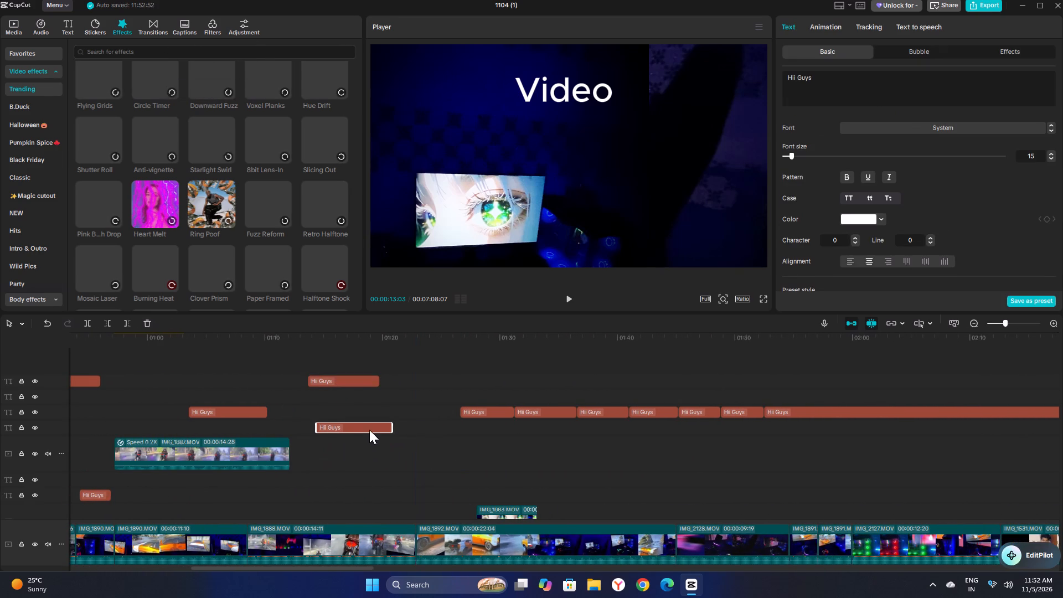
drag(369, 430, 387, 443)
Shift the six following short Hii Guys titles earlier on staggered text tracks, starting at about 1:21, 1:26, 1:30, 1:34, 1:38 and 1:42.
drag(476, 411, 415, 411)
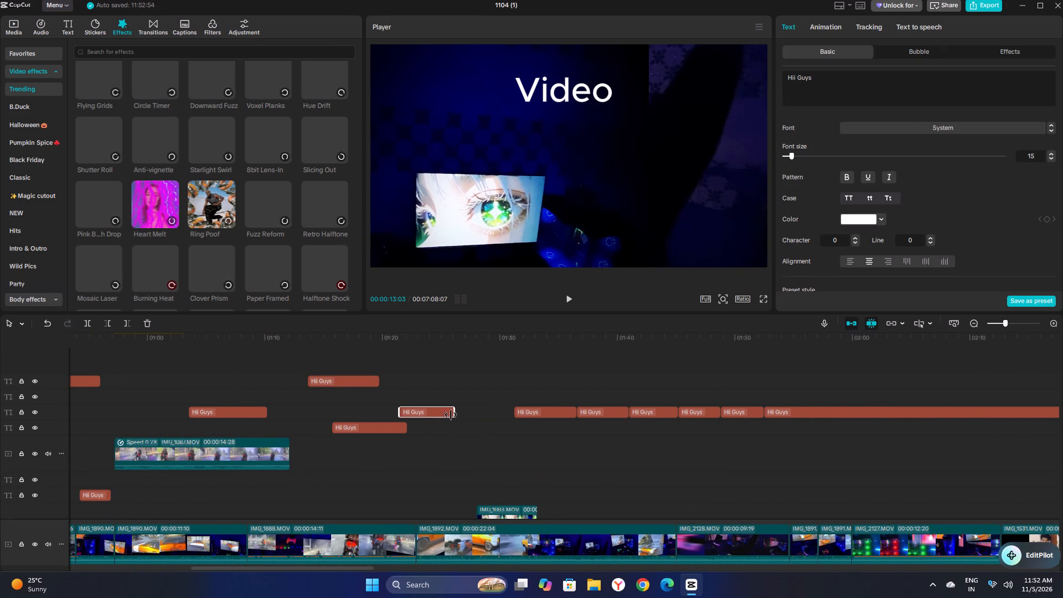
drag(540, 414, 477, 436)
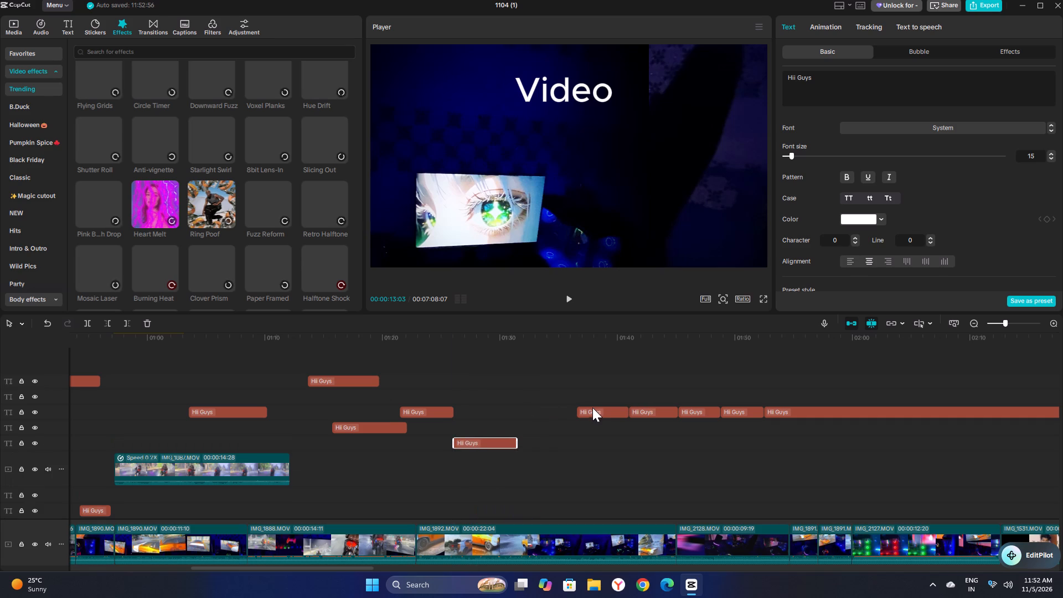
drag(592, 408, 517, 422)
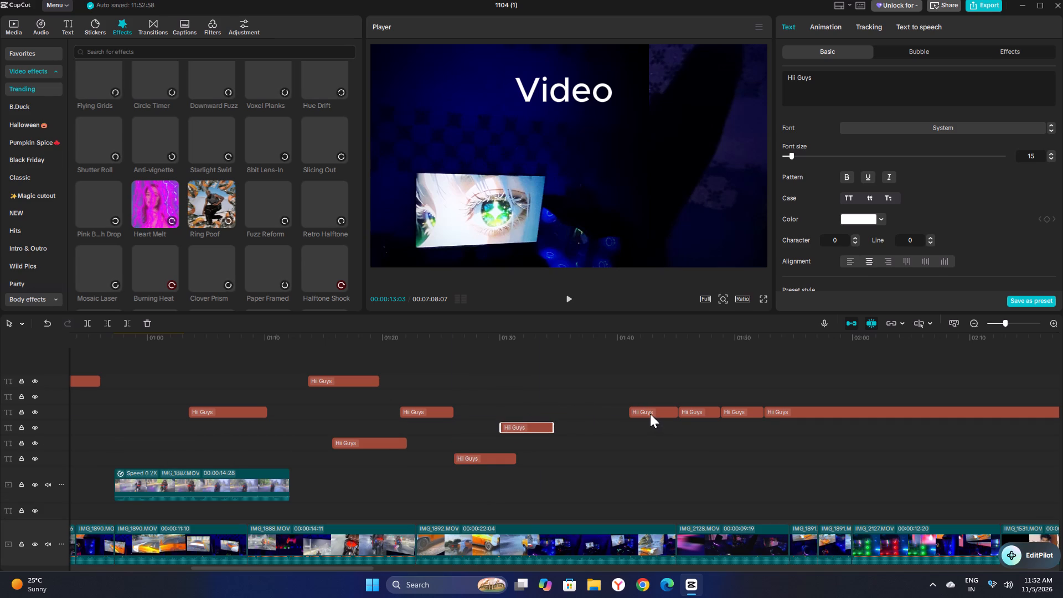
drag(650, 414, 573, 471)
drag(690, 411, 610, 439)
drag(734, 413, 674, 421)
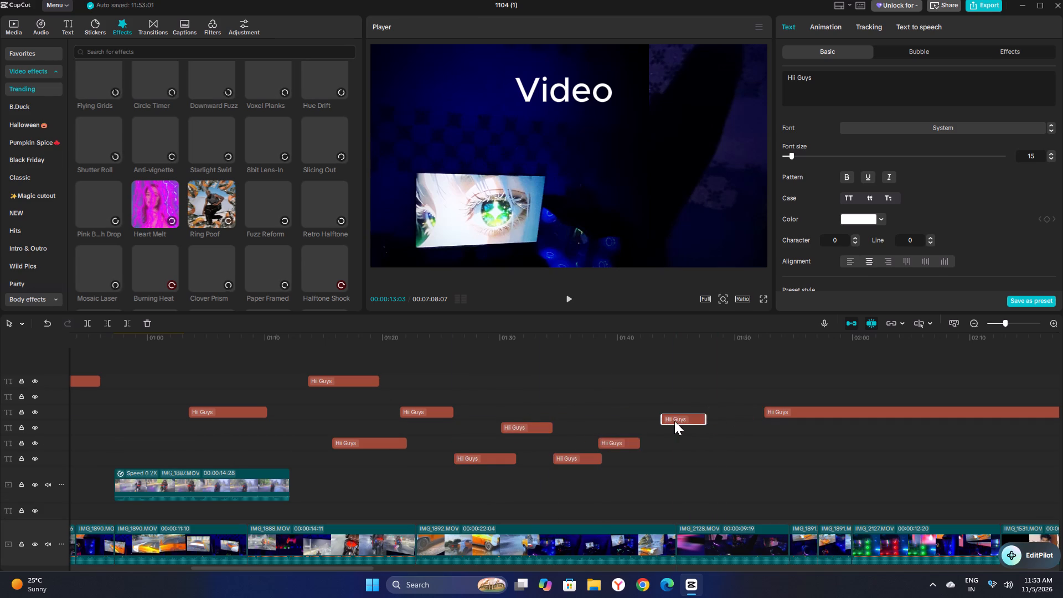
drag(674, 421, 651, 421)
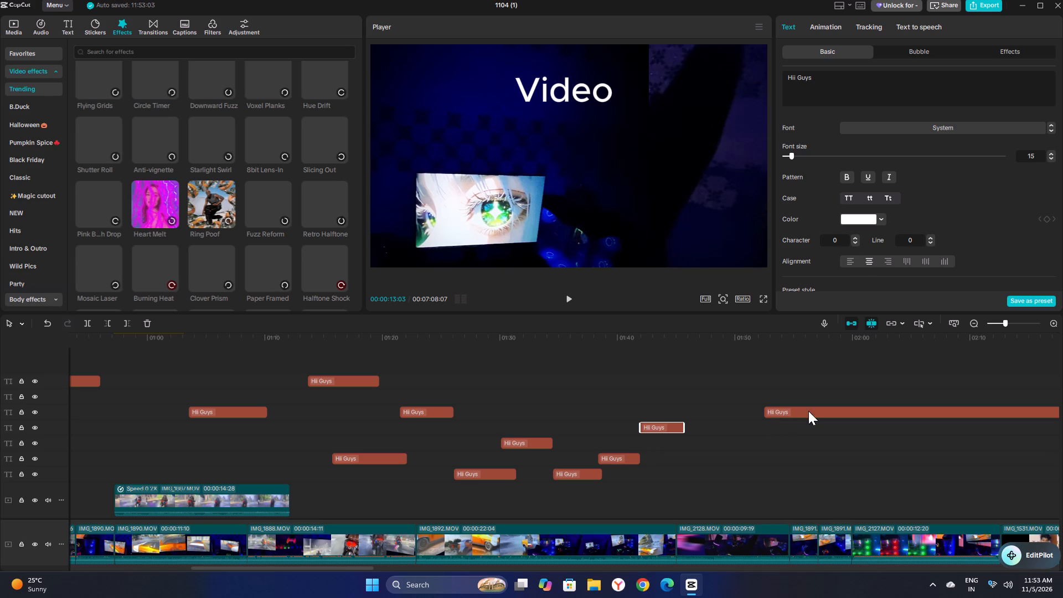
drag(354, 569, 465, 560)
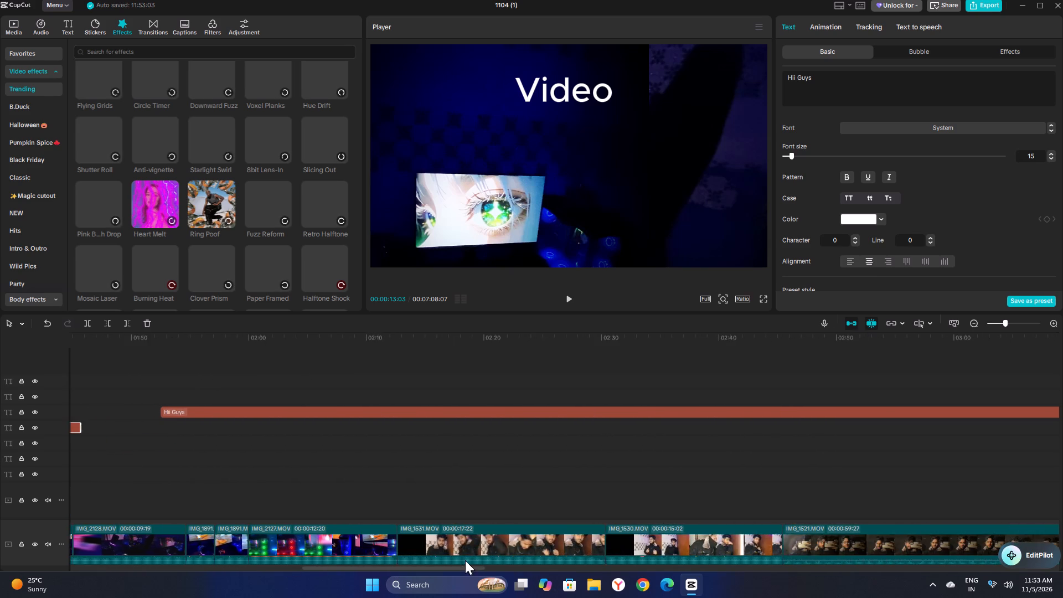
Split the long Hii Guys title after 1:53 into short segments with eleven cuts between about 1:53 and 2:32.
drag(465, 560, 480, 567)
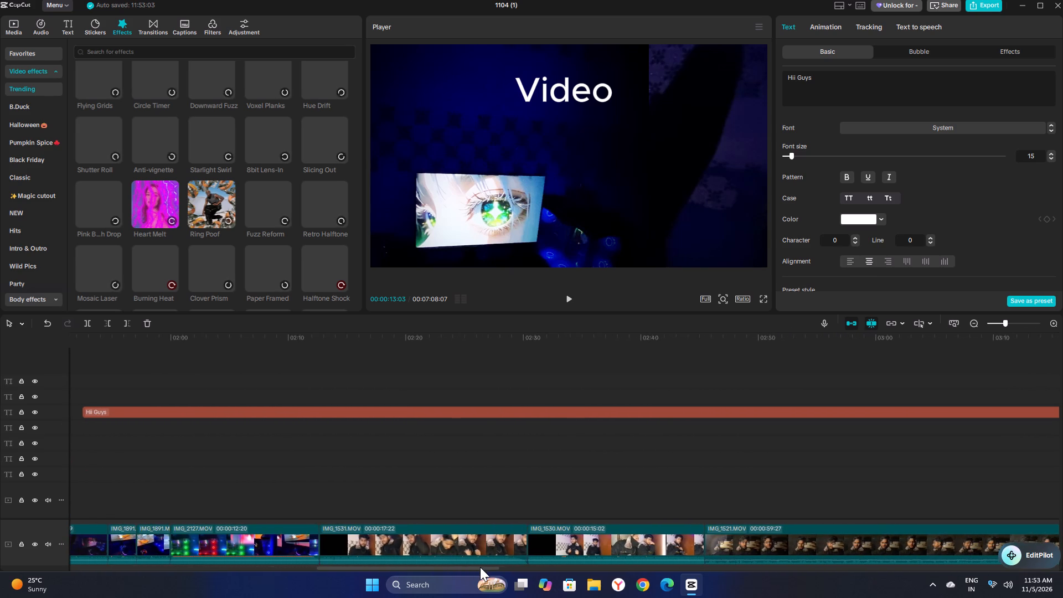
drag(480, 567, 477, 566)
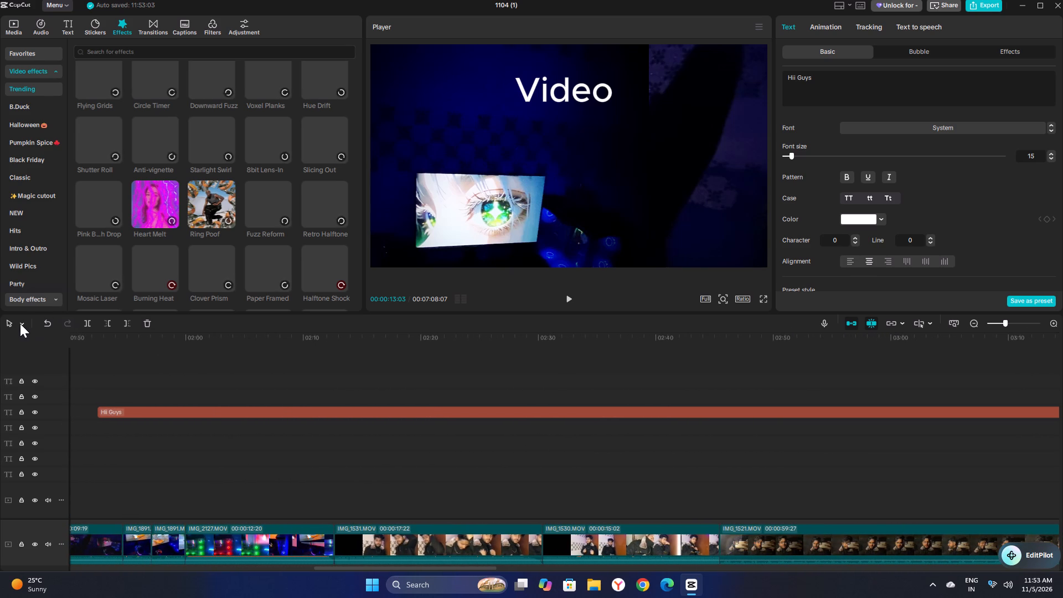
click(17, 323)
click(30, 355)
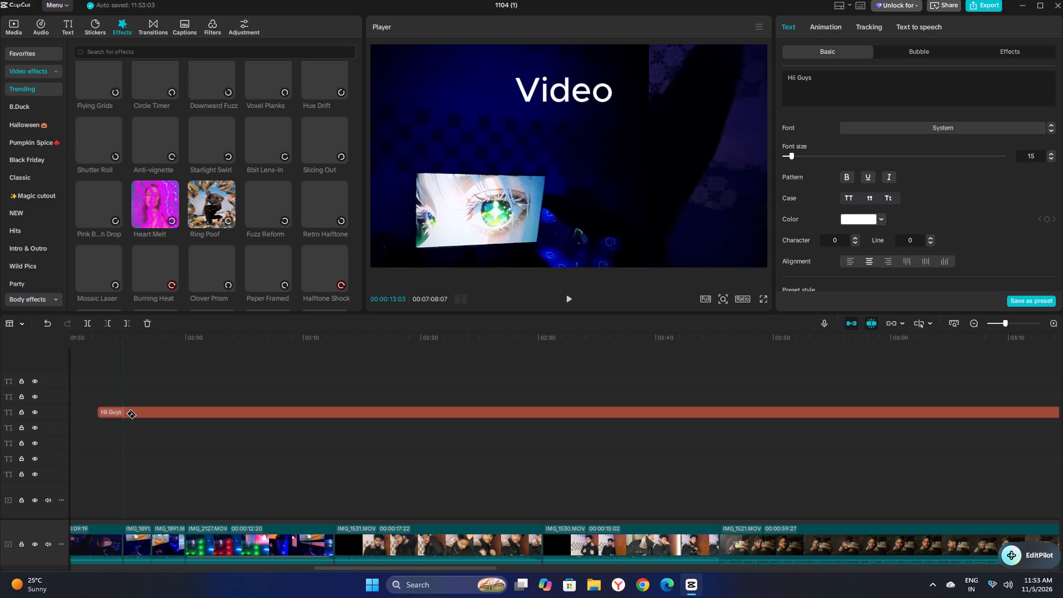
click(109, 413)
click(129, 416)
click(176, 415)
click(232, 411)
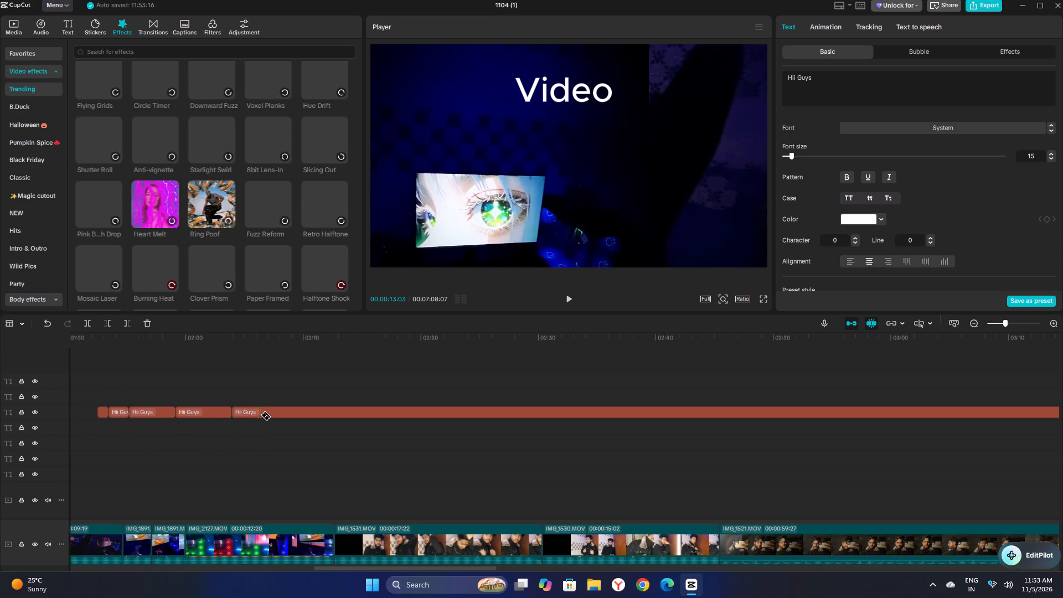
click(264, 415)
click(295, 415)
click(336, 414)
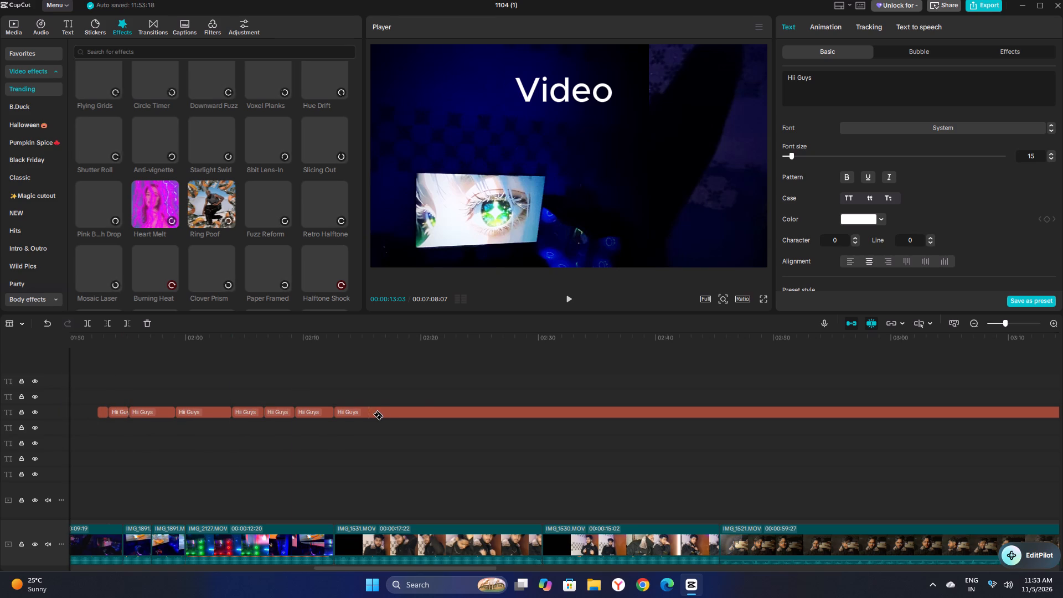
click(379, 414)
click(419, 416)
click(484, 416)
click(559, 416)
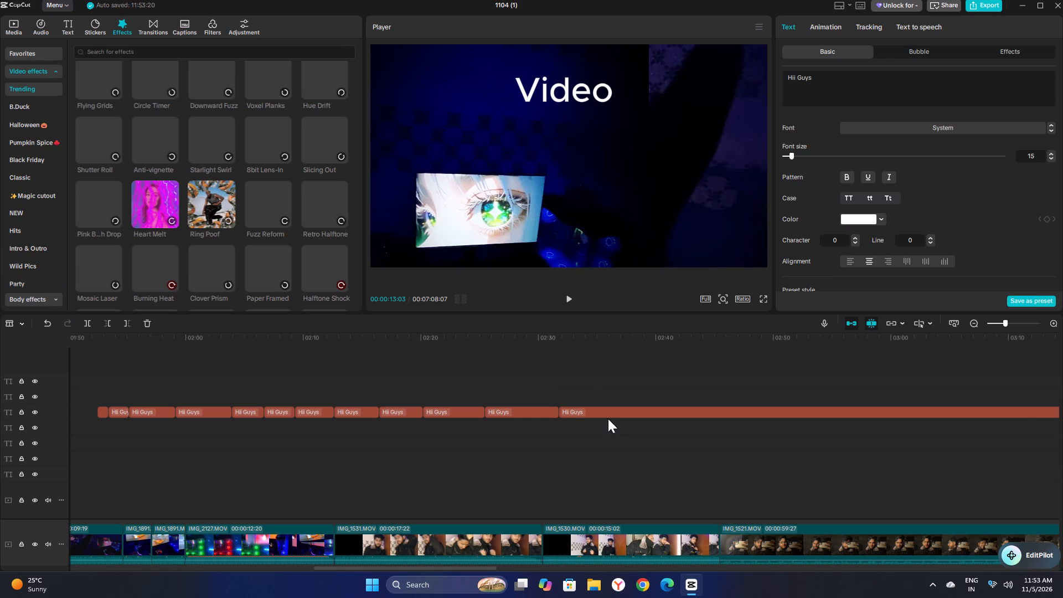
Continue splitting the long Hii Guys title with eight cuts between about 2:35 and 3:02.
click(608, 419)
click(649, 417)
click(602, 416)
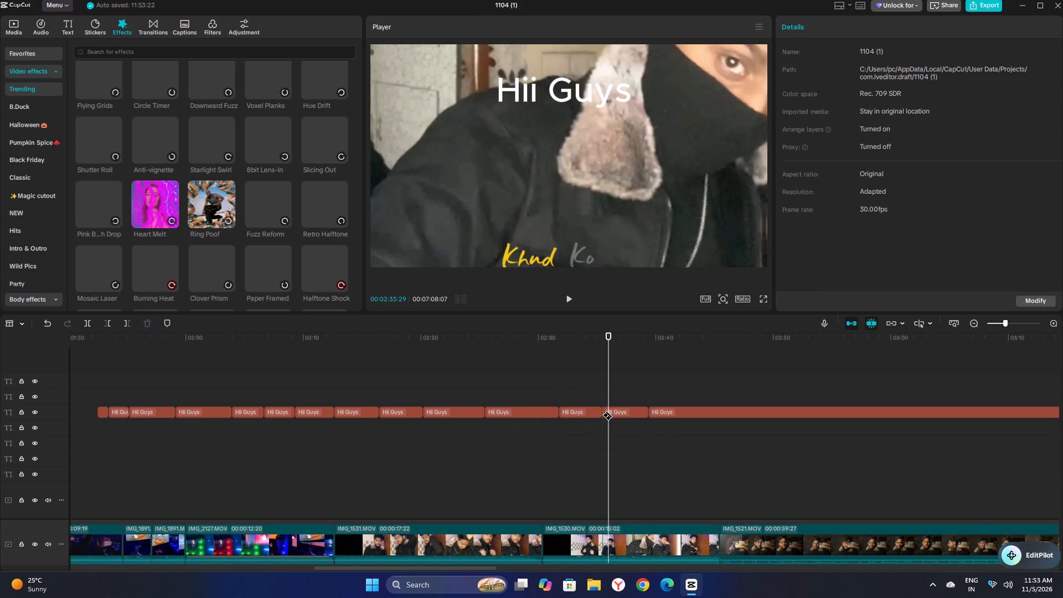
click(714, 414)
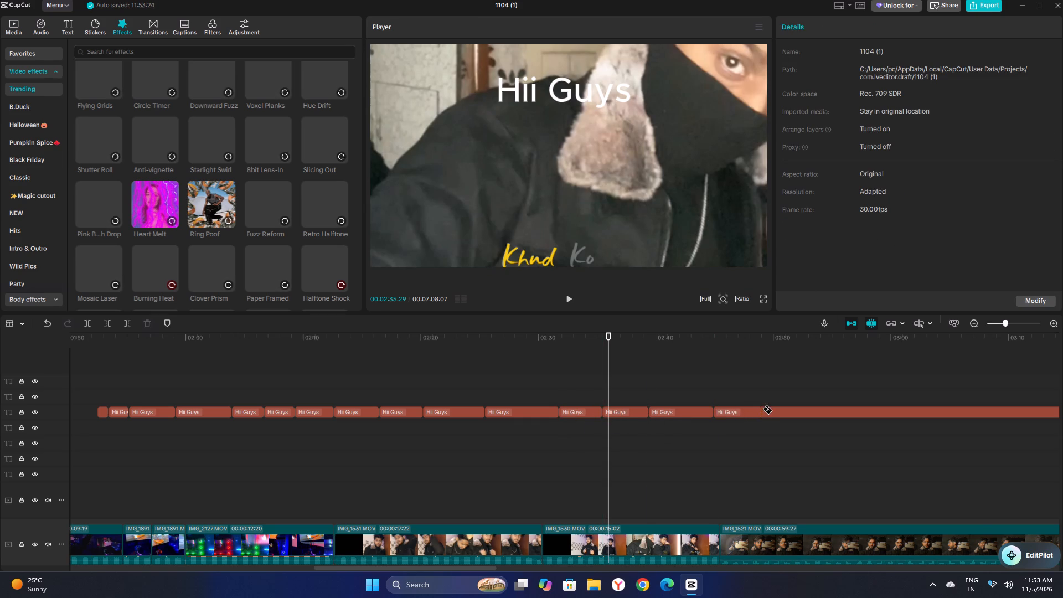
click(761, 417)
click(786, 414)
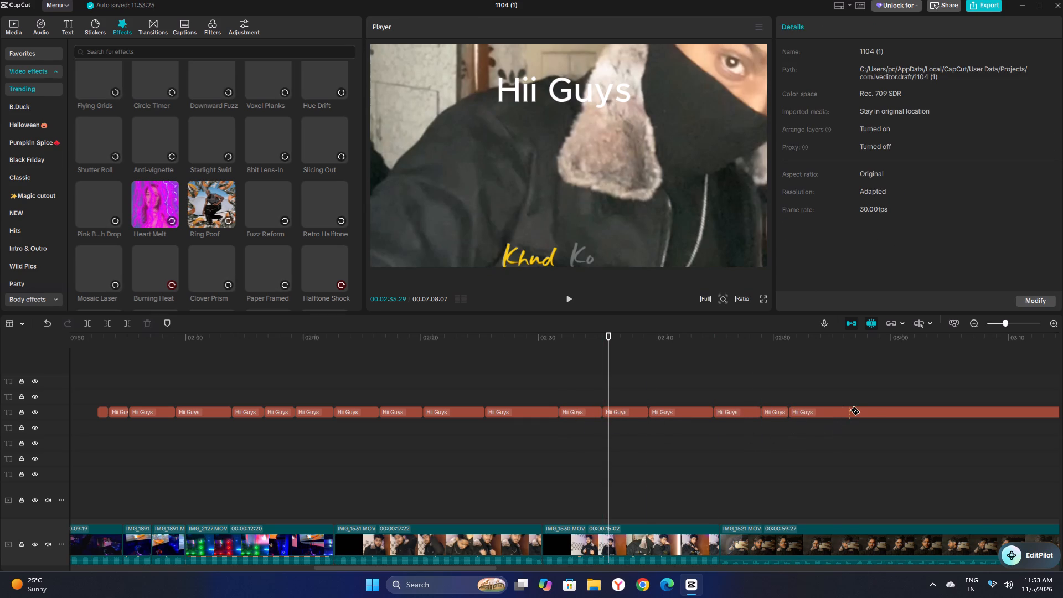
click(849, 410)
click(912, 414)
click(889, 414)
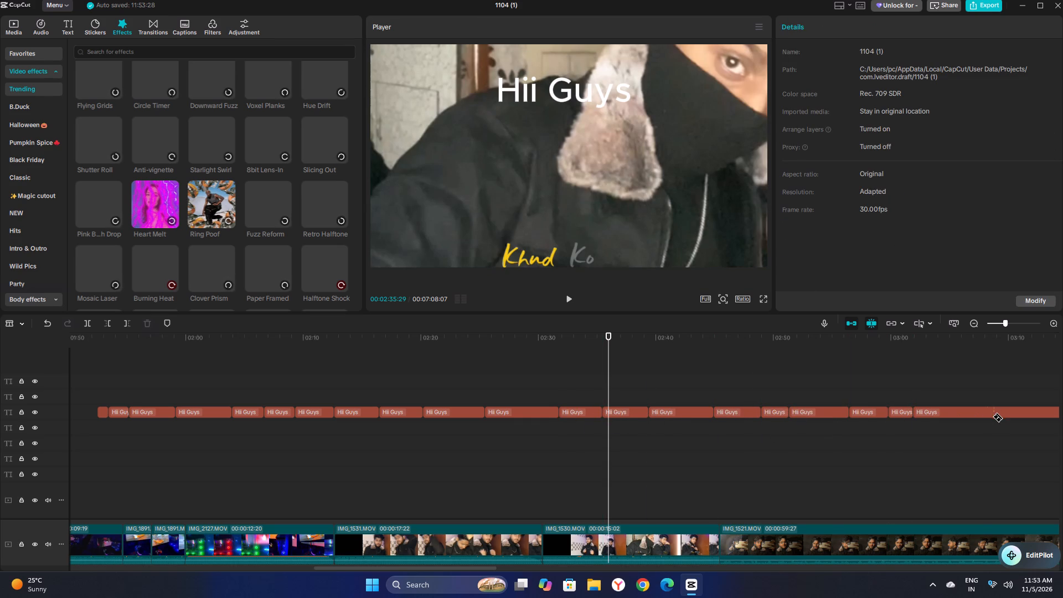
click(958, 418)
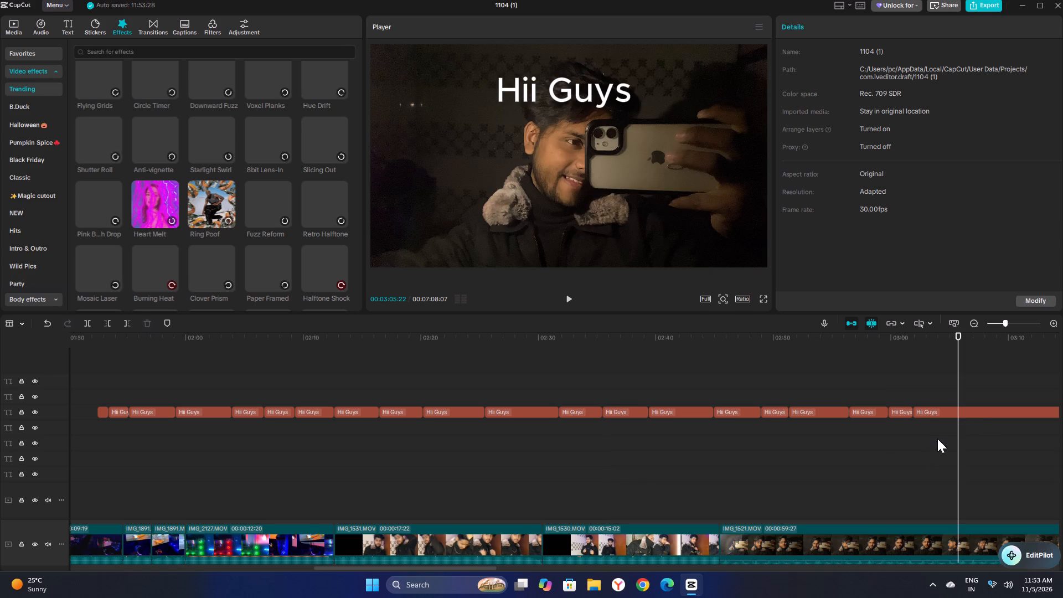
Preview the footage from about 3:05 and split the remaining Hii Guys title at about 3:07 and 3:10.
key(space)
key(space)
click(977, 413)
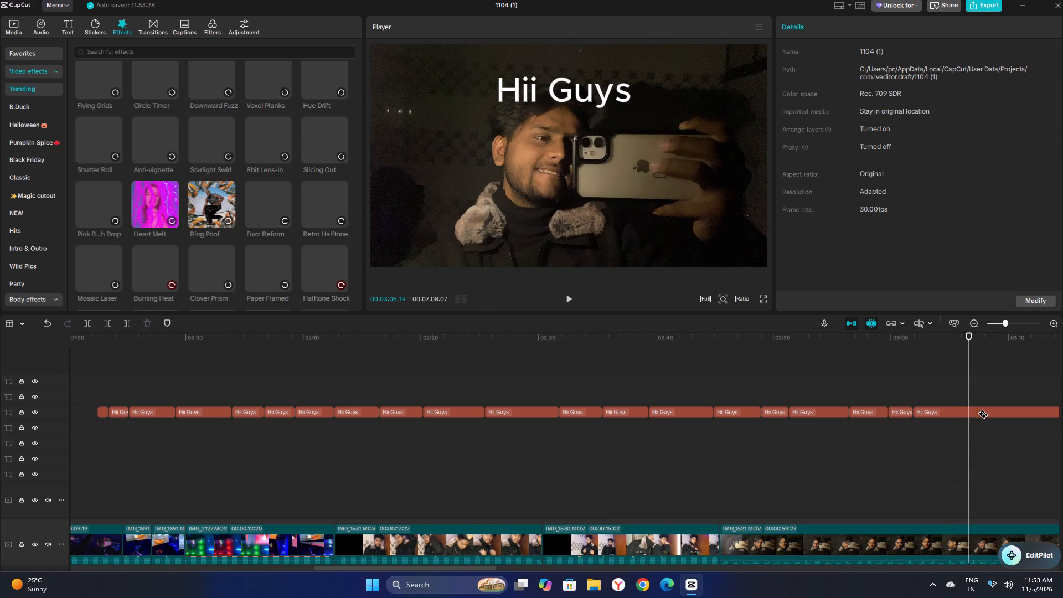
key(space)
click(1015, 413)
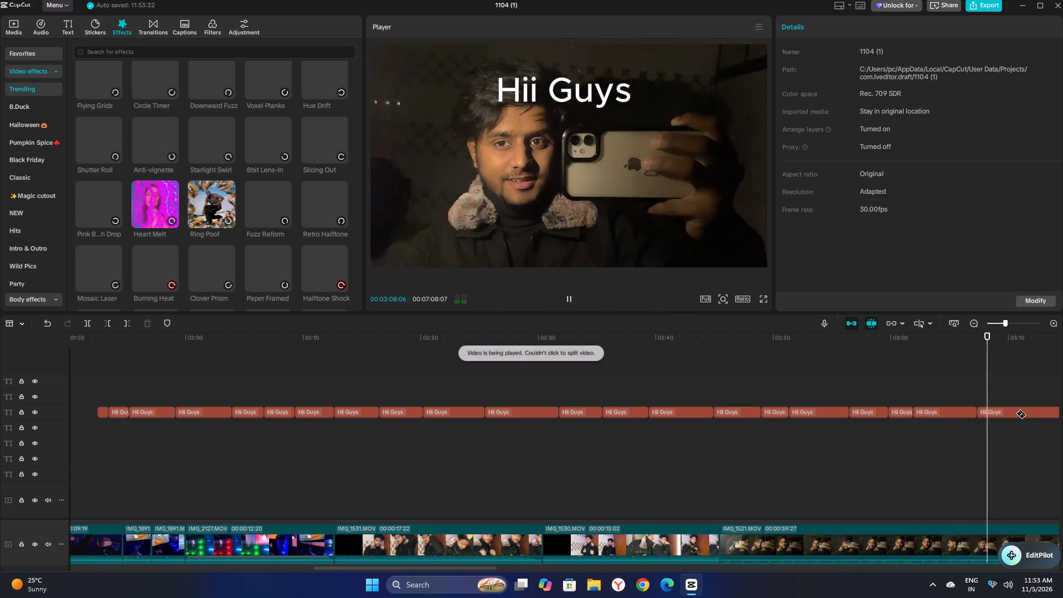
click(1015, 410)
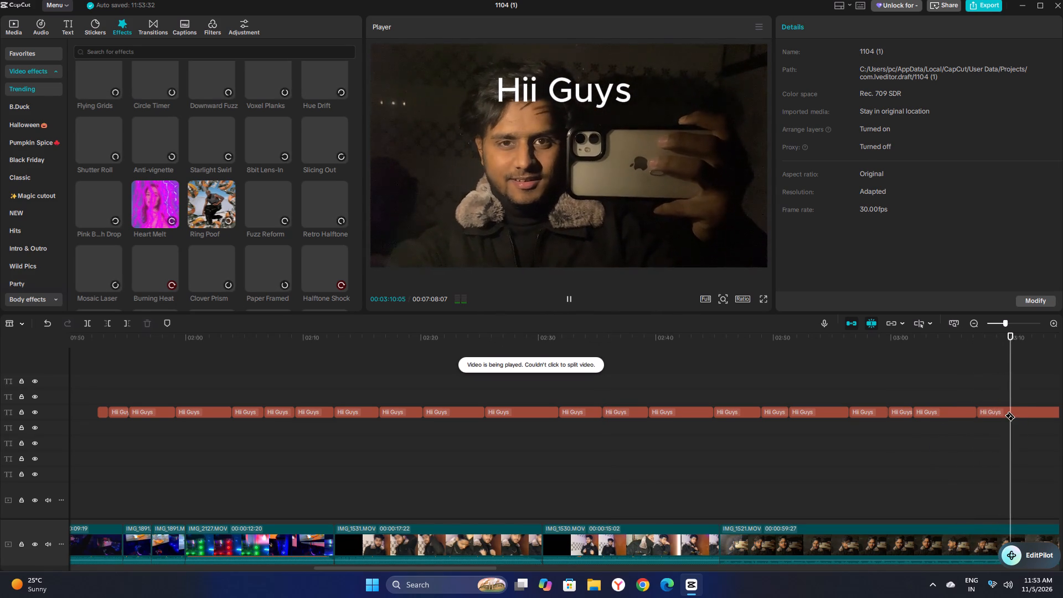
click(1010, 411)
click(1005, 406)
click(1013, 409)
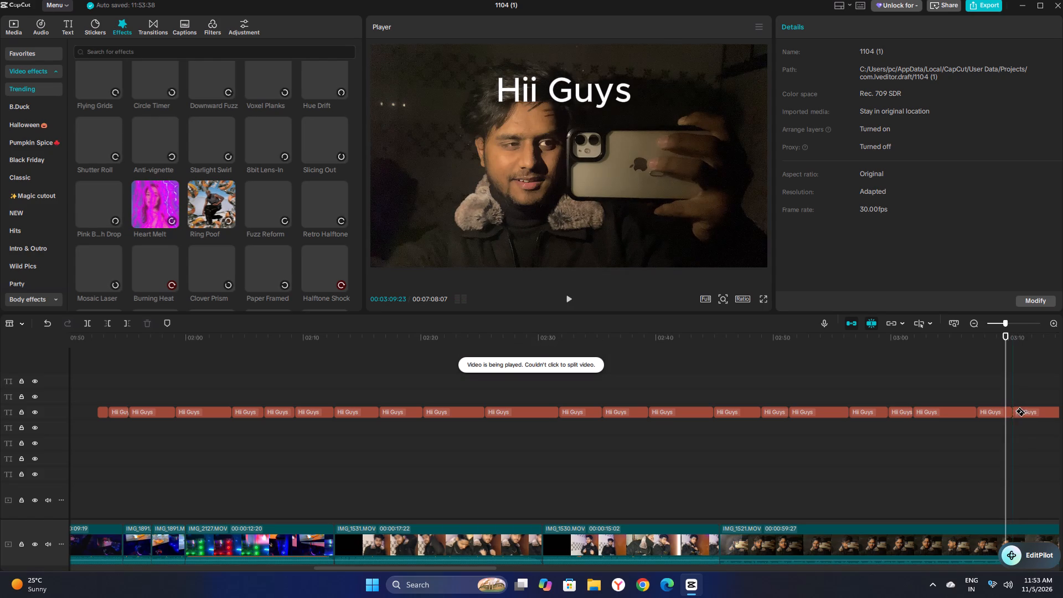
Play on from about 3:10, split the last Hii Guys stretch at about 3:14, 3:16, 3:19, 3:23 and 3:25, and return to selection mode.
key(space)
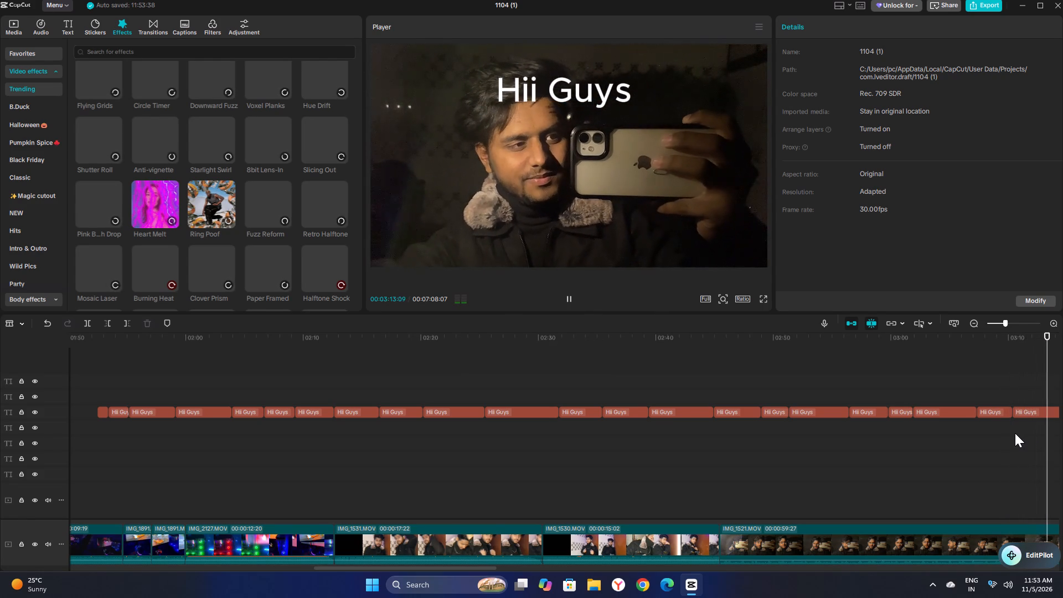
key(space)
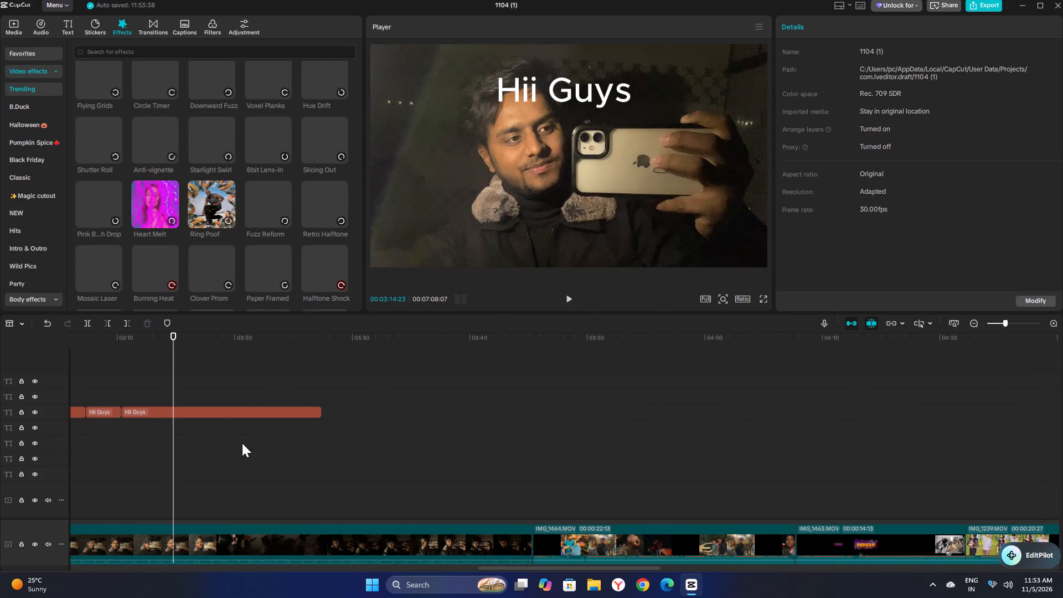
click(168, 412)
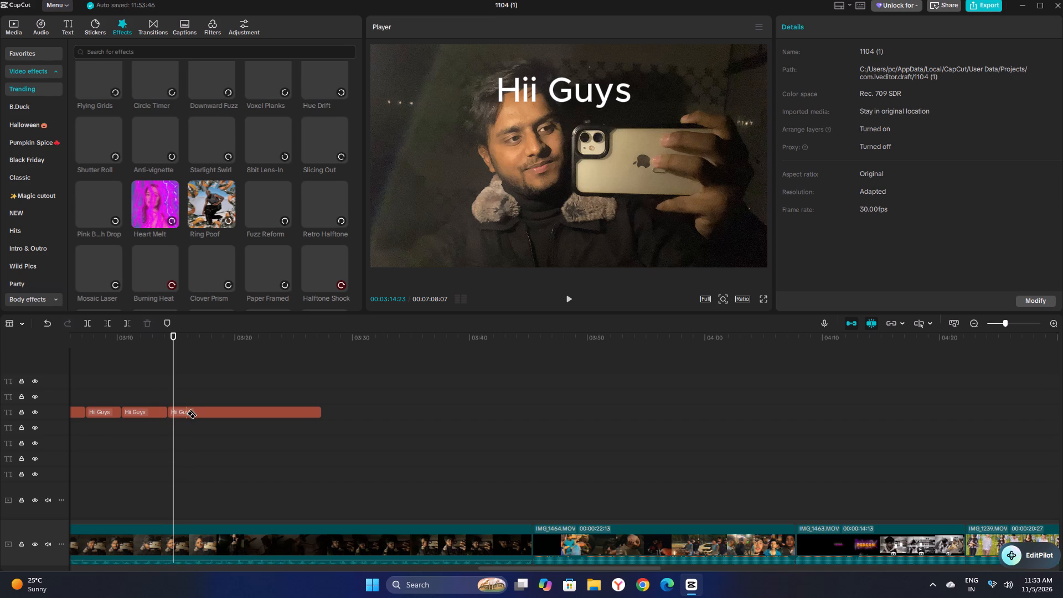
click(186, 413)
click(227, 416)
click(265, 414)
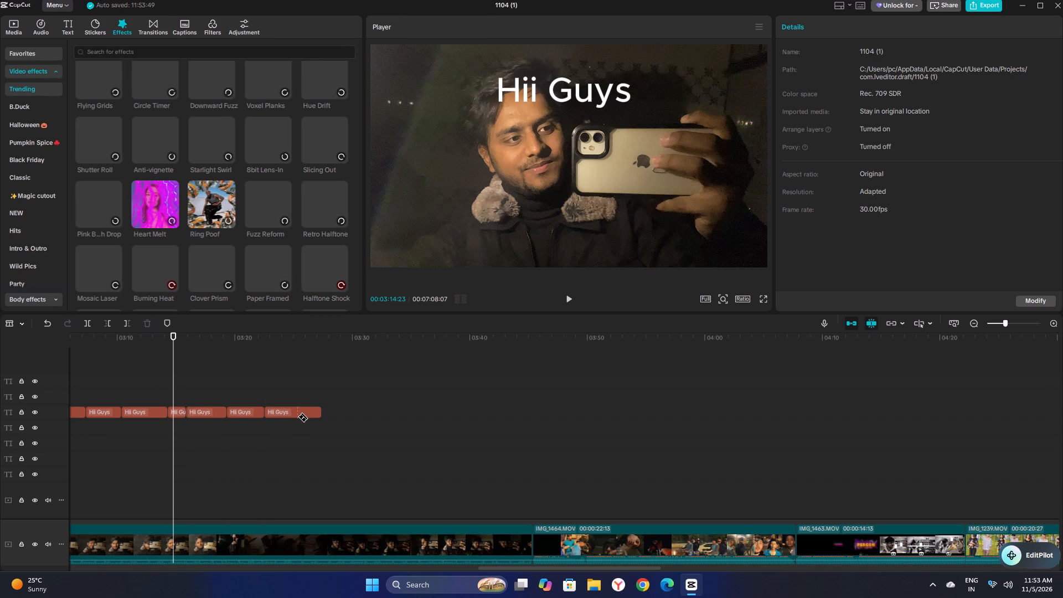
click(297, 416)
click(25, 323)
click(36, 339)
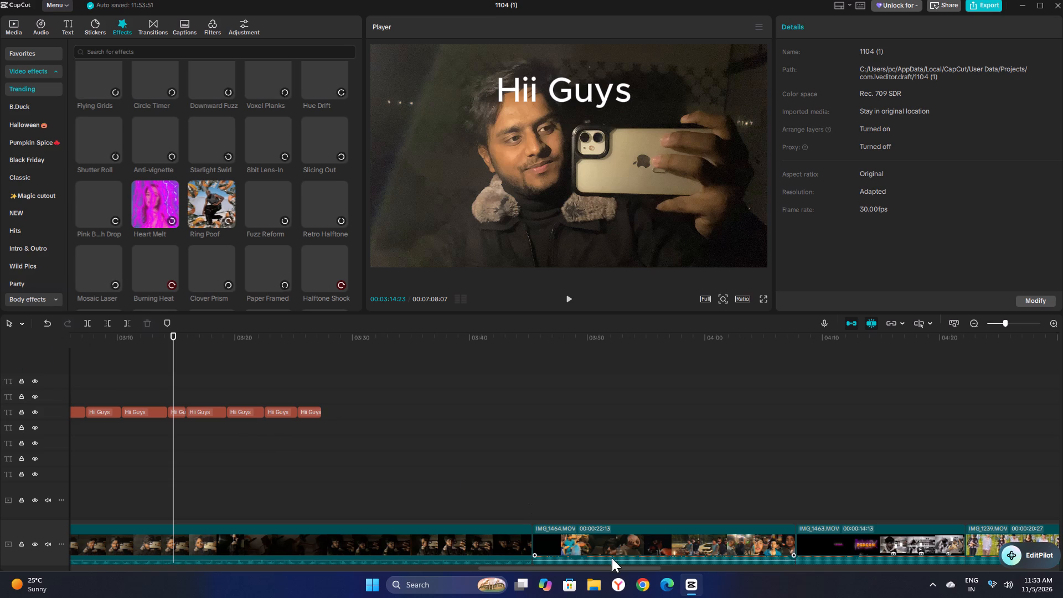
Move the first four new Hii Guys segments earlier onto staggered text tracks, starting at about 1:46, 1:47, 1:49 and 1:52.
drag(617, 568, 373, 565)
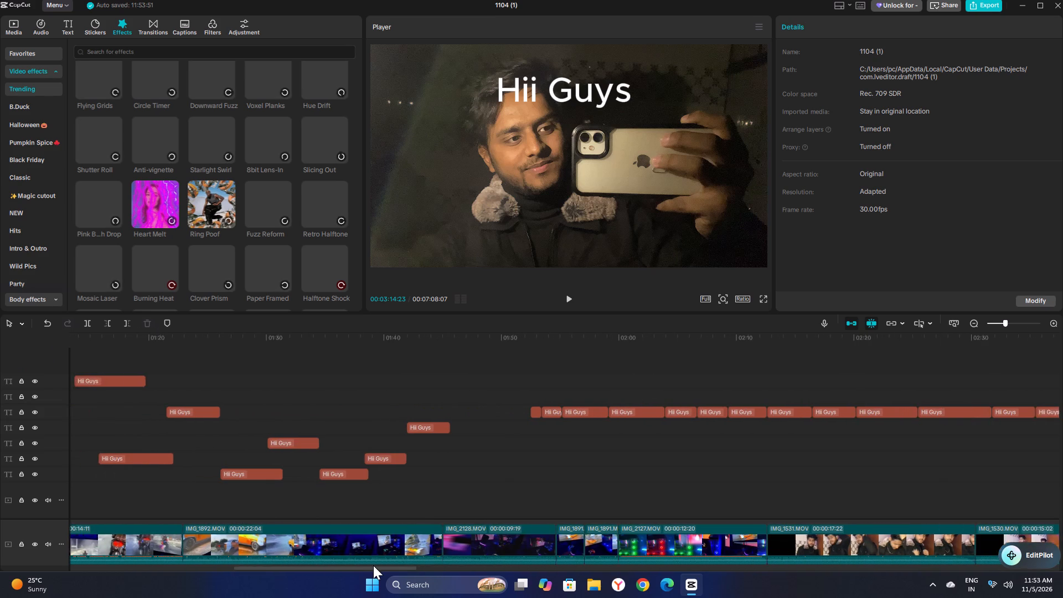
drag(373, 565, 384, 568)
drag(477, 414, 477, 414)
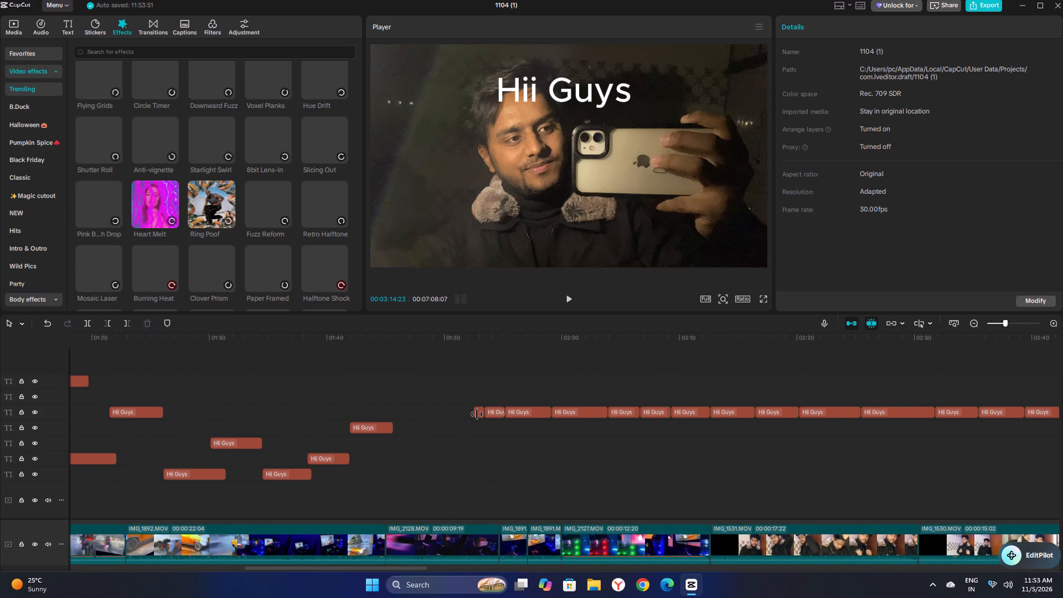
drag(477, 414, 403, 411)
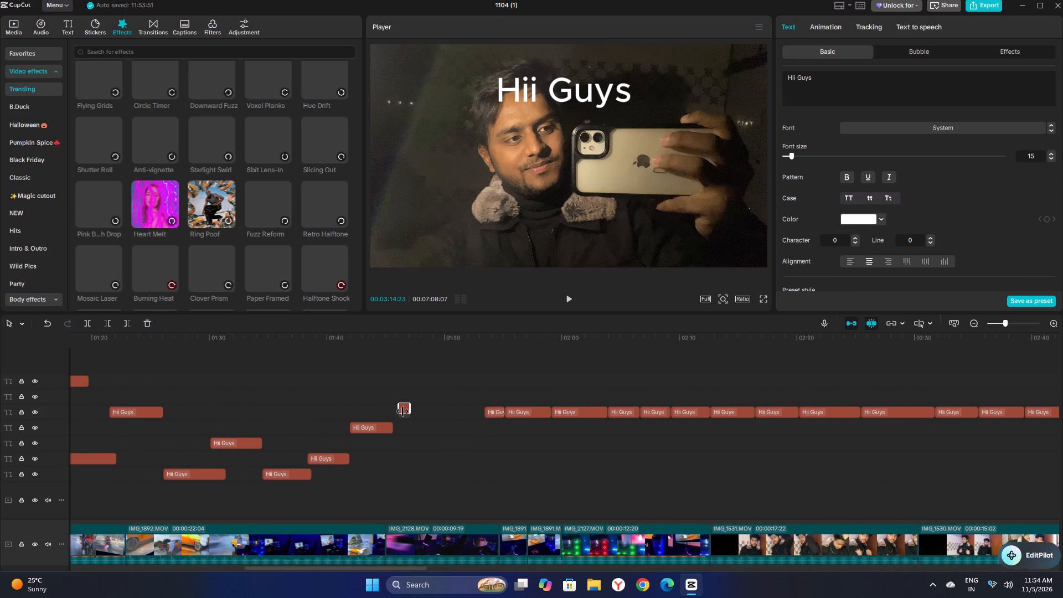
drag(403, 411, 395, 417)
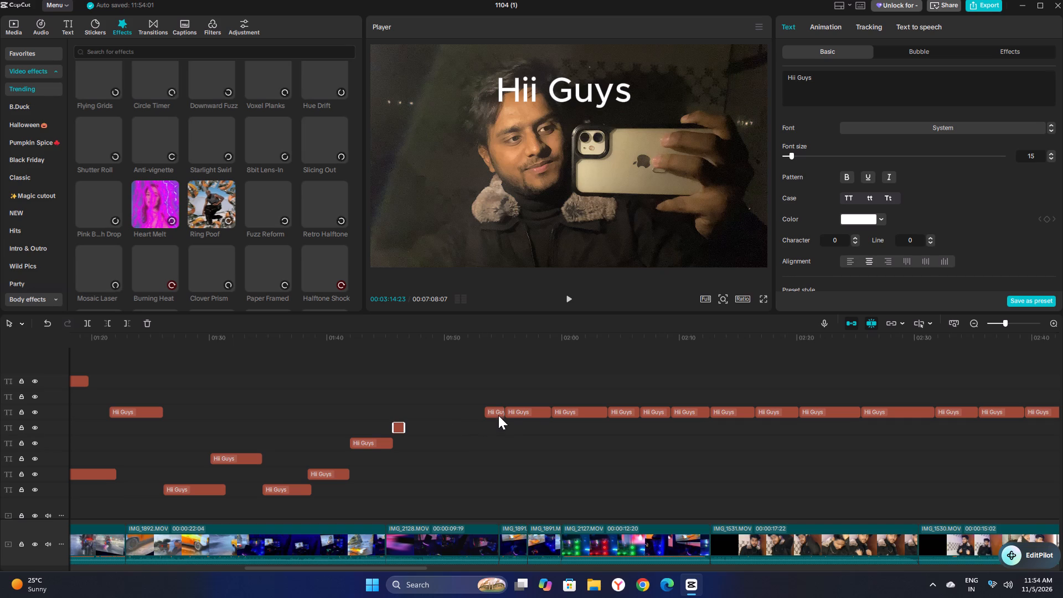
drag(494, 412, 417, 446)
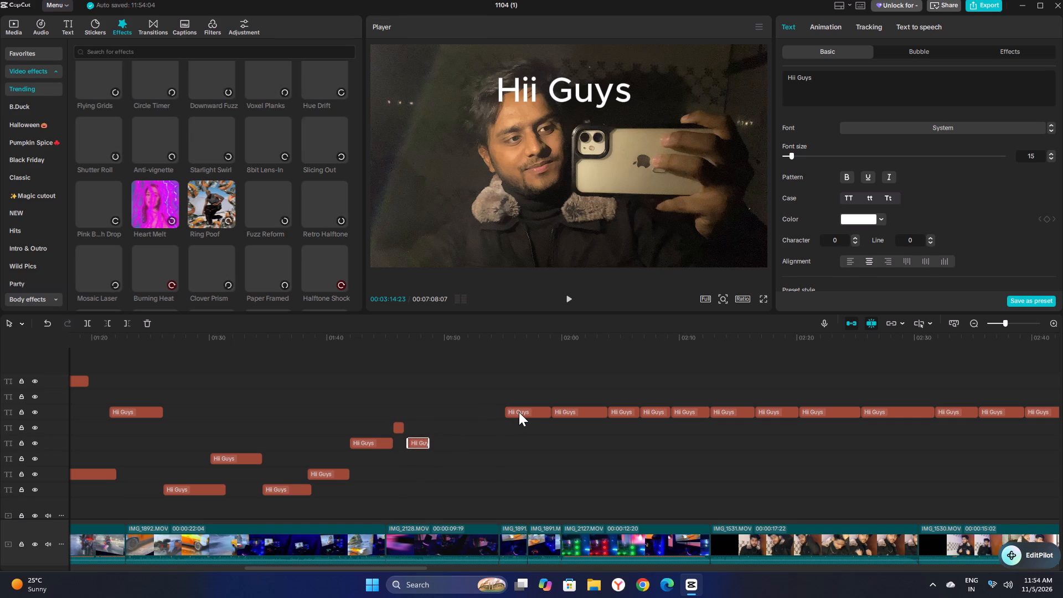
drag(521, 412, 442, 466)
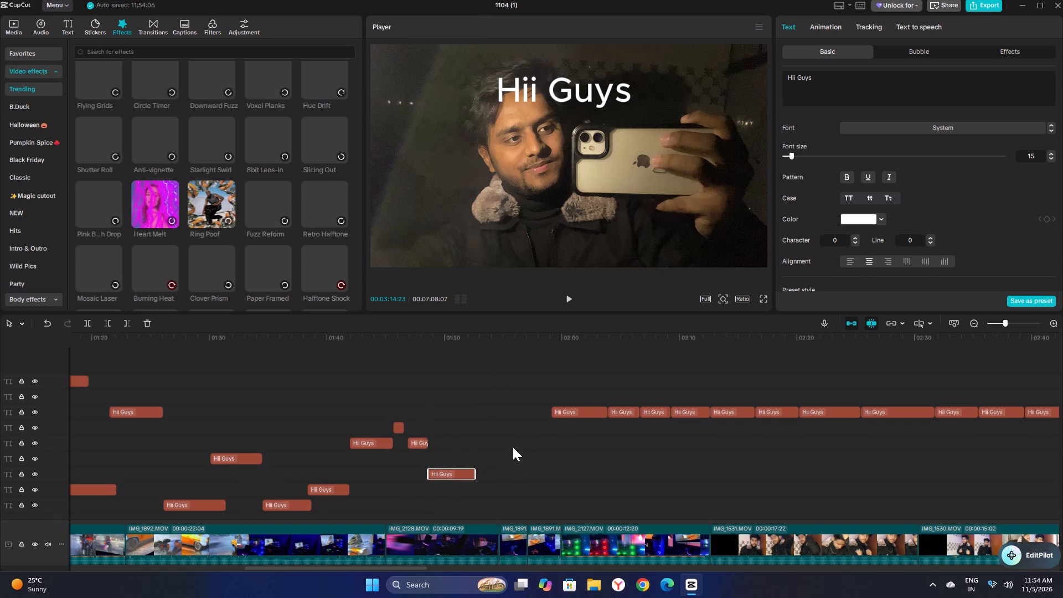
drag(565, 413, 482, 452)
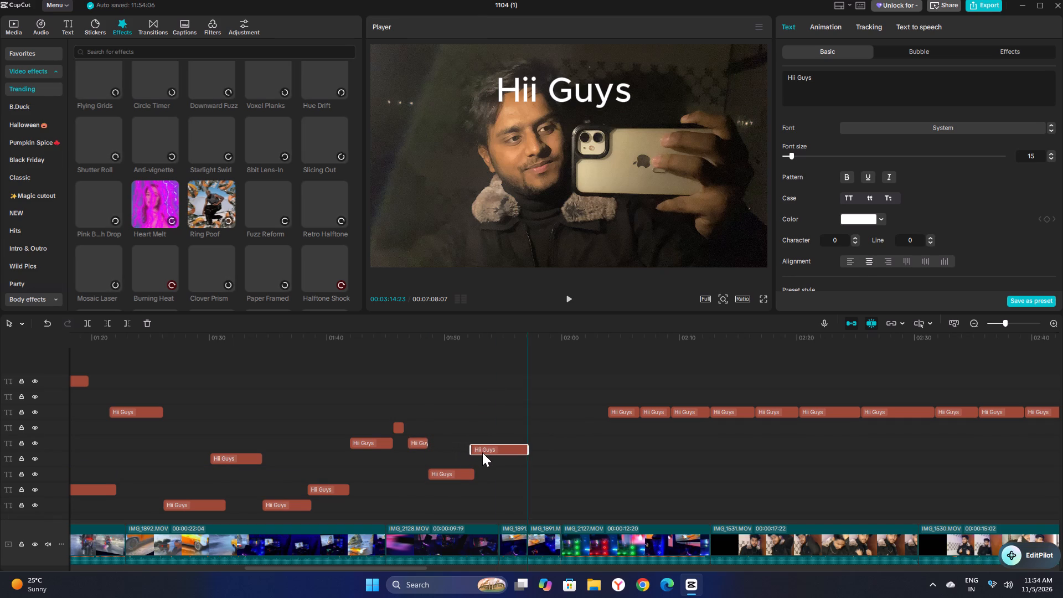
drag(482, 452, 483, 452)
Move the next three Hii Guys segments earlier onto other text tracks, starting at about 1:56, 1:57 and 1:59.
drag(613, 405, 527, 443)
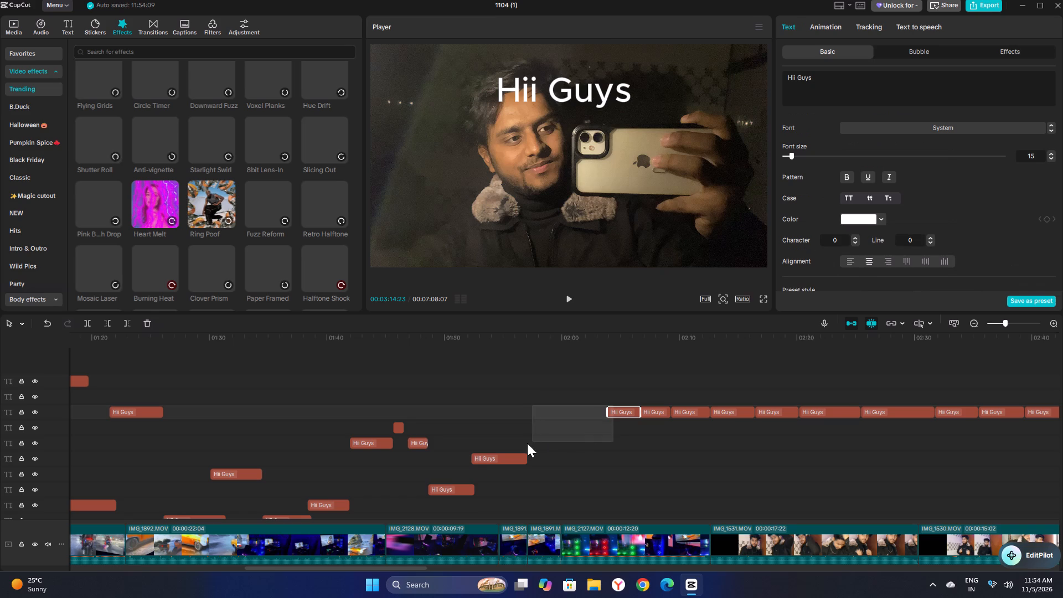
drag(527, 443, 526, 443)
drag(617, 414, 523, 484)
drag(648, 413, 525, 435)
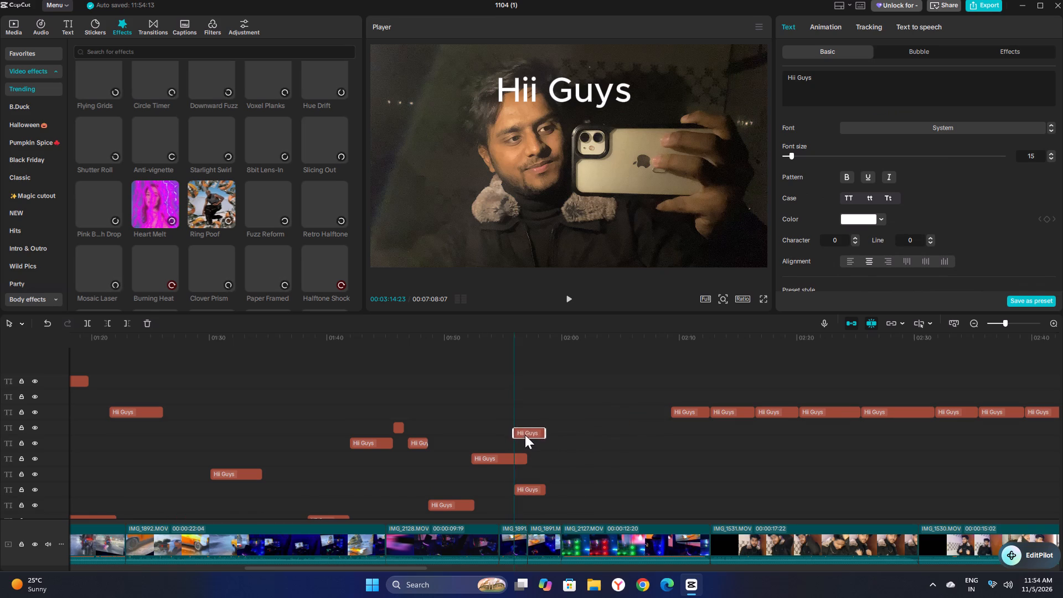
drag(525, 435, 529, 438)
drag(695, 411, 578, 473)
Shift the following four Hii Guys segments earlier on separate text tracks, two starting at about 2:03 and the others at about 2:06 and 2:11.
drag(733, 411, 612, 445)
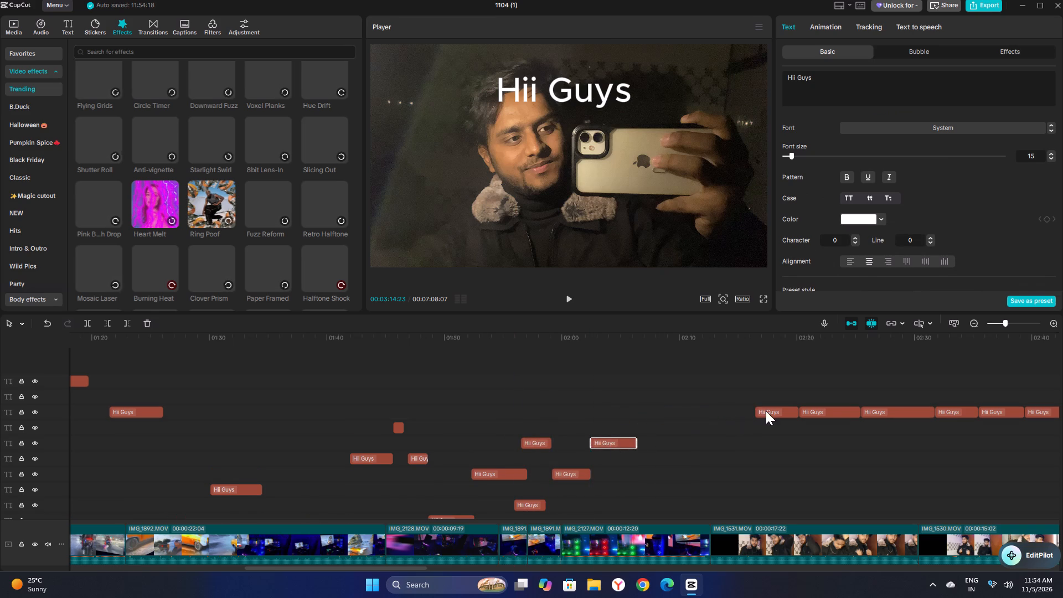
drag(766, 411, 601, 494)
drag(824, 411, 781, 424)
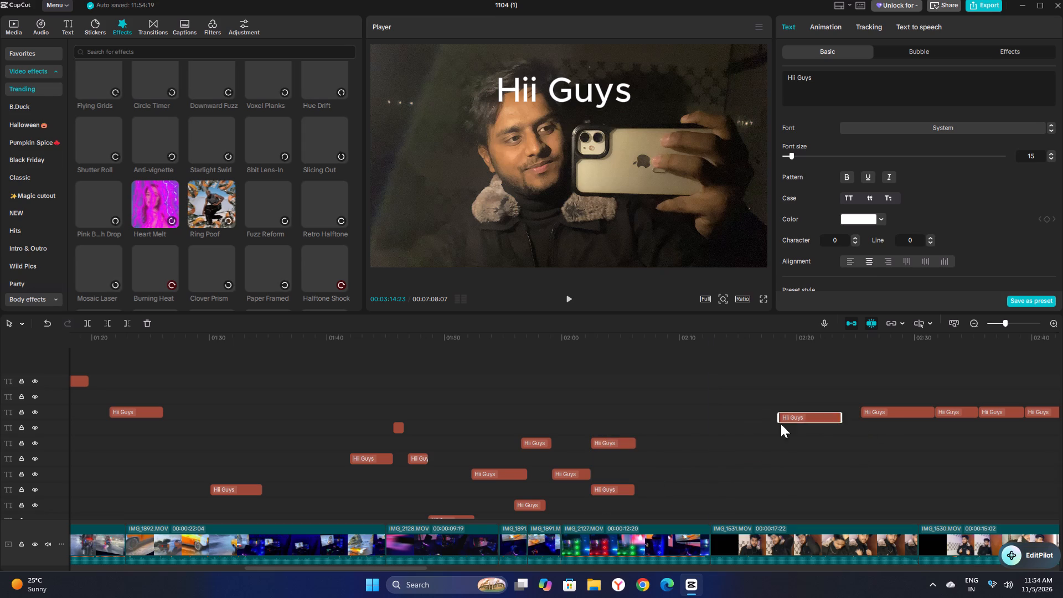
drag(781, 424, 658, 465)
drag(891, 409, 720, 436)
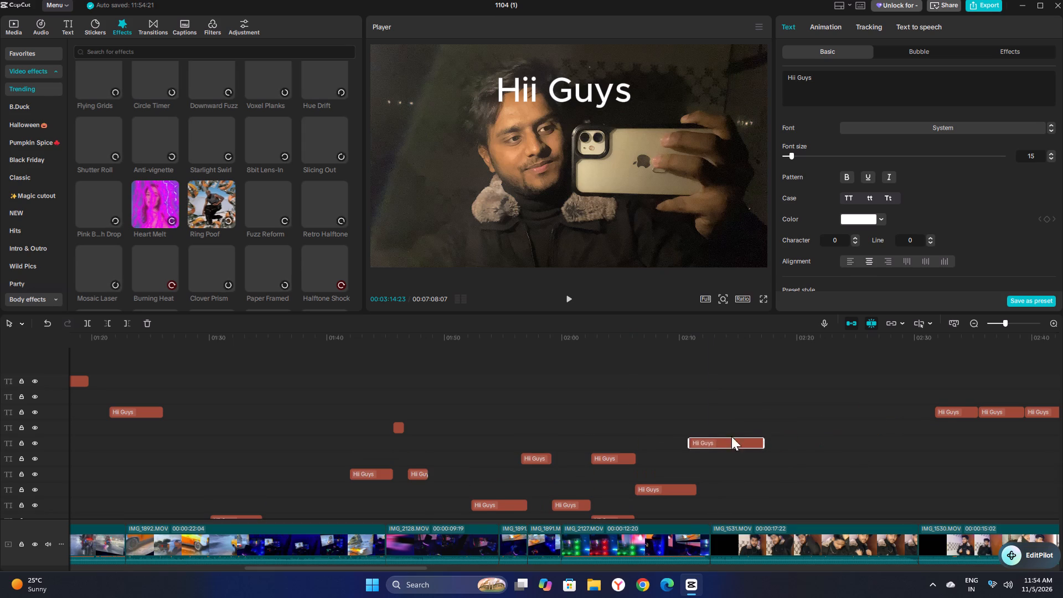
Move the next three Hii Guys segments earlier onto staggered text tracks, starting at about 2:13, 2:17 and 2:19.
drag(952, 413, 733, 509)
scroll(811, 462, down, 2)
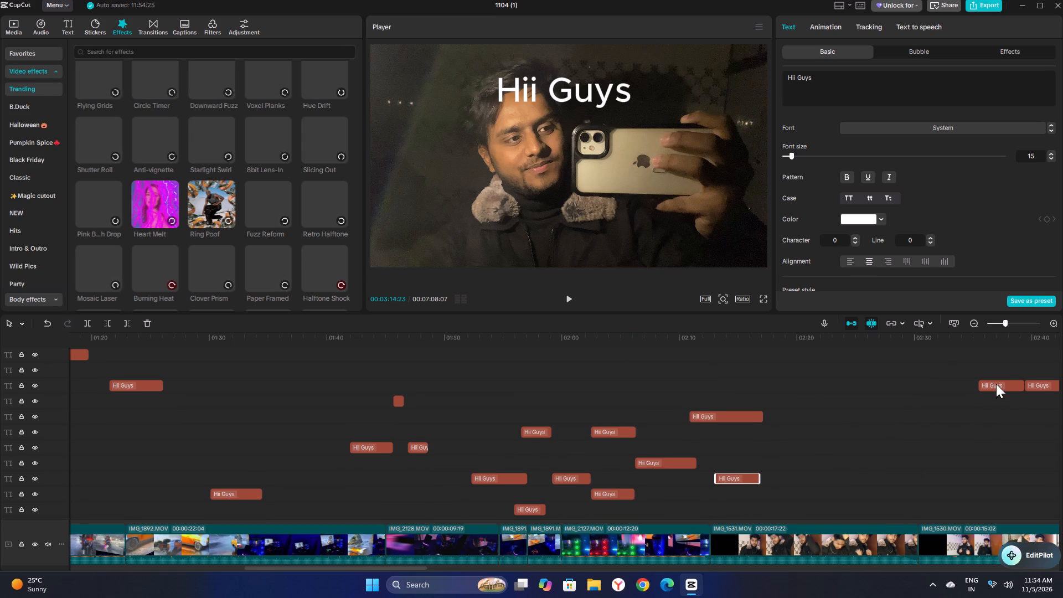
drag(996, 384, 782, 435)
drag(1035, 386, 804, 487)
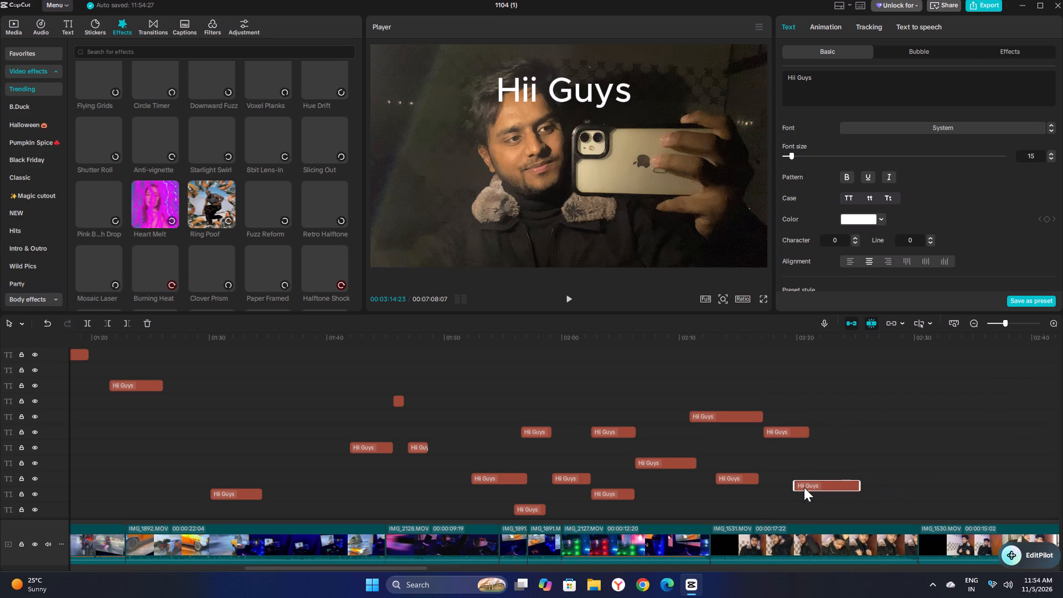
drag(804, 487, 798, 477)
Move the following three Hii Guys segments earlier onto staggered text tracks, starting at about 2:24, 2:27 and 2:28.
drag(398, 566, 400, 567)
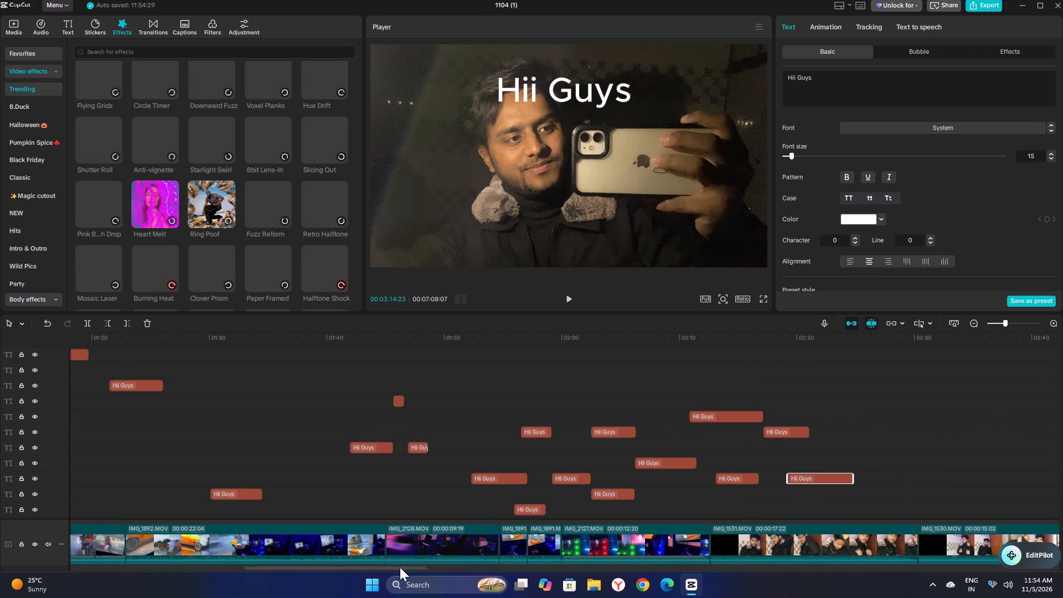
drag(400, 567, 504, 567)
drag(535, 386, 385, 415)
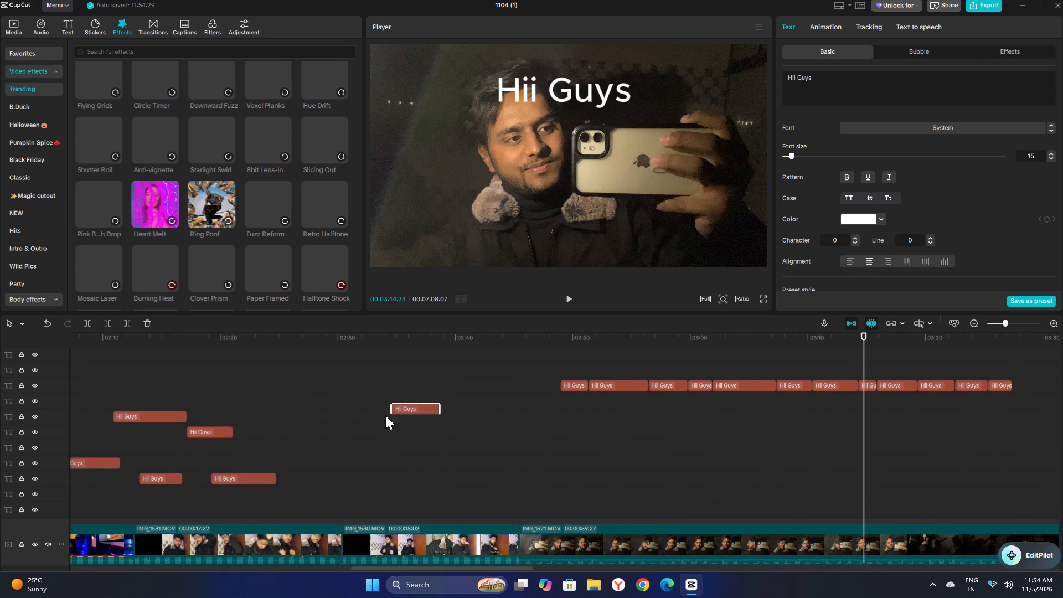
drag(385, 415, 293, 433)
drag(570, 385, 380, 432)
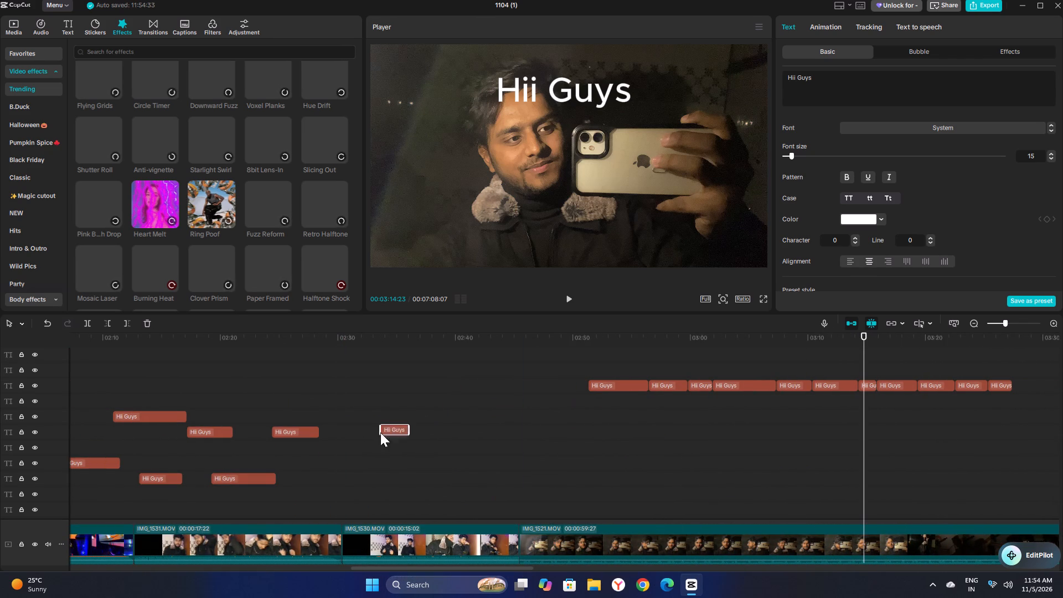
drag(380, 432, 308, 455)
drag(608, 386, 364, 467)
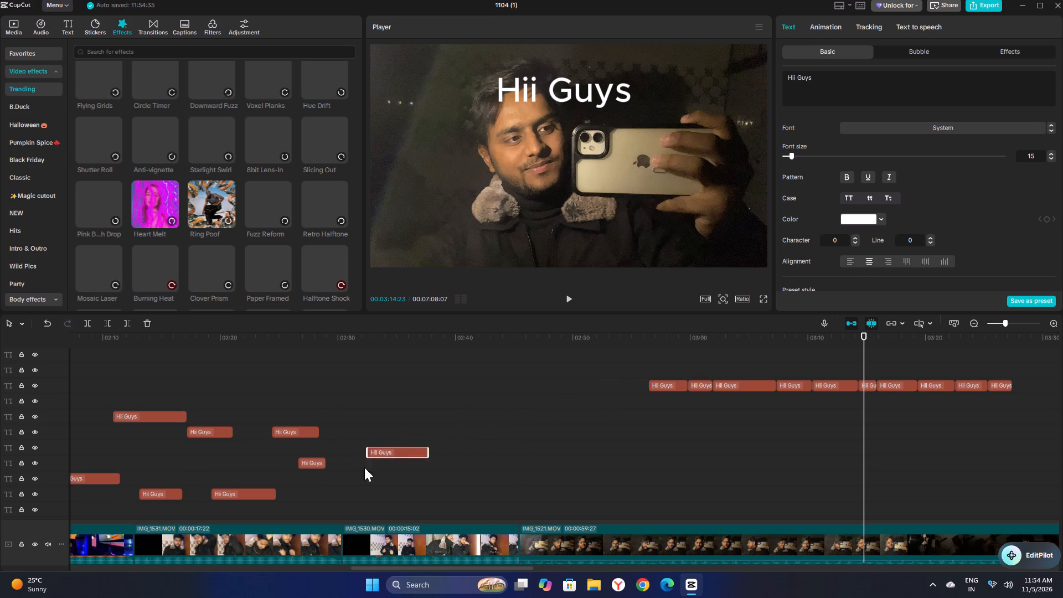
drag(364, 467, 331, 489)
Shift the next four Hii Guys segments earlier across separate text tracks, starting at about 2:30, 2:32, 2:36 and 2:37.
drag(659, 385, 355, 441)
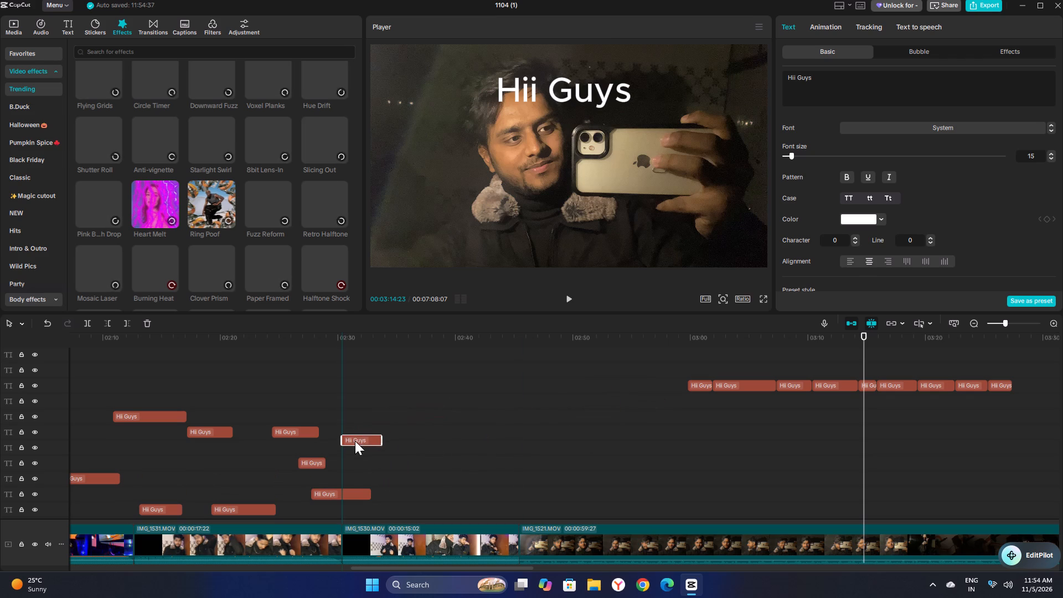
drag(355, 441, 354, 443)
drag(698, 383, 372, 476)
drag(754, 383, 449, 442)
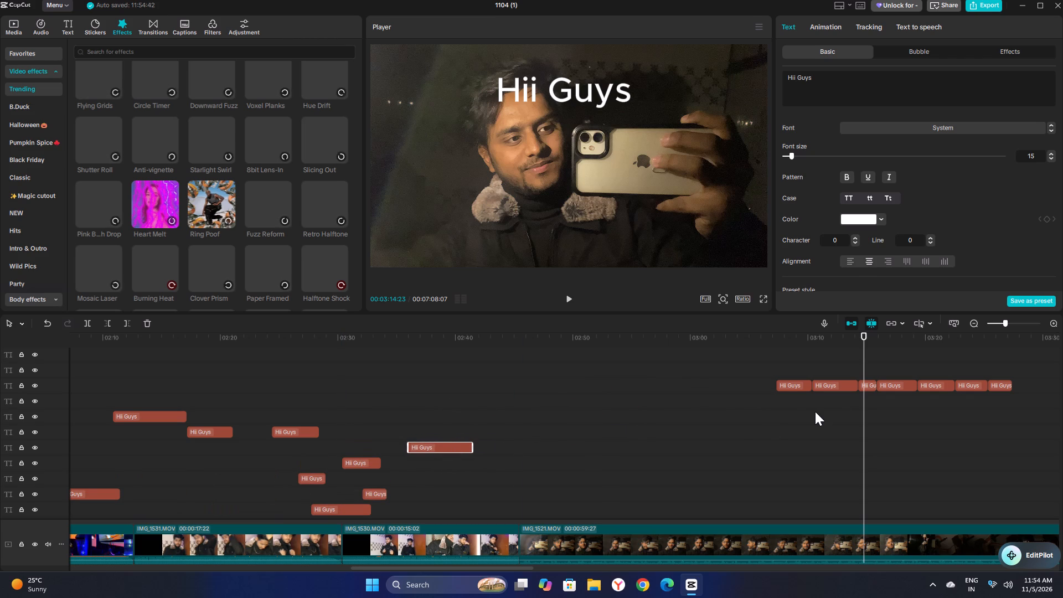
drag(793, 386, 440, 496)
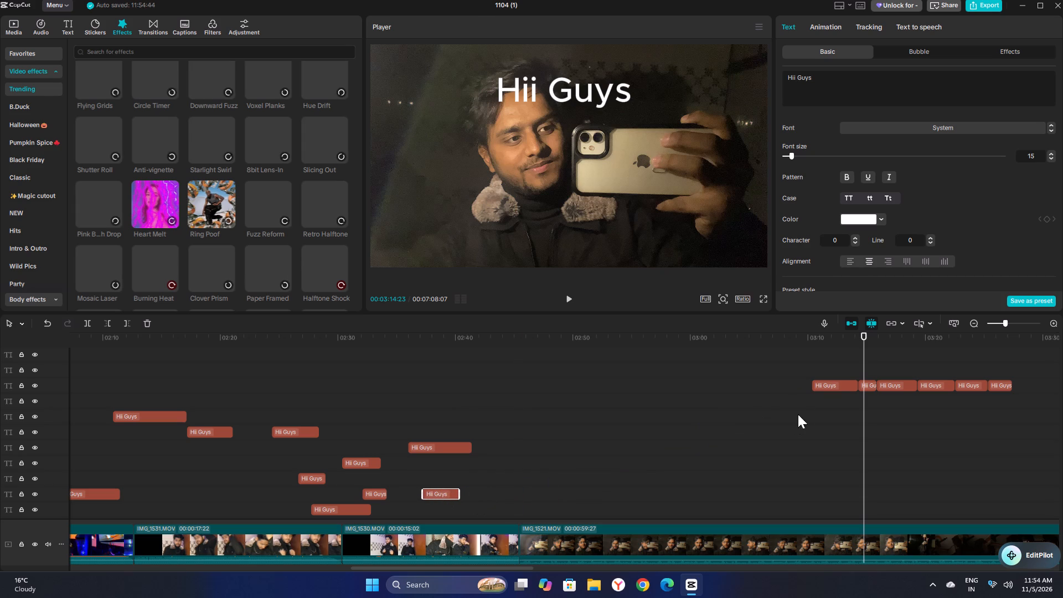
Move the next three Hii Guys segments earlier onto lower text tracks, starting at about 2:42, 2:45 and 2:46.
drag(842, 384, 508, 470)
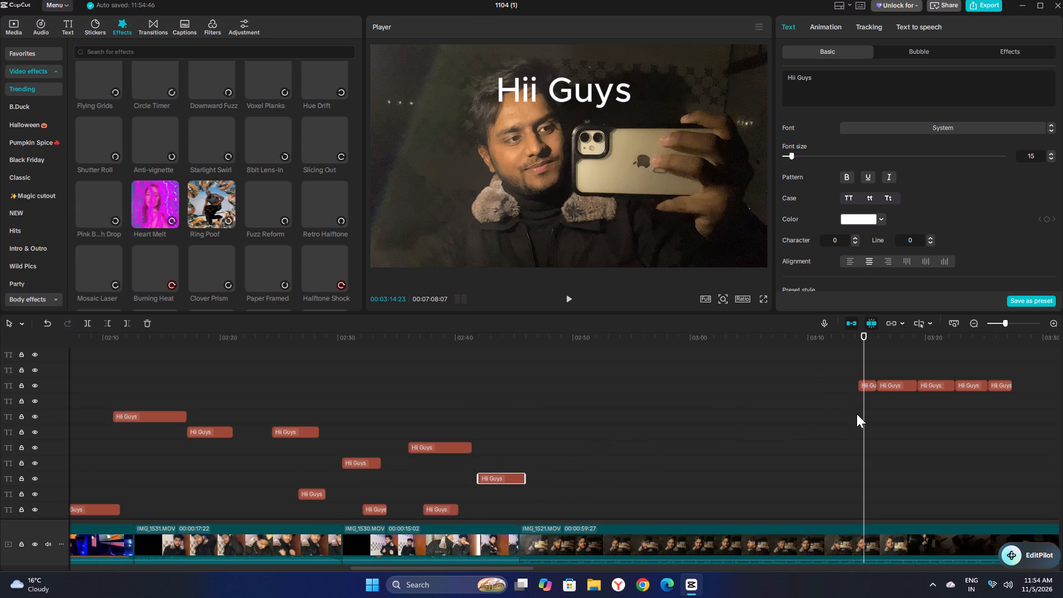
drag(869, 385, 518, 455)
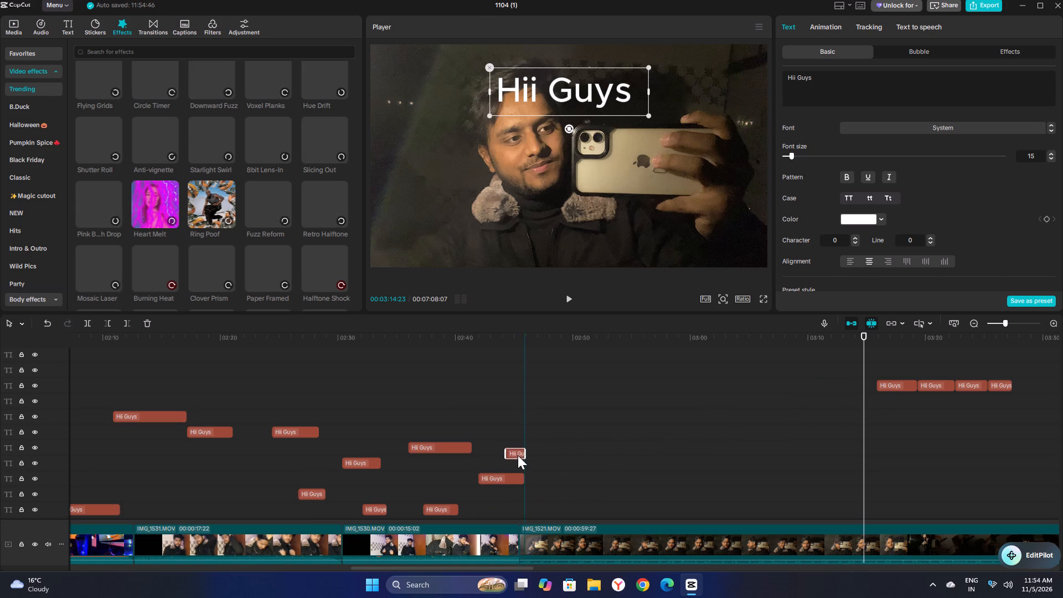
drag(518, 455, 526, 457)
drag(892, 384, 646, 486)
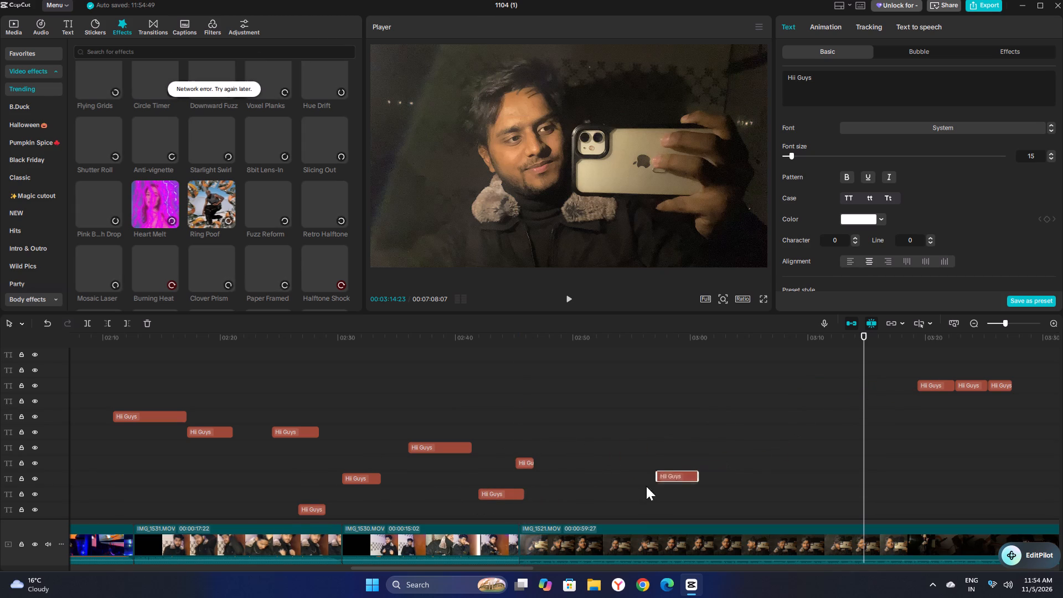
drag(646, 486, 541, 514)
Move the last three Hii Guys segments of the split row earlier onto staggered tracks, starting at about 2:49, 2:52 and 2:53.
drag(946, 383, 797, 421)
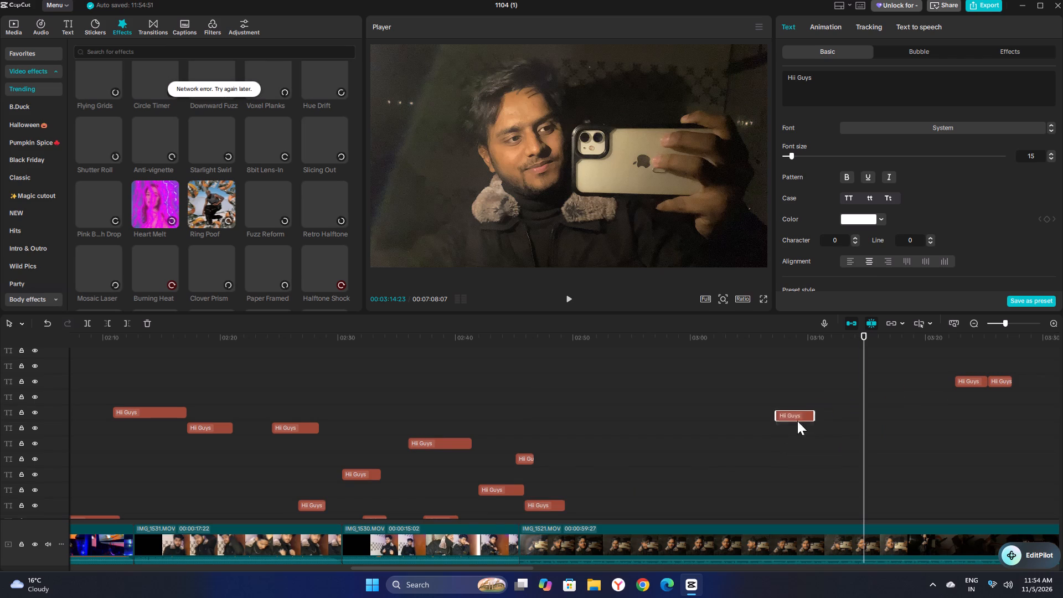
drag(797, 421, 593, 480)
drag(966, 381, 927, 394)
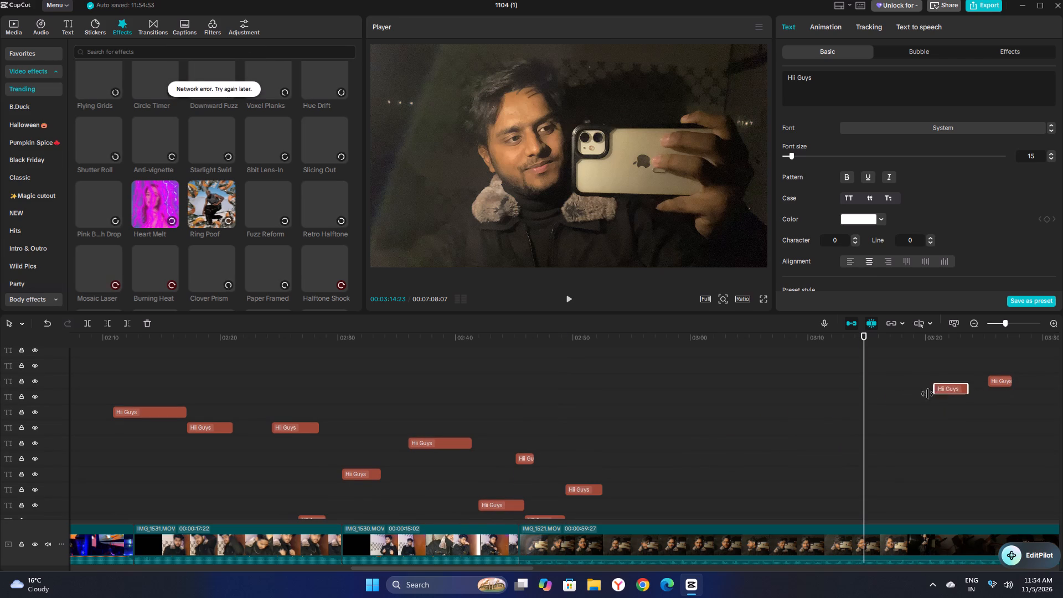
drag(927, 394, 602, 471)
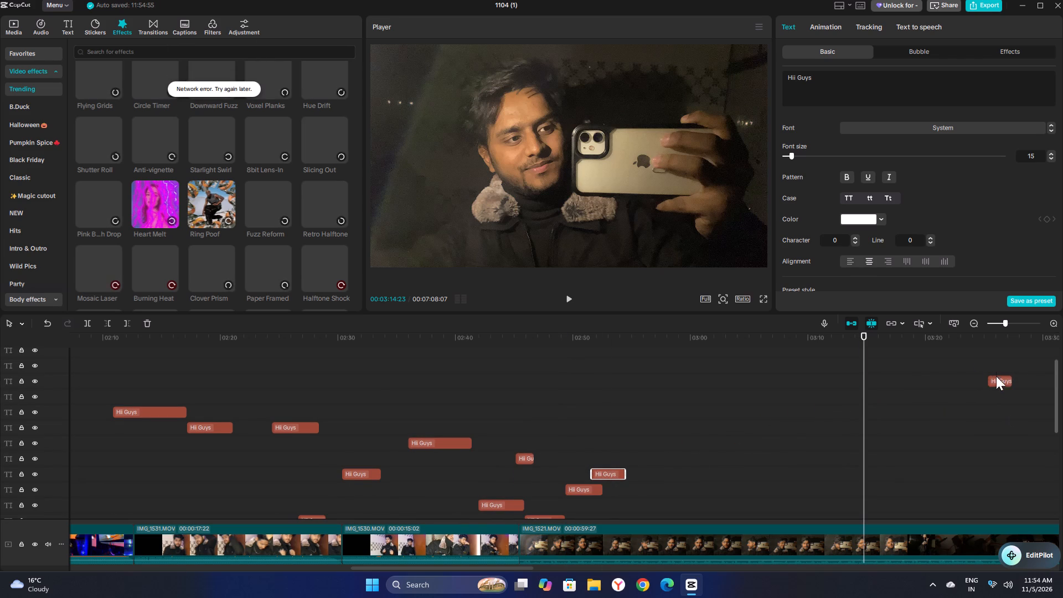
drag(999, 383, 616, 502)
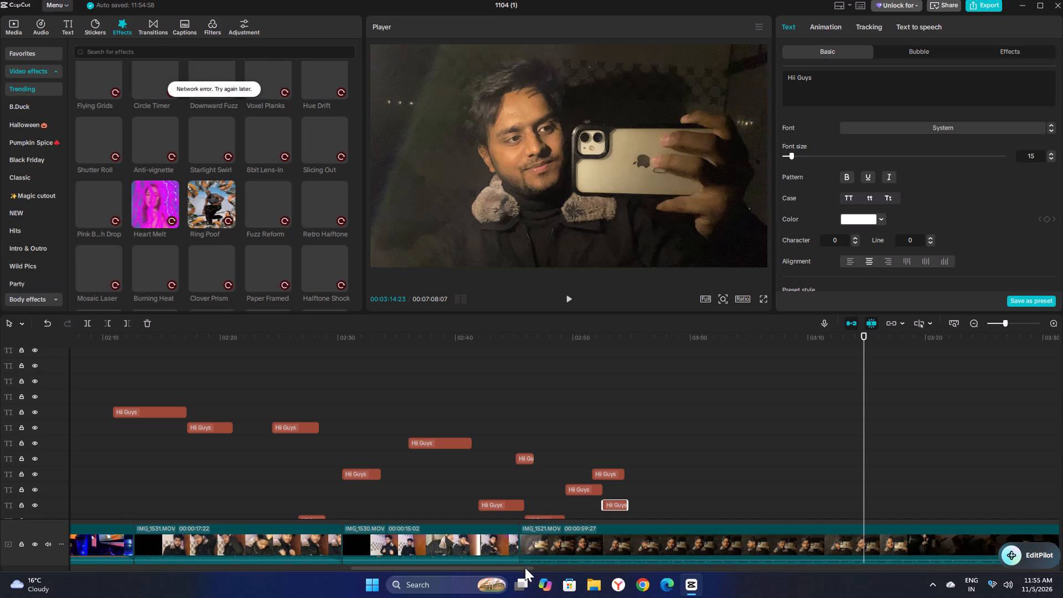
Move the Not To Worry, These Are, I'll S… and You titles onto lower text tracks, starting at about 0:05, 0:08, 0:10 and 0:12.
drag(525, 568, 101, 566)
scroll(597, 535, up, 2)
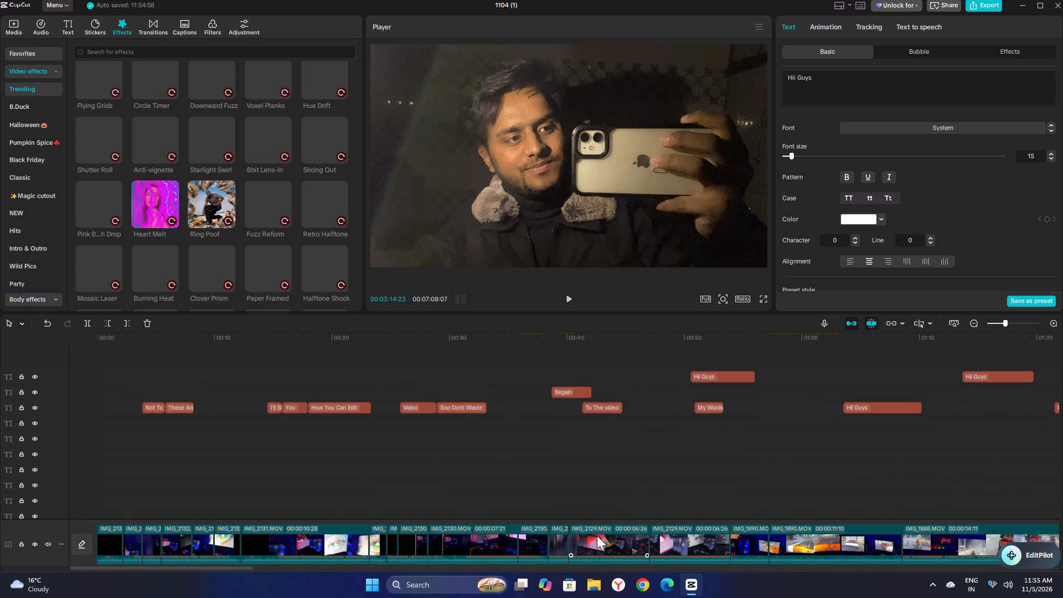
scroll(595, 528, up, 4)
scroll(601, 461, up, 4)
scroll(601, 461, down, 14)
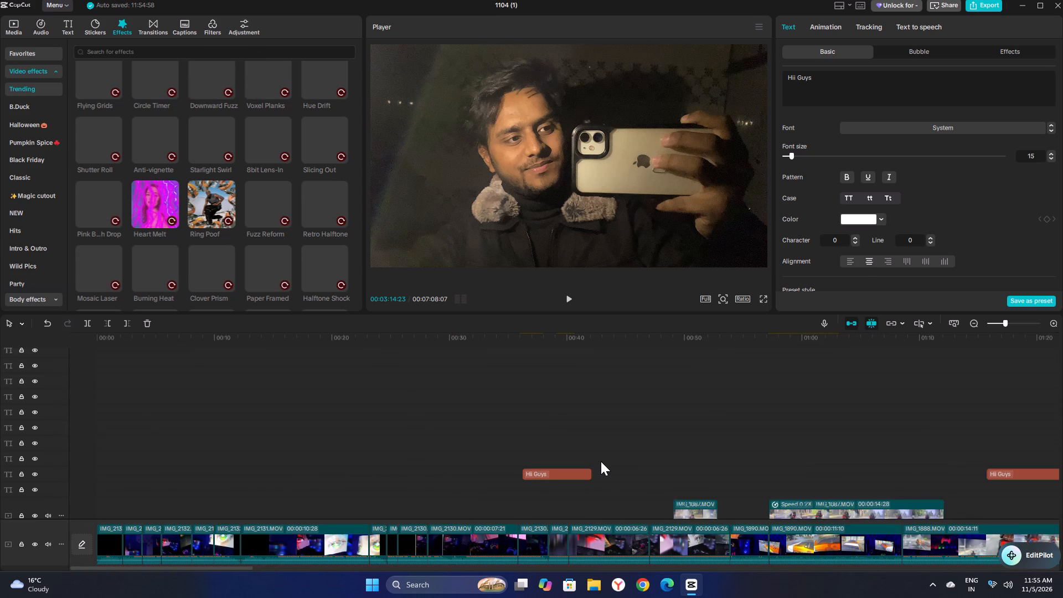
scroll(601, 461, down, 12)
scroll(612, 456, up, 14)
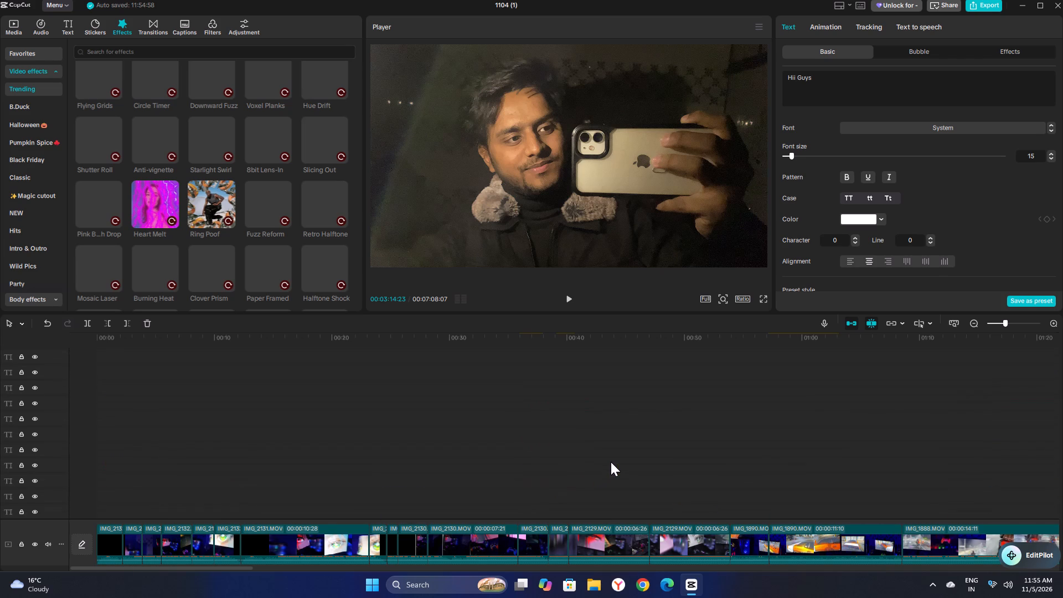
scroll(611, 462, up, 15)
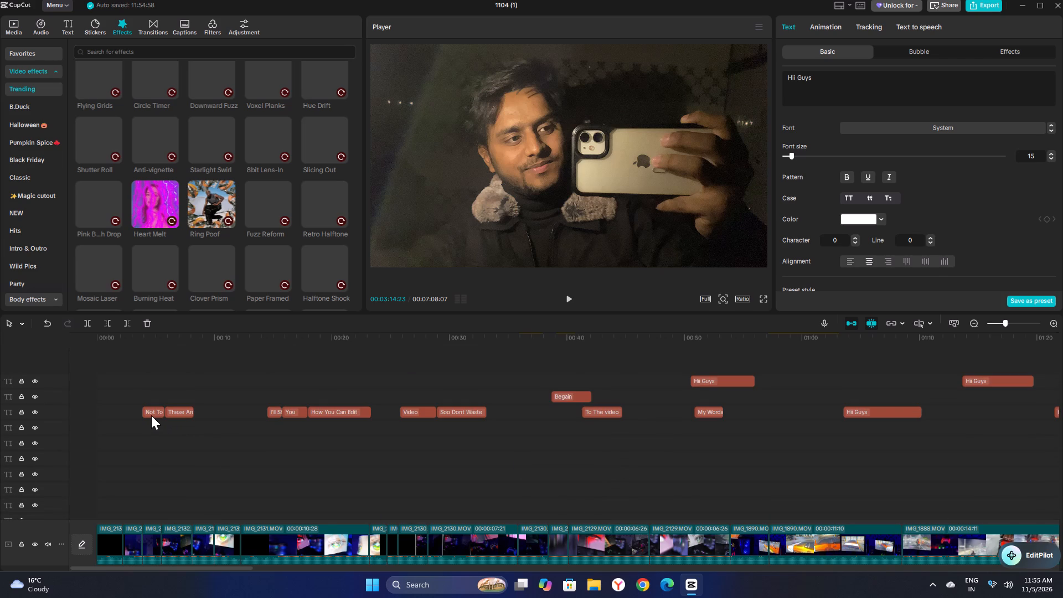
drag(151, 409, 160, 504)
drag(173, 414, 178, 424)
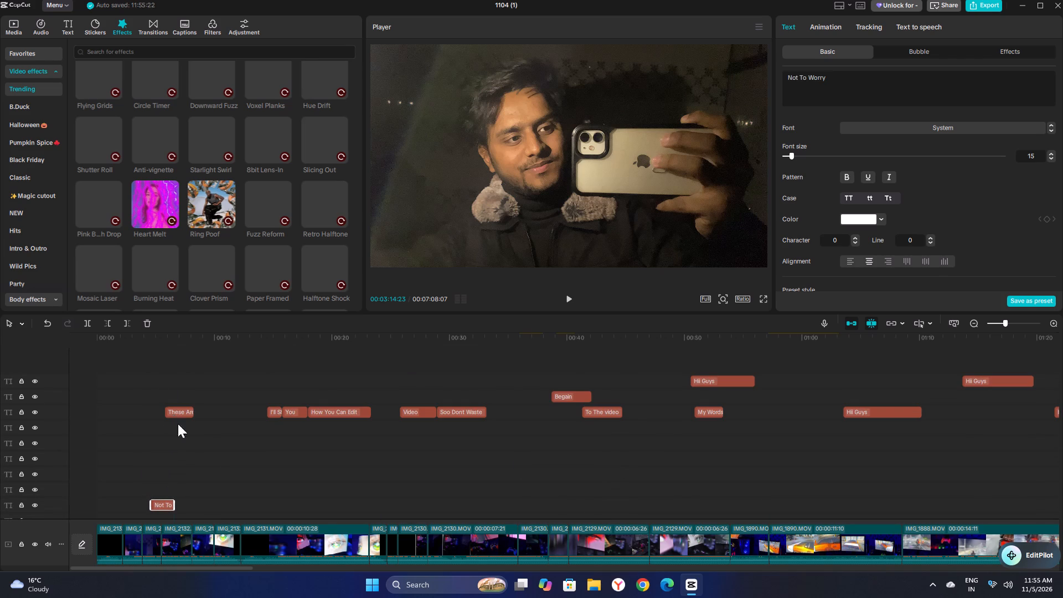
drag(178, 424, 202, 494)
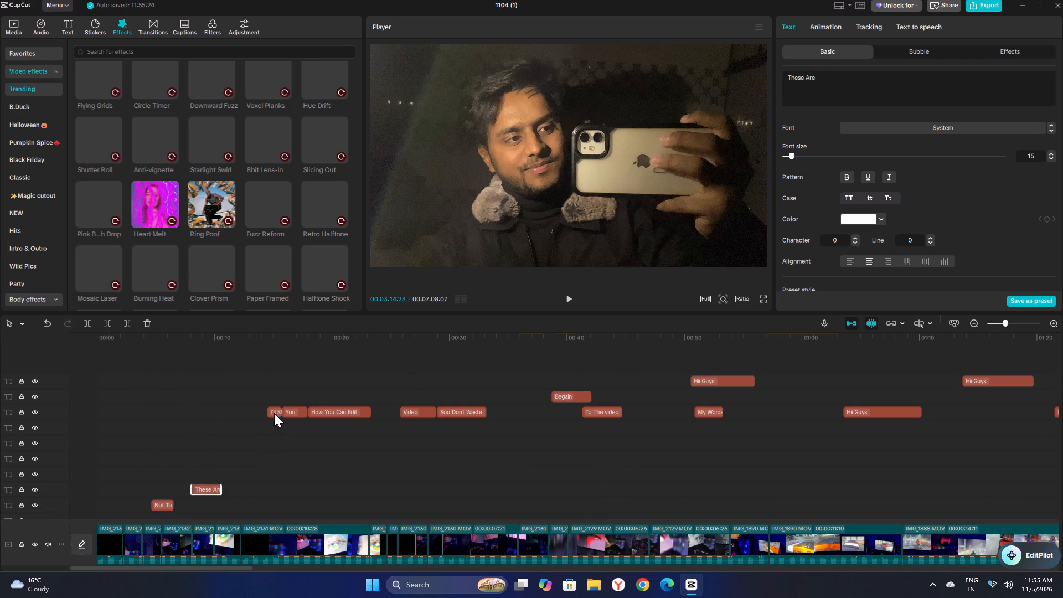
drag(274, 413, 219, 508)
drag(295, 414, 250, 493)
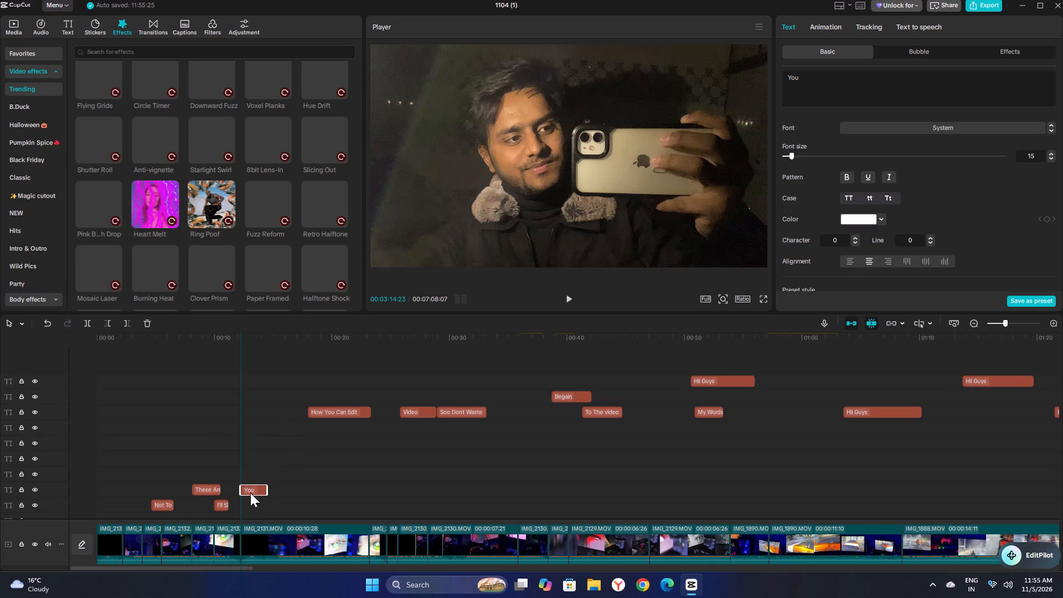
drag(250, 493, 246, 489)
Move the How You Can Edit, Video and Soo Dont Waste titles earlier onto lower text tracks, starting at about 0:13, 0:16 and 0:19.
drag(326, 412, 265, 512)
drag(412, 397, 297, 475)
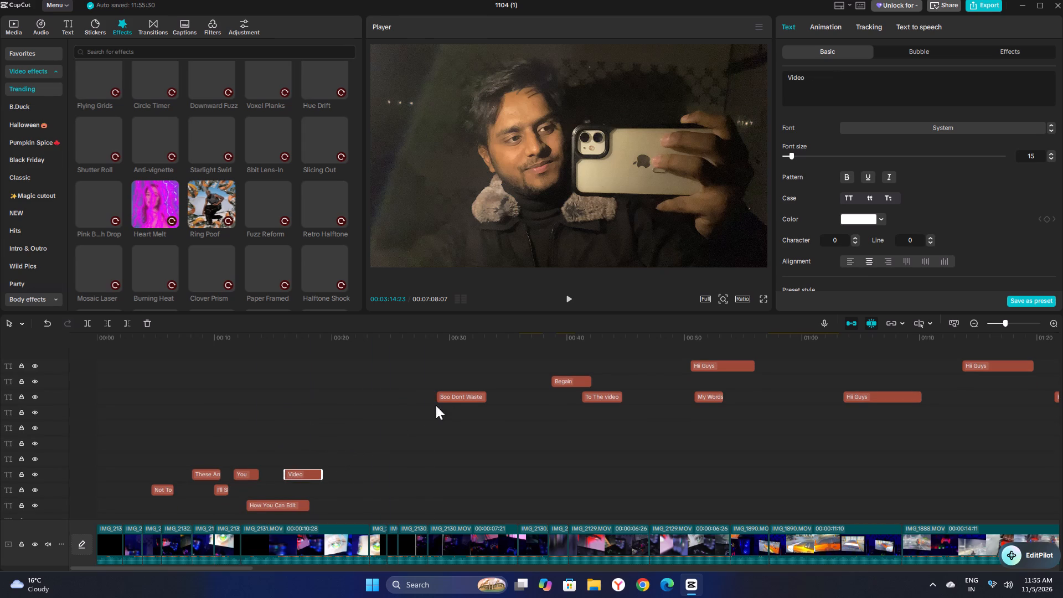
drag(467, 400, 352, 515)
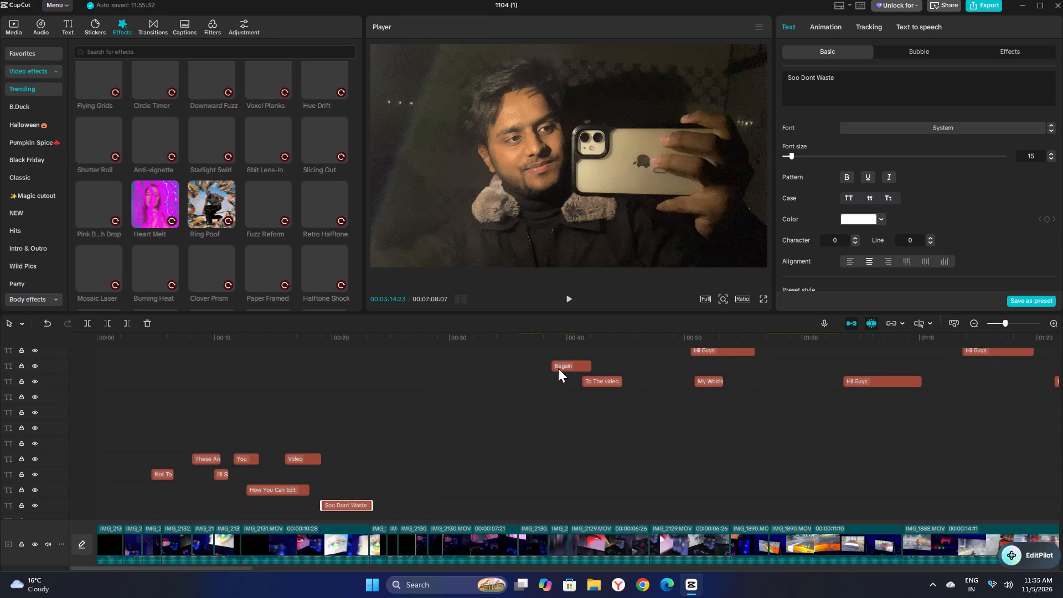
Move Begain to about 0:26, To The video to 0:22, the nearest Hii Guys to 0:30 and My Words And to 0:32 on lower tracks.
drag(561, 363, 412, 507)
drag(590, 364, 492, 414)
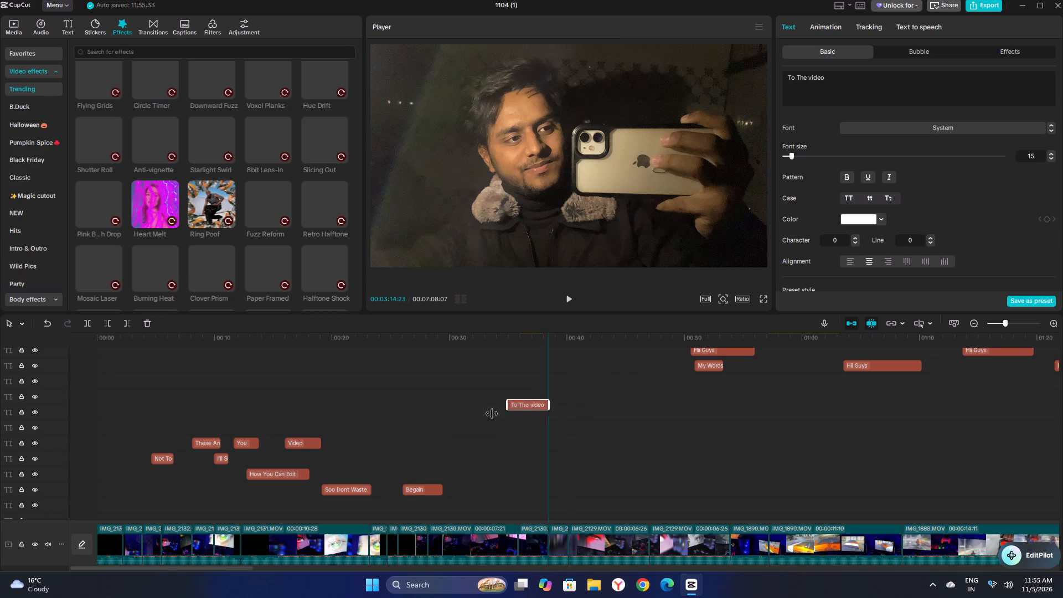
drag(492, 414, 363, 457)
drag(734, 351, 493, 457)
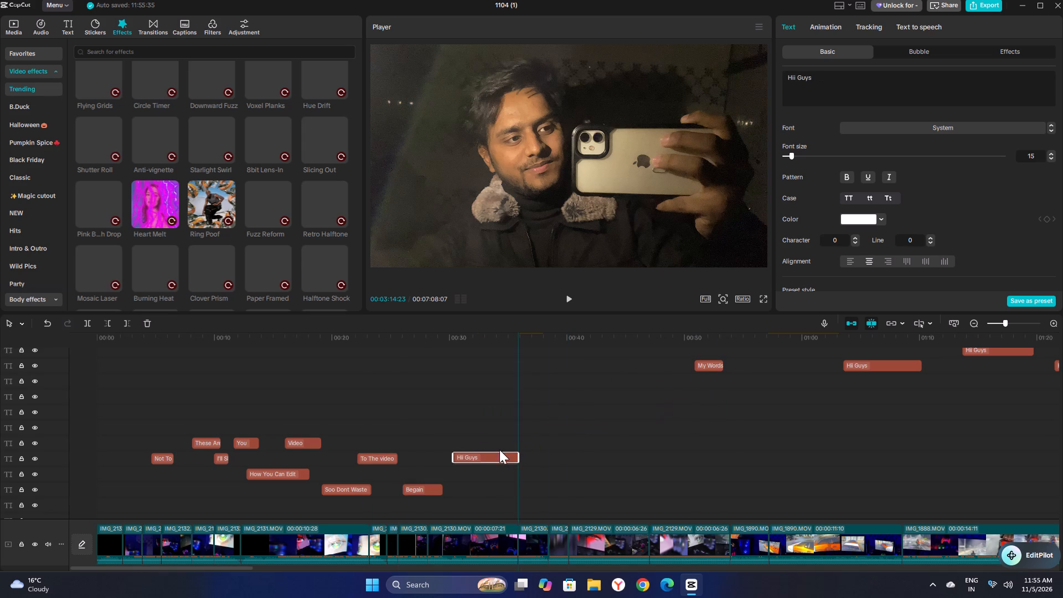
drag(715, 368, 495, 490)
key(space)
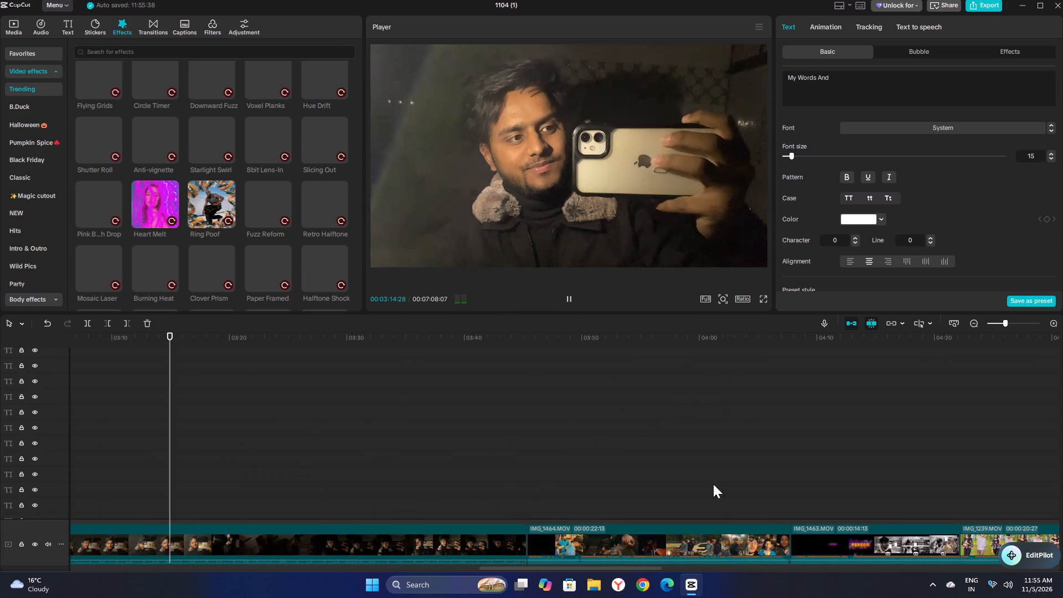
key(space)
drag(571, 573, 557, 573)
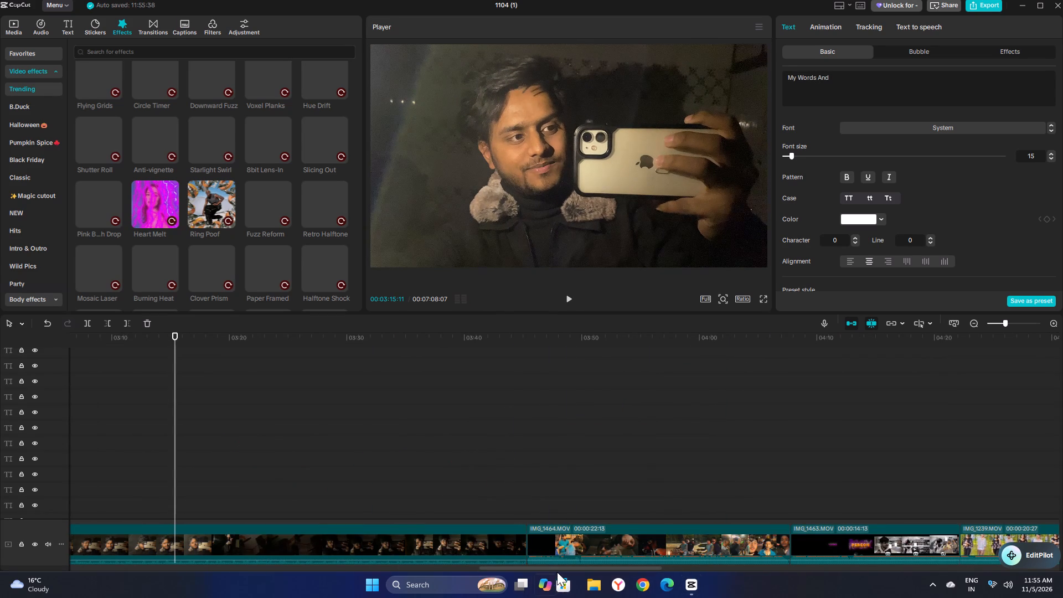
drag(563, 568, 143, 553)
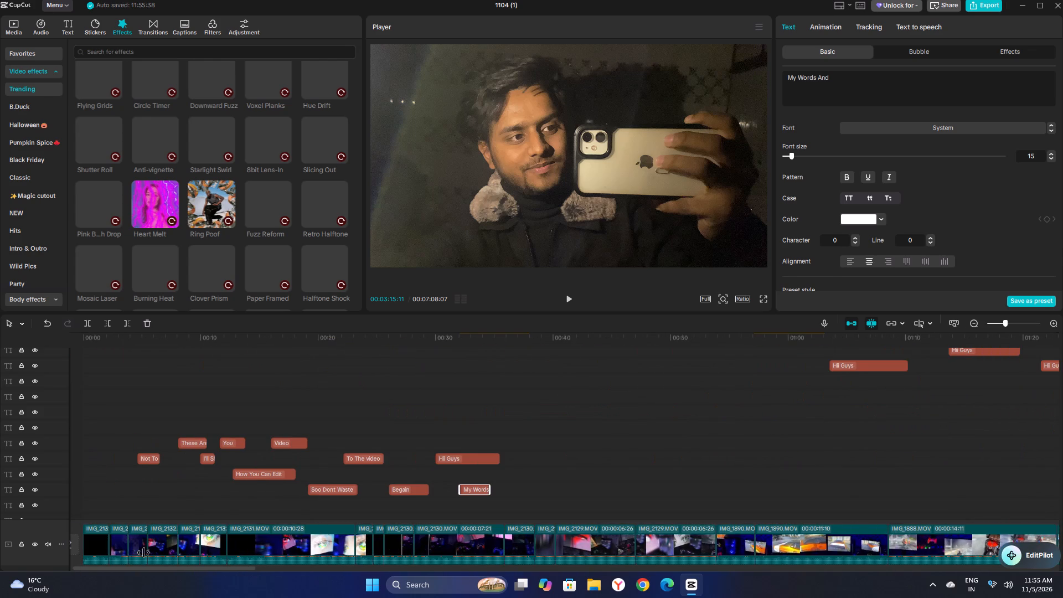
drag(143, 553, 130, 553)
Move the Hii Guys segments at about 1:04 and 1:14 earlier onto lower text tracks, starting at about 0:33 and 0:37.
scroll(965, 501, up, 8)
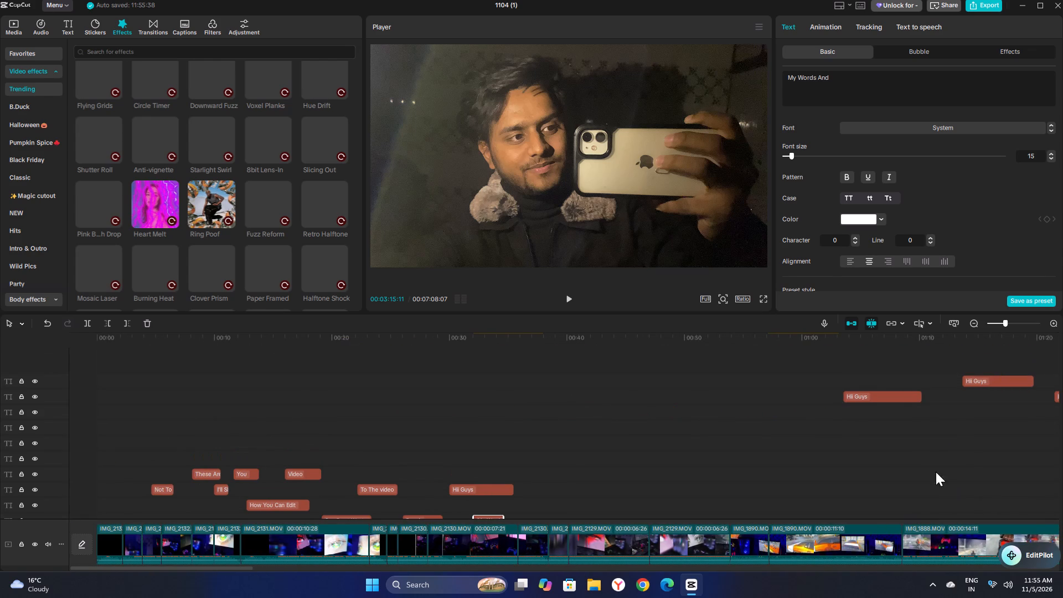
drag(880, 399, 523, 472)
drag(1014, 384, 579, 508)
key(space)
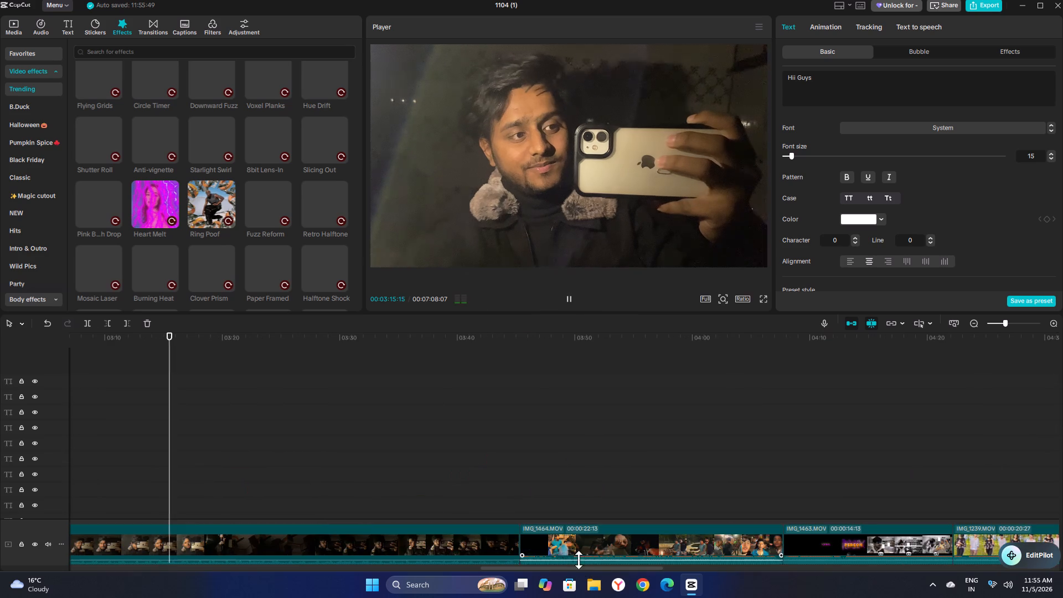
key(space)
Move the four Hii Guys segments between about 1:21 and 1:48 earlier onto lower text tracks, starting at about 0:43, 0:47, 0:50 and 0:54.
drag(562, 571, 389, 565)
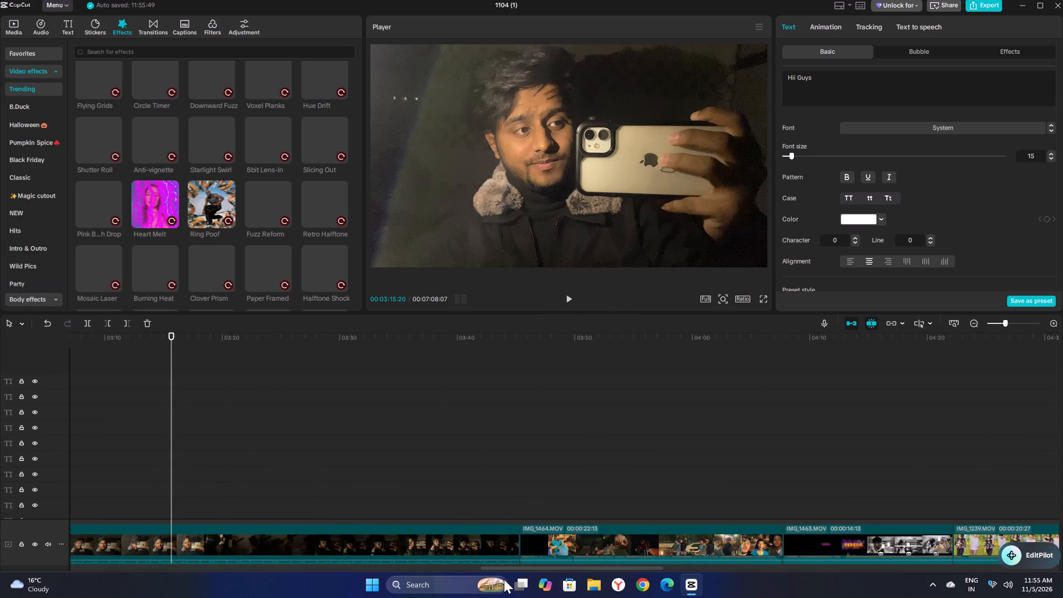
click(546, 565)
drag(547, 566, 243, 567)
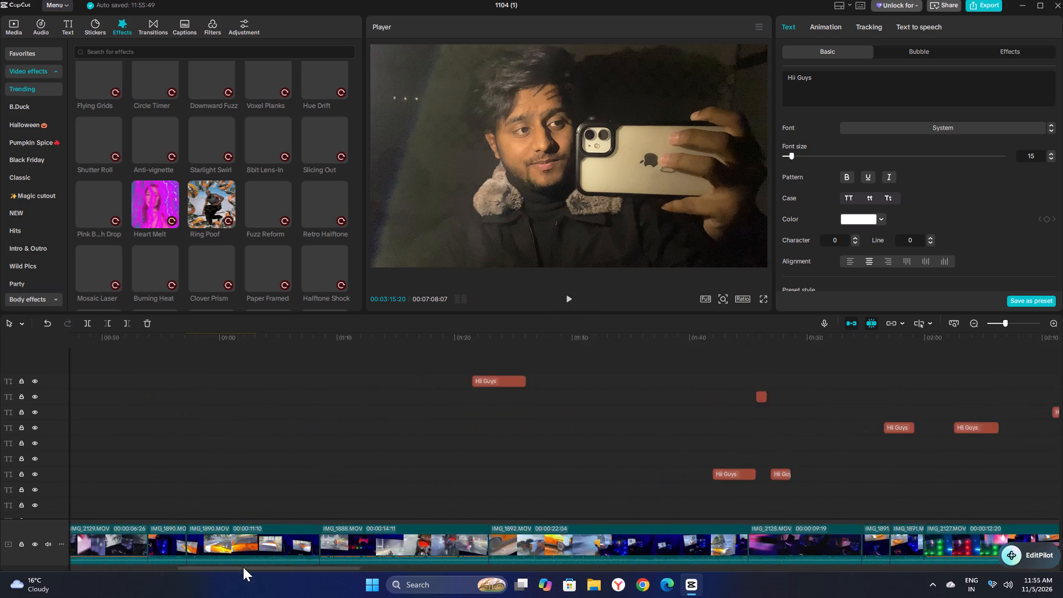
drag(243, 567, 212, 582)
drag(670, 383, 260, 447)
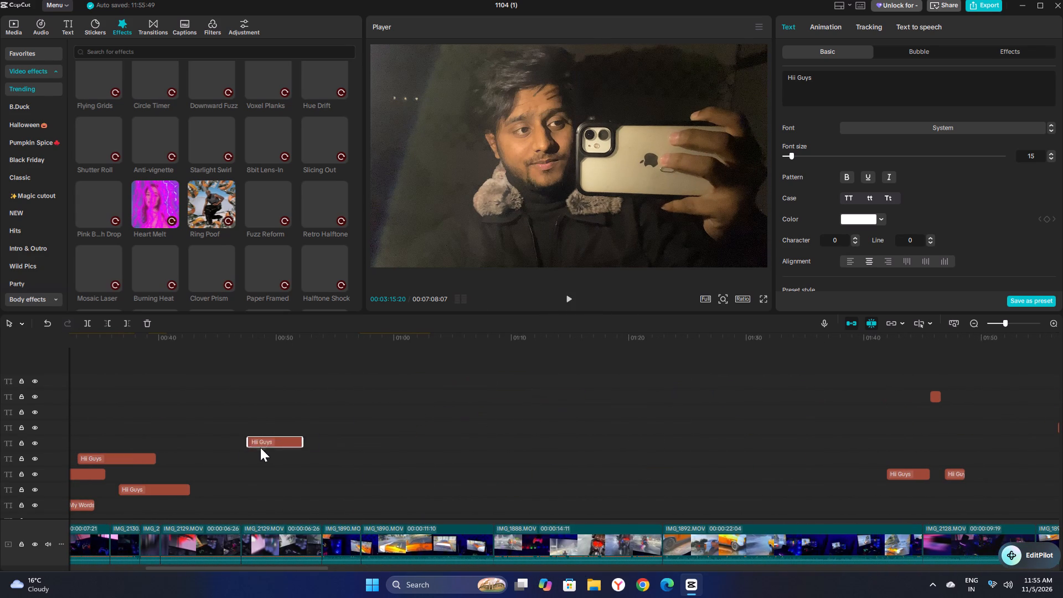
drag(260, 447, 212, 470)
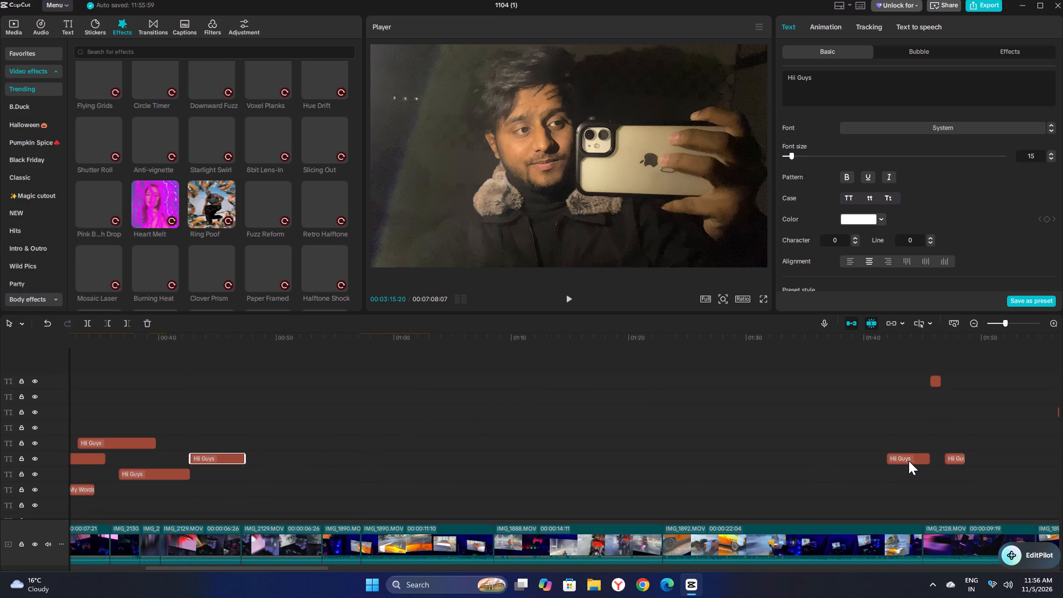
drag(909, 461, 264, 504)
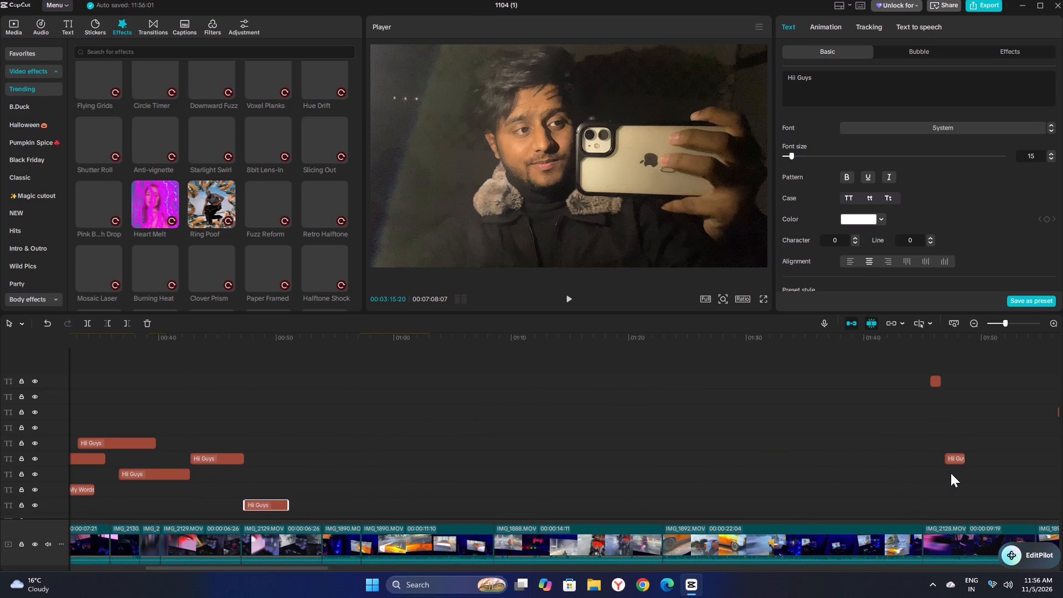
drag(955, 457, 291, 458)
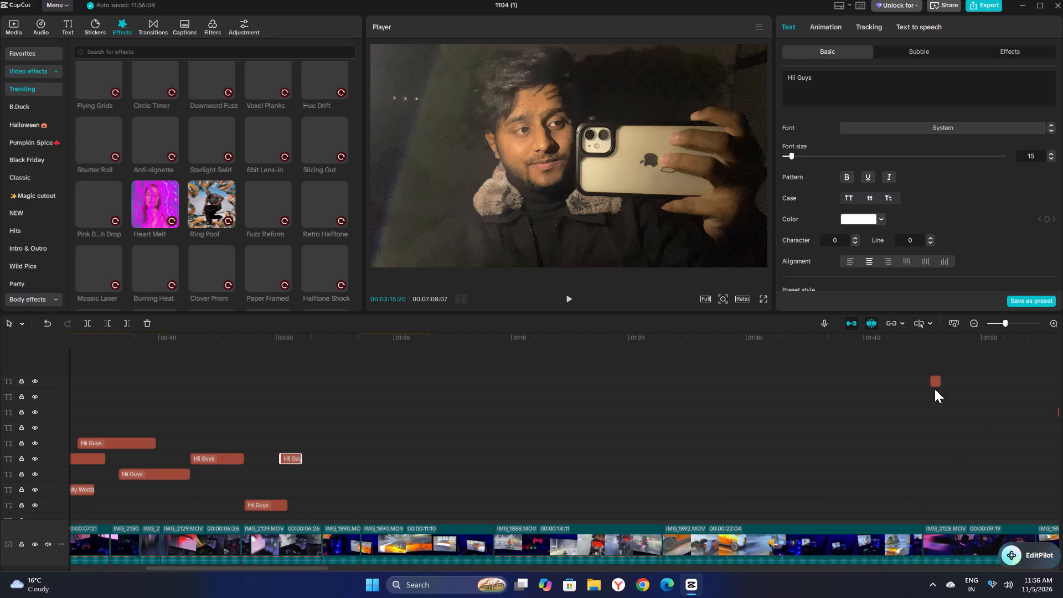
drag(936, 381, 328, 484)
scroll(1062, 472, up, 2)
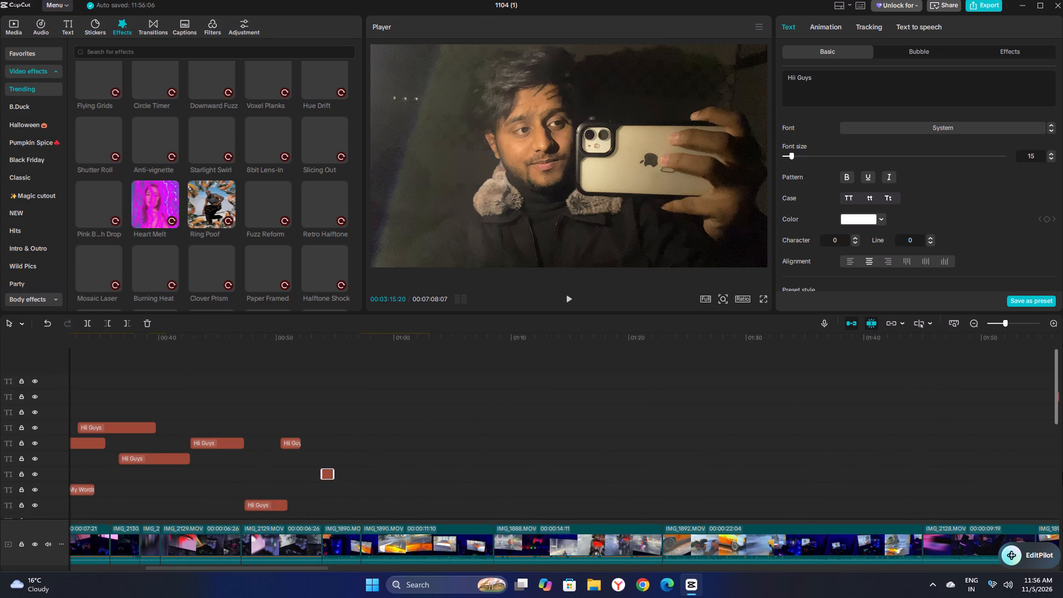
scroll(1062, 472, up, 3)
Move the Hii Guys segments at about 1:57, 2:02 and 2:10 earlier onto lower text tracks, starting at about 1:25, 1:27 and 1:30.
drag(305, 568, 385, 568)
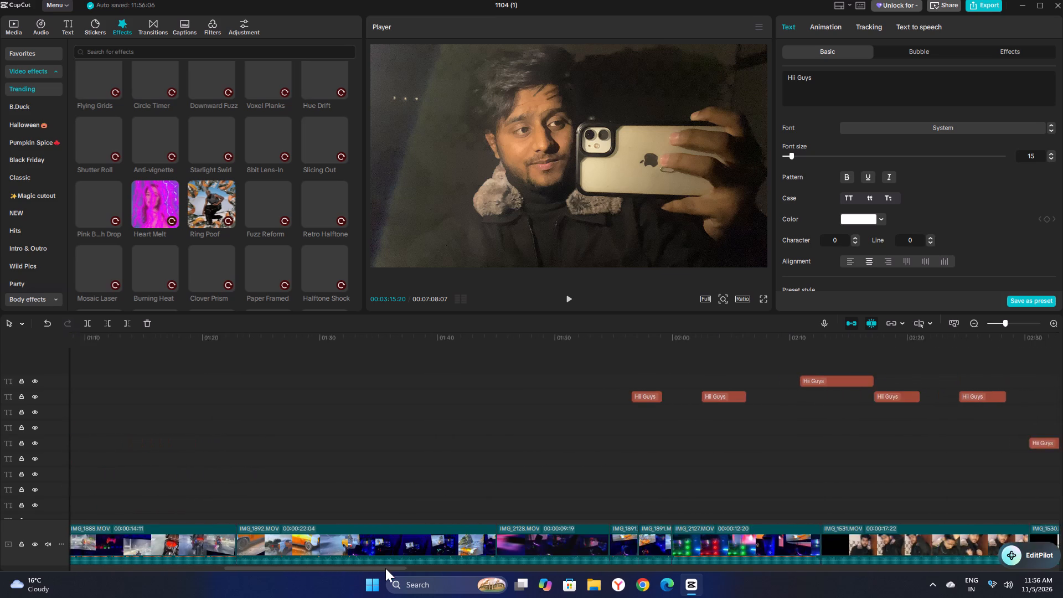
drag(385, 568, 416, 569)
scroll(563, 468, up, 3)
drag(469, 395, 164, 454)
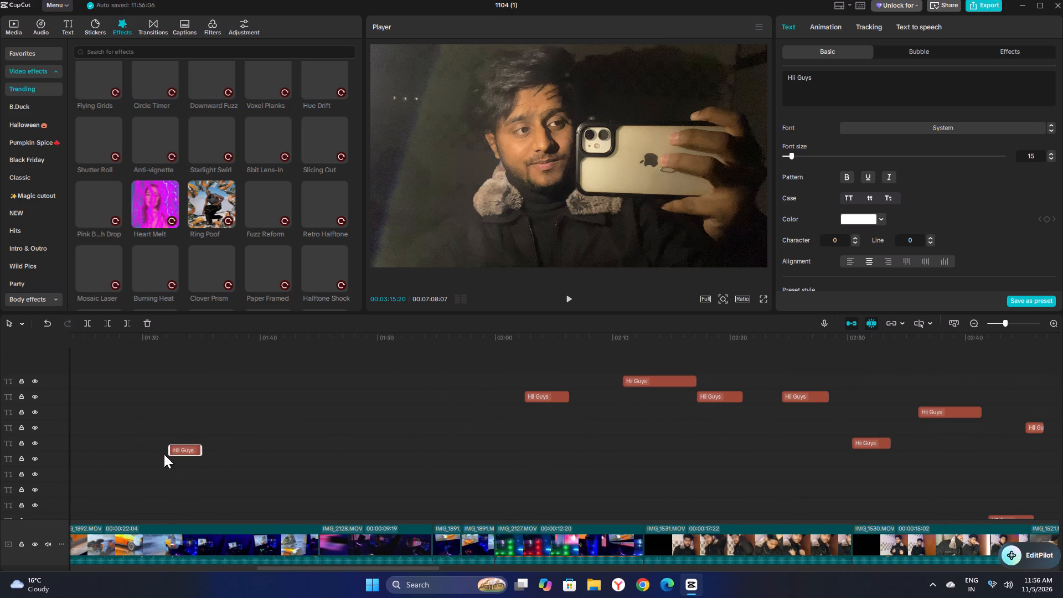
drag(164, 454, 102, 457)
drag(558, 399, 159, 493)
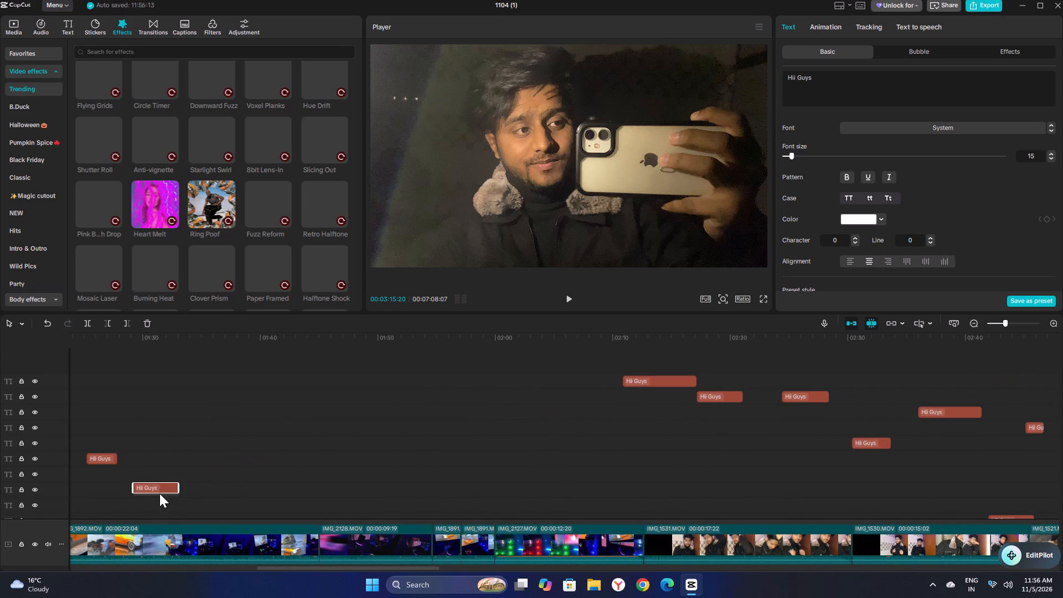
drag(159, 493, 142, 496)
drag(657, 382, 161, 465)
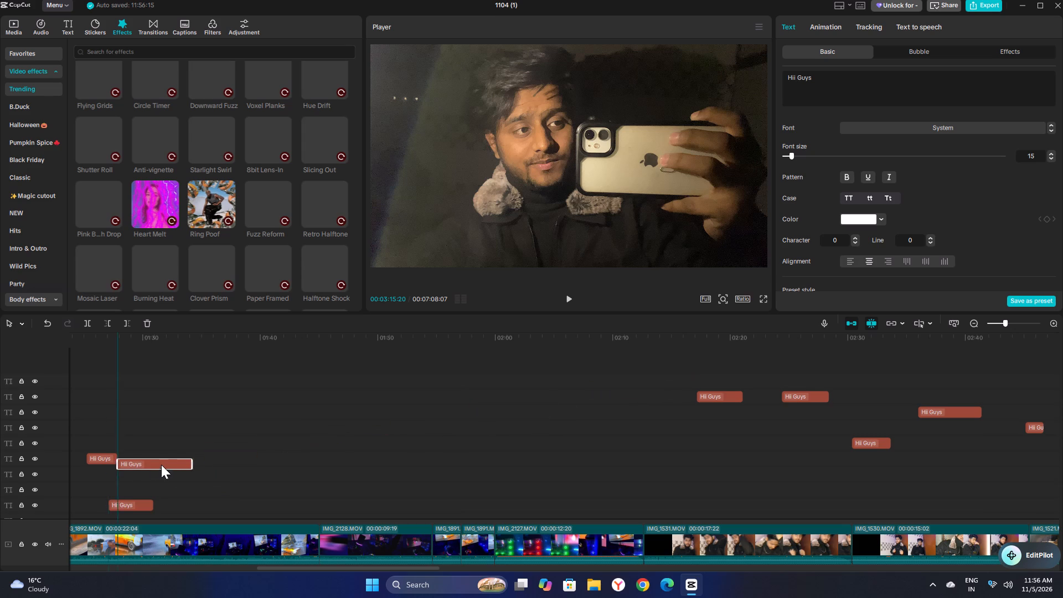
drag(161, 465, 170, 465)
Move the five Hii Guys segments between about 2:17 and 2:46 earlier onto other text tracks, starting at about 1:35, 1:32, 1:37, 1:36 and 1:27.
drag(732, 382, 242, 488)
drag(799, 379, 183, 420)
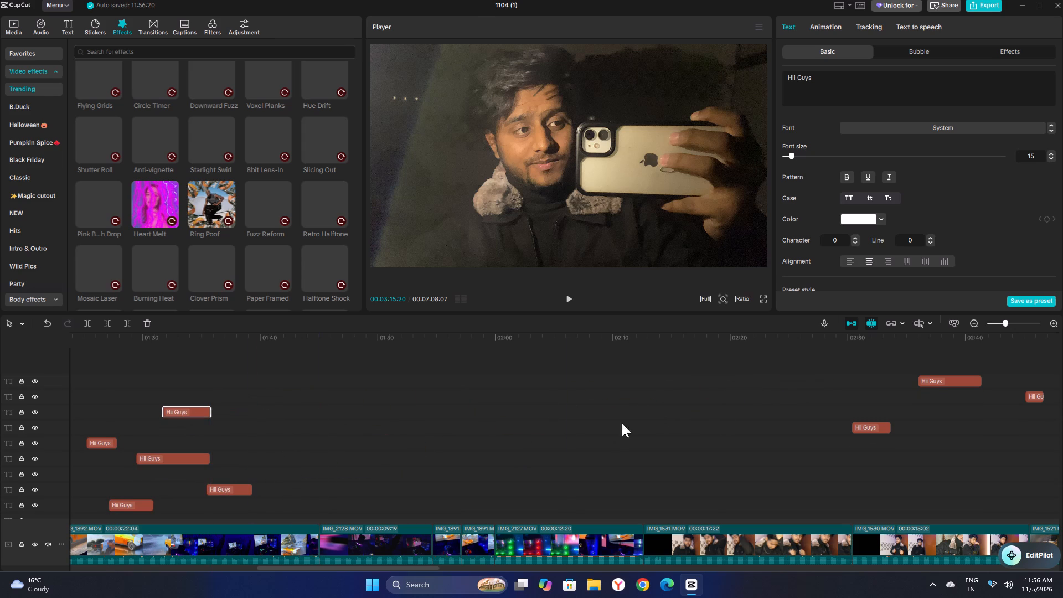
drag(881, 431, 260, 467)
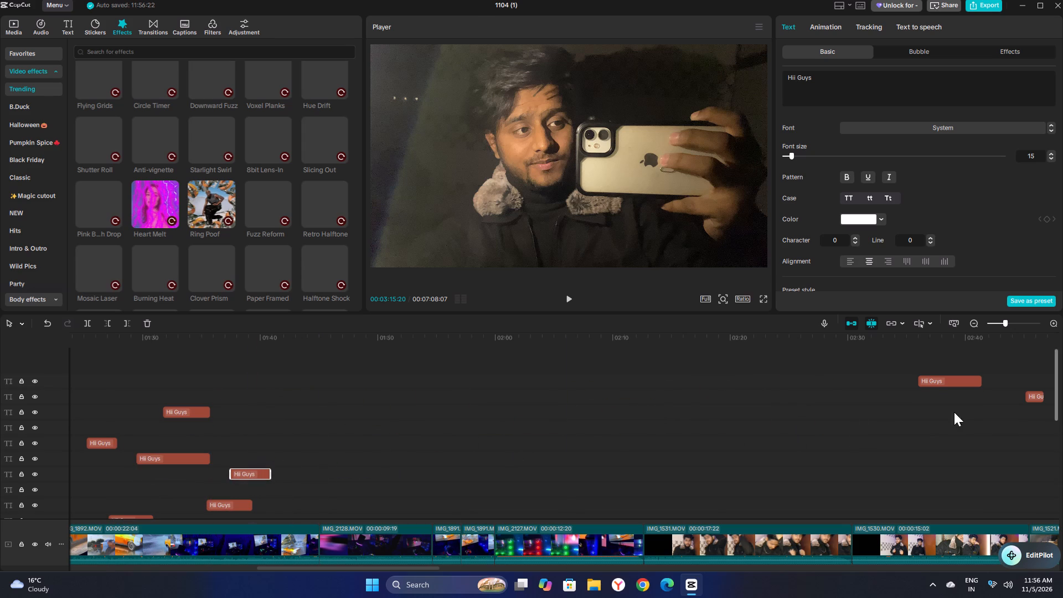
drag(946, 382, 245, 517)
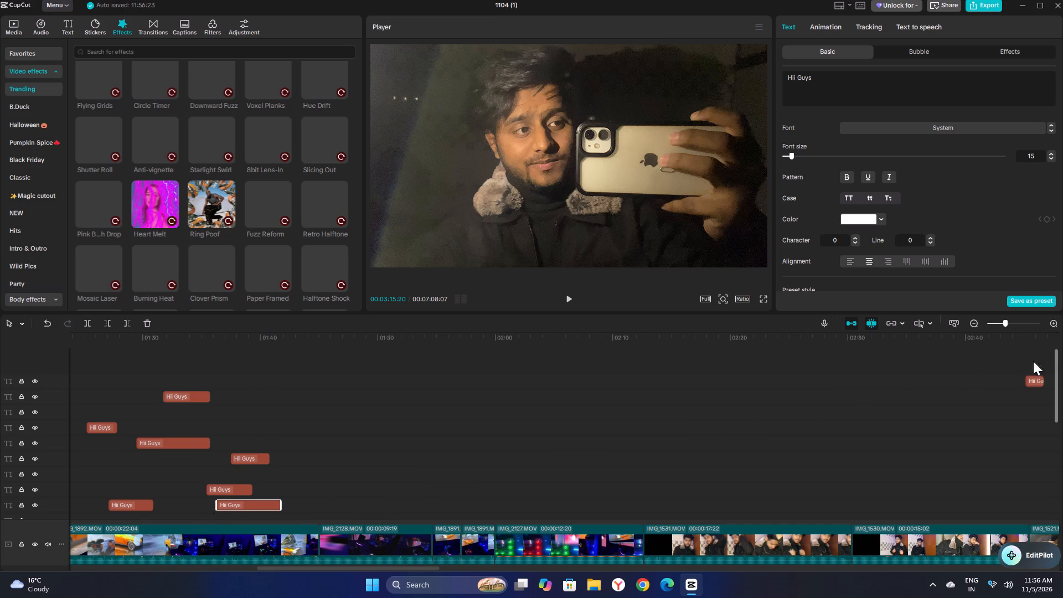
drag(1032, 383, 116, 472)
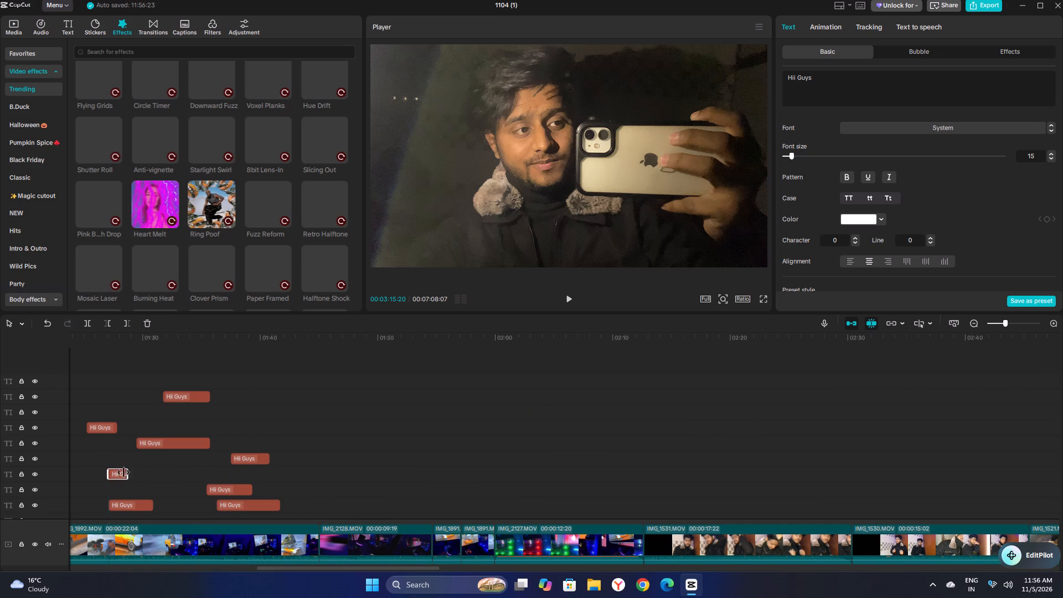
scroll(679, 463, up, 3)
Place the playhead at about 1:58 and briefly preview the video from there.
click(471, 455)
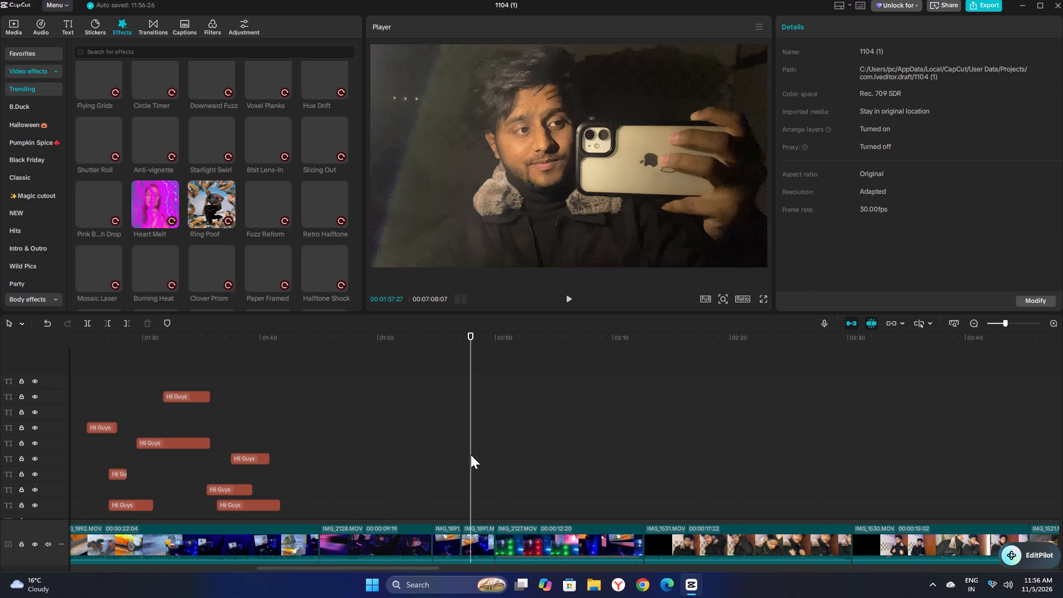
key(space)
key(space)
key(space)
key(space)
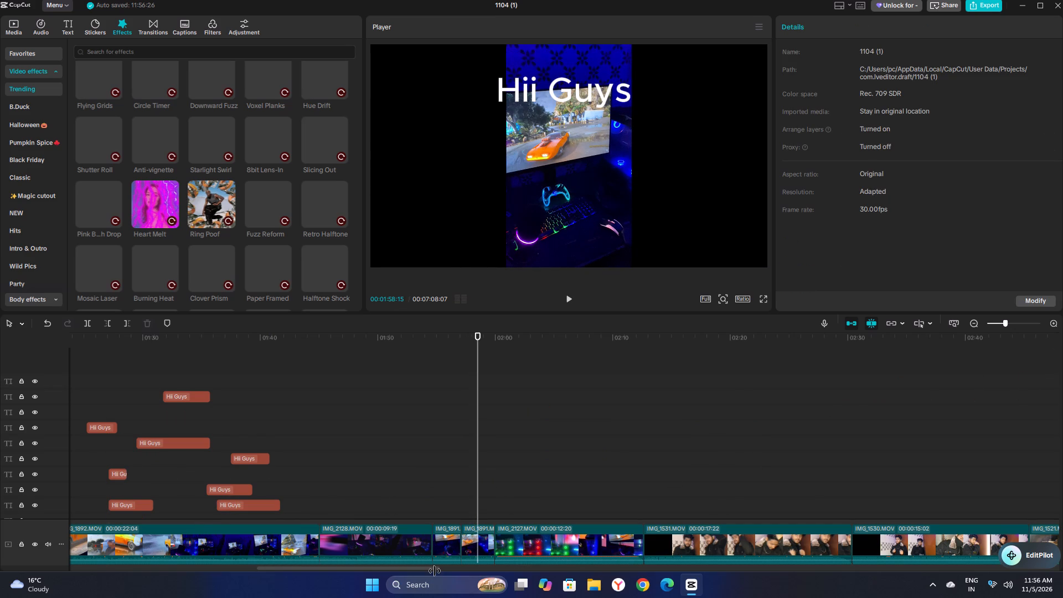
Move the Hii Guys segments at about 1:16, 1:30, 1:27 and 1:36 earlier, starting at about 1:06, 1:10, 1:15 and 1:20.
click(435, 571)
drag(434, 568, 507, 575)
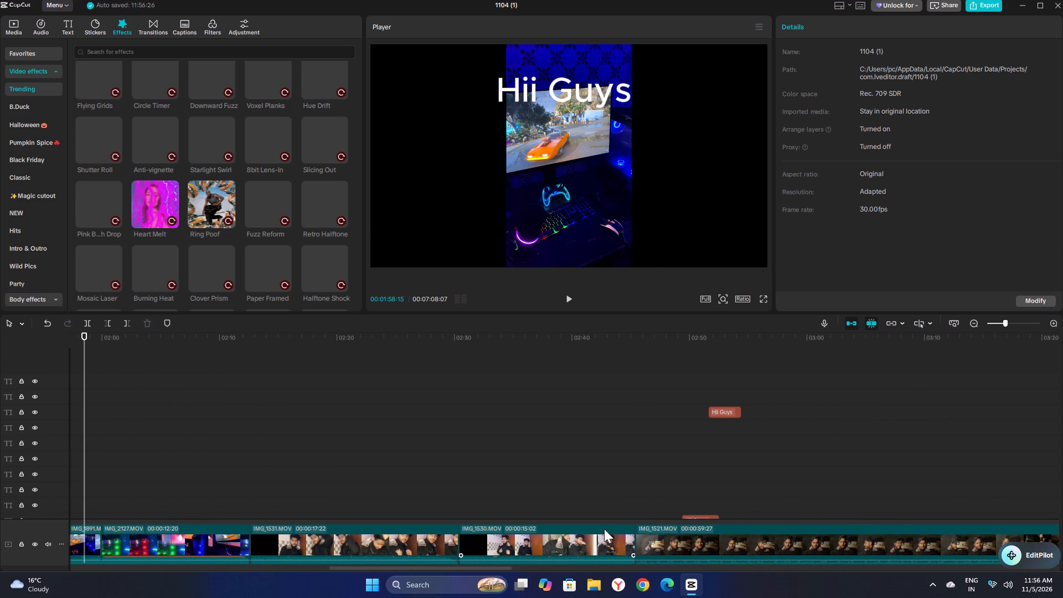
scroll(648, 487, down, 11)
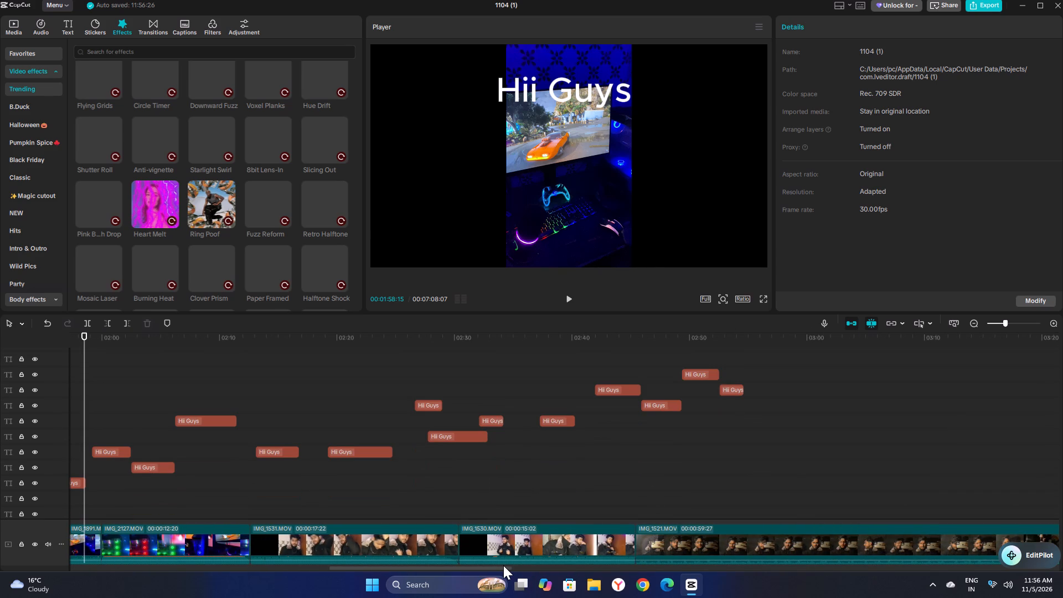
drag(503, 567, 292, 561)
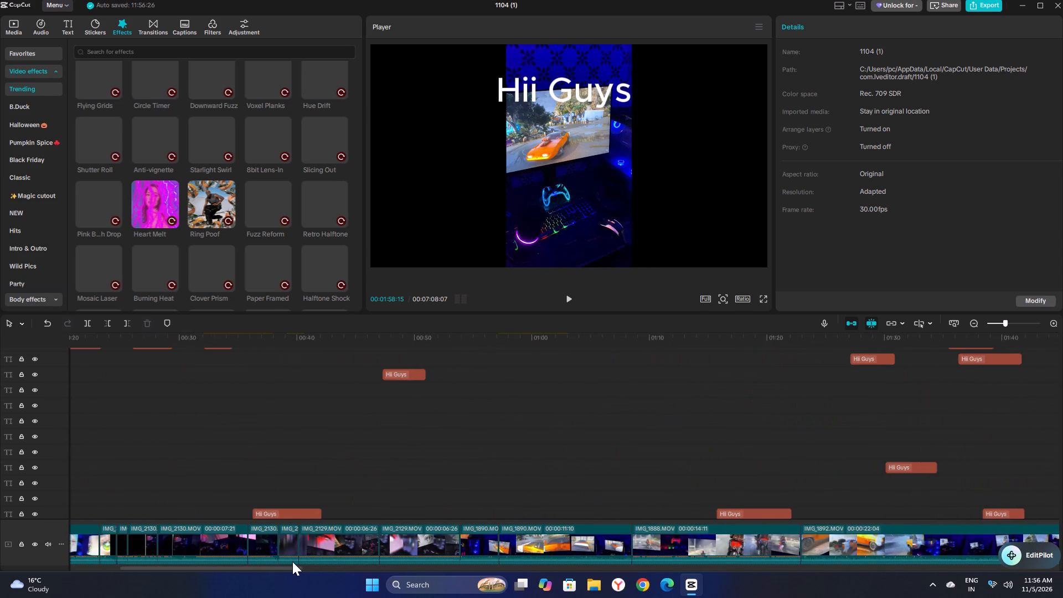
drag(292, 561, 108, 563)
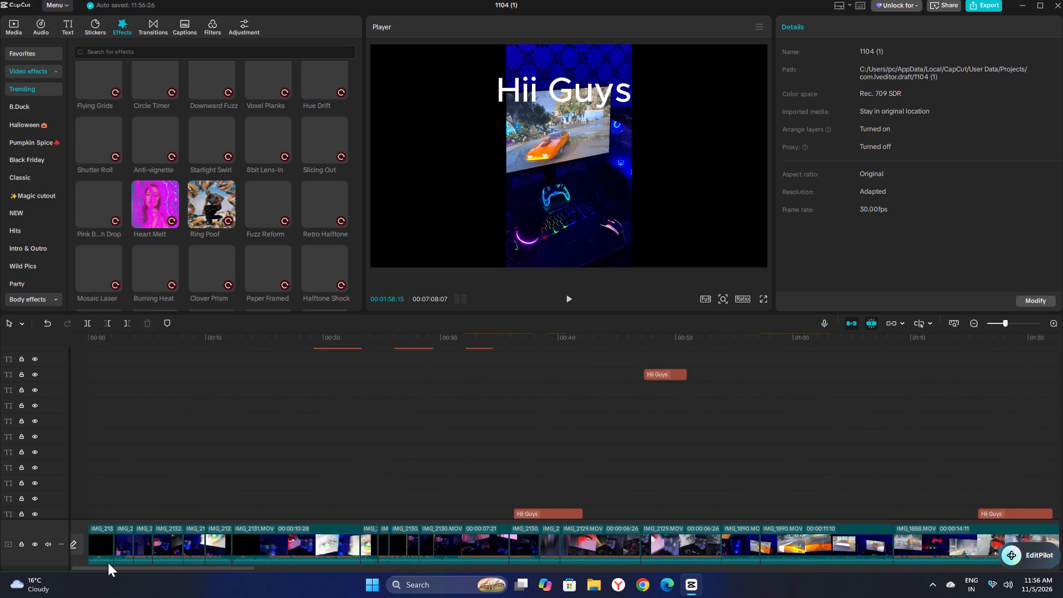
drag(108, 563, 375, 568)
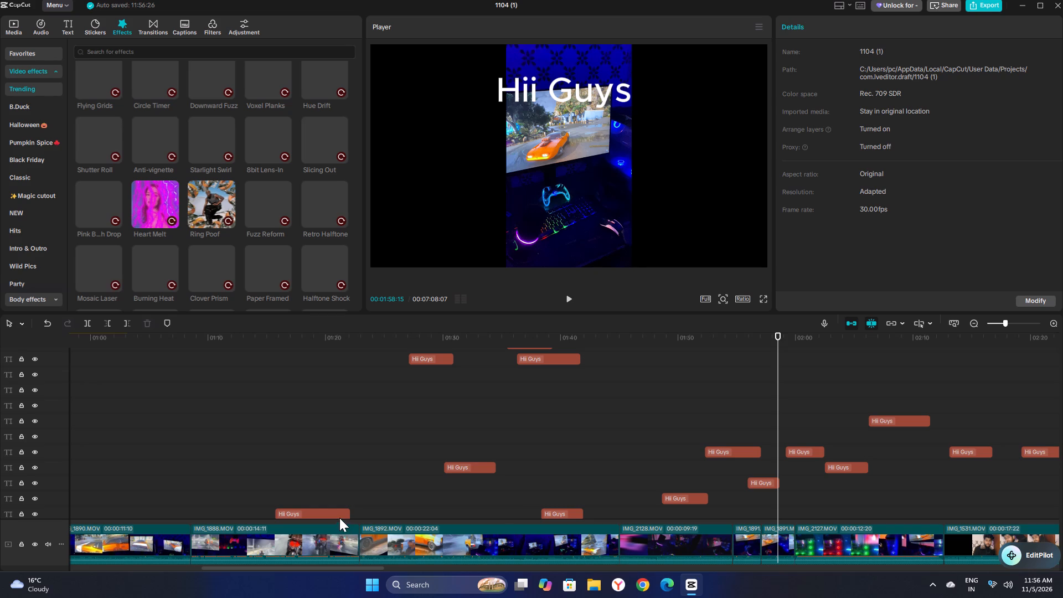
drag(340, 514, 221, 432)
drag(462, 468, 278, 468)
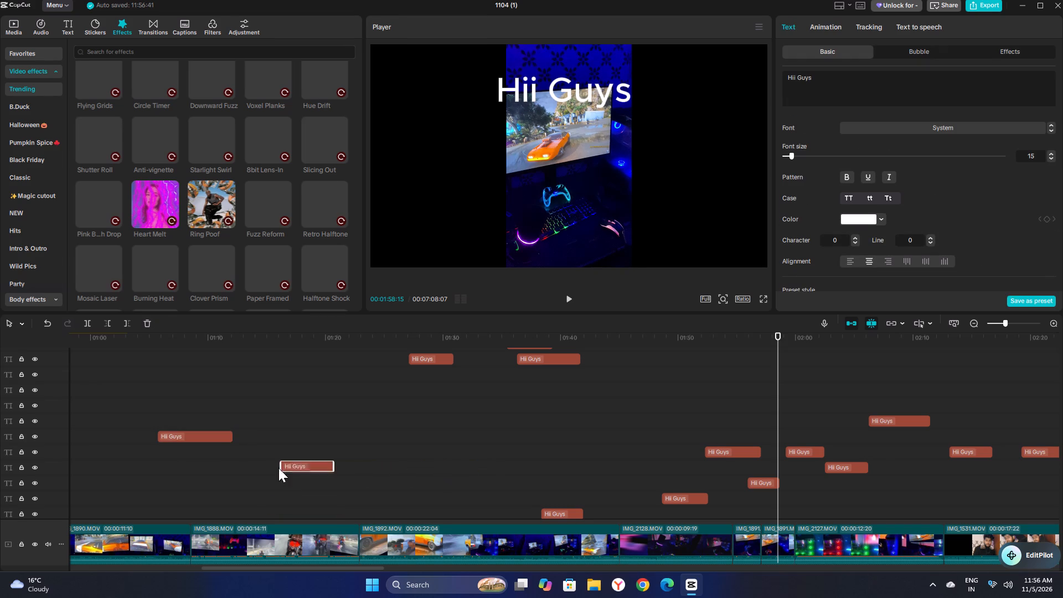
drag(278, 468, 232, 468)
drag(420, 359, 274, 411)
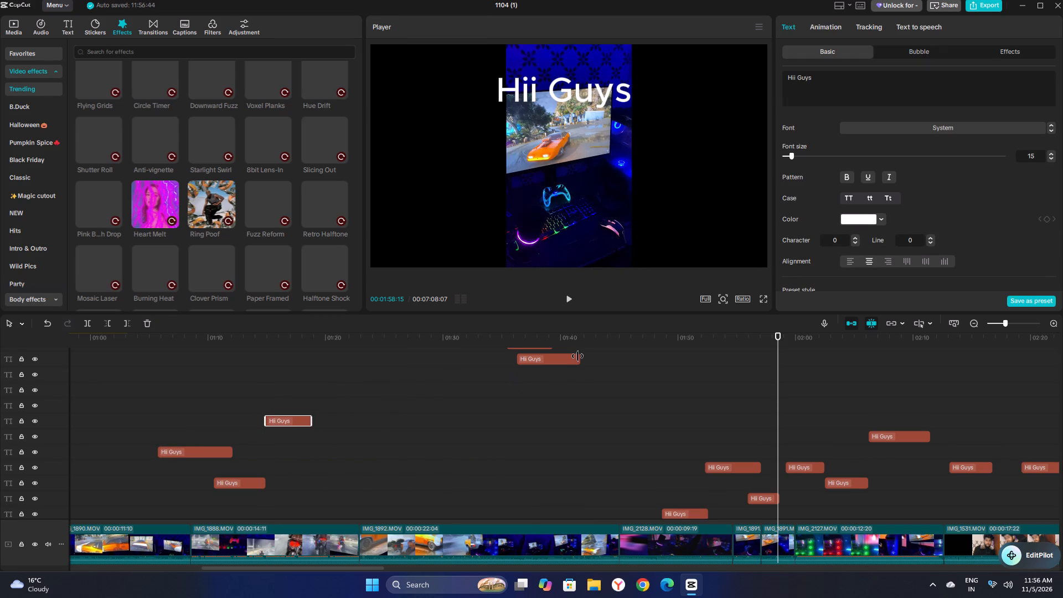
drag(575, 360, 379, 453)
Move the Hii Guys segments at about 1:52, 1:49, 1:38 and 1:26 earlier, starting at about 1:20, 1:25, 1:18 and 1:24.
drag(748, 452, 704, 452)
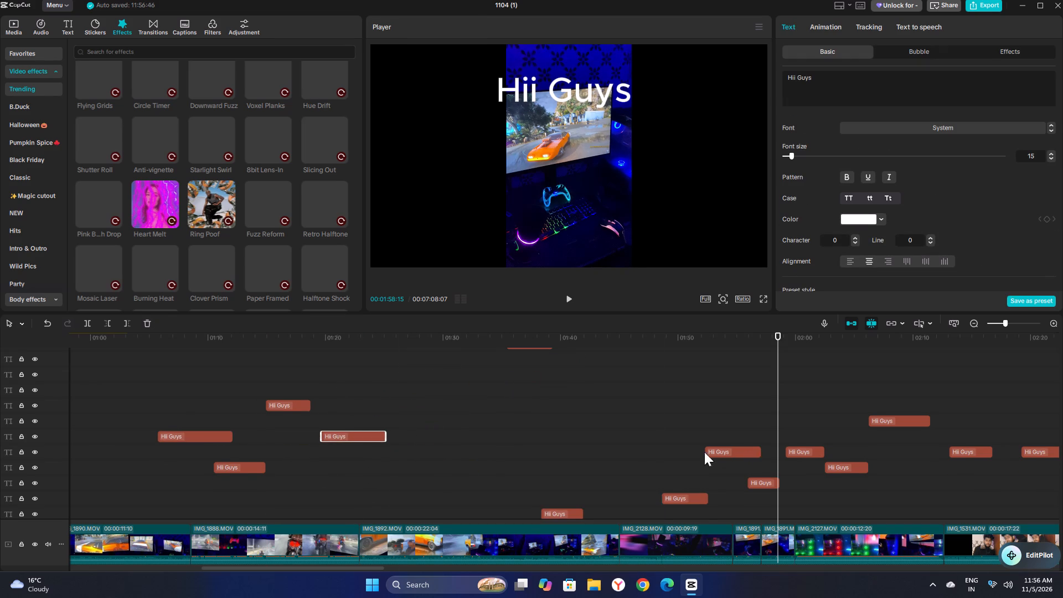
drag(704, 452, 368, 468)
drag(687, 495, 421, 403)
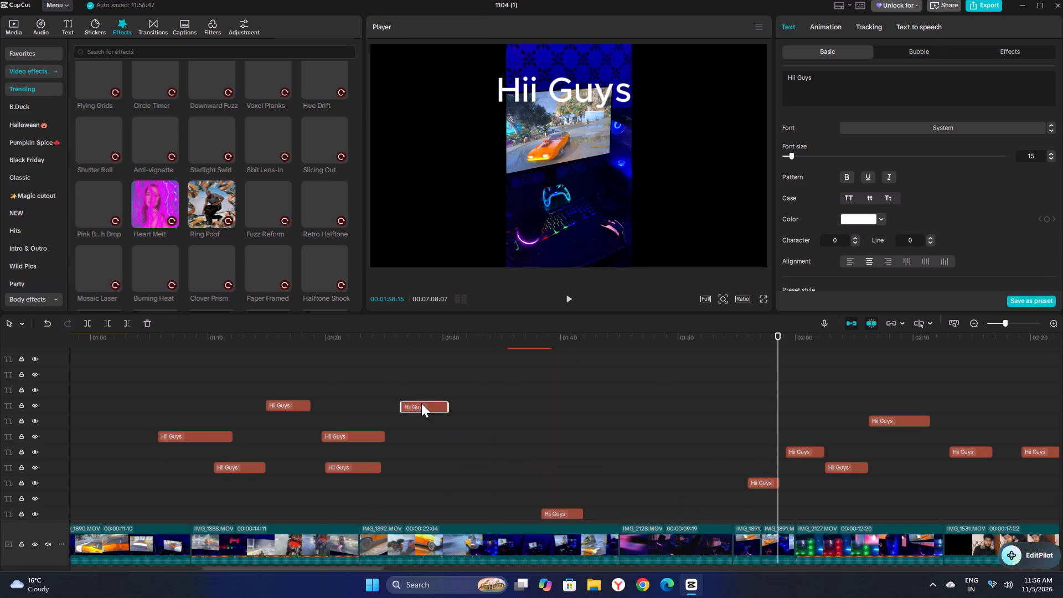
drag(421, 403, 406, 404)
drag(553, 494, 387, 485)
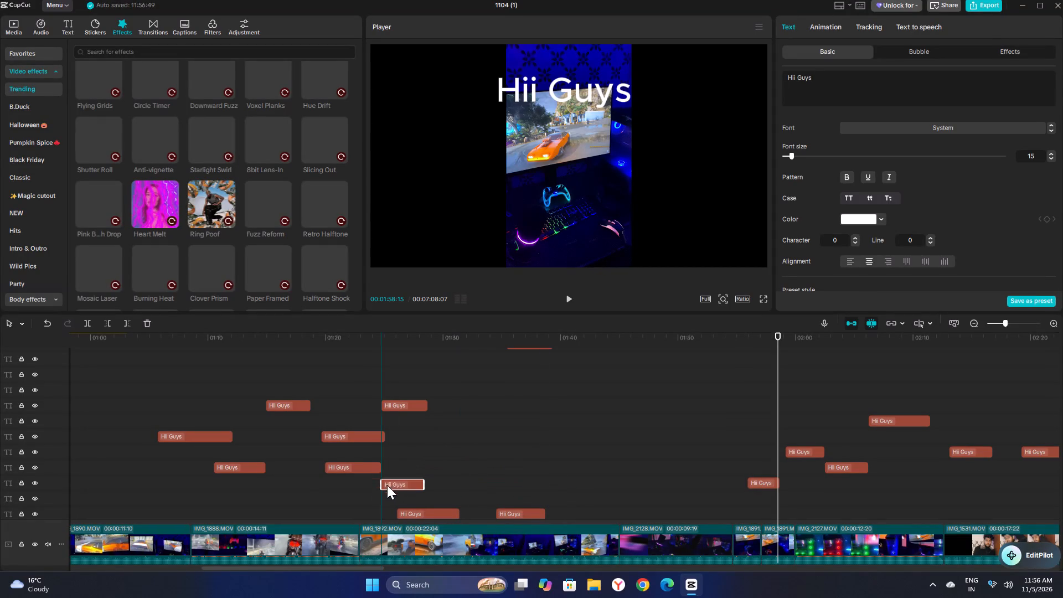
drag(387, 485, 309, 494)
drag(422, 511, 398, 493)
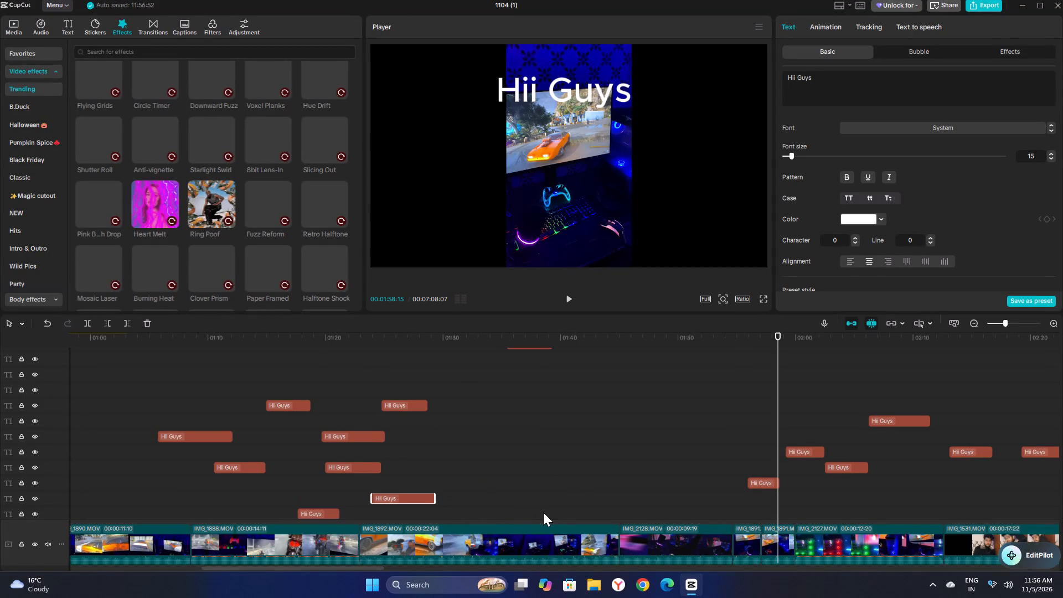
Move the Hii Guys segments at about 1:34, 1:24, 1:18 and 1:56 below the slowed IMG_1887 clip, starting at about 1:19, 1:05, 1:13 and 1:15.
scroll(546, 483, down, 7)
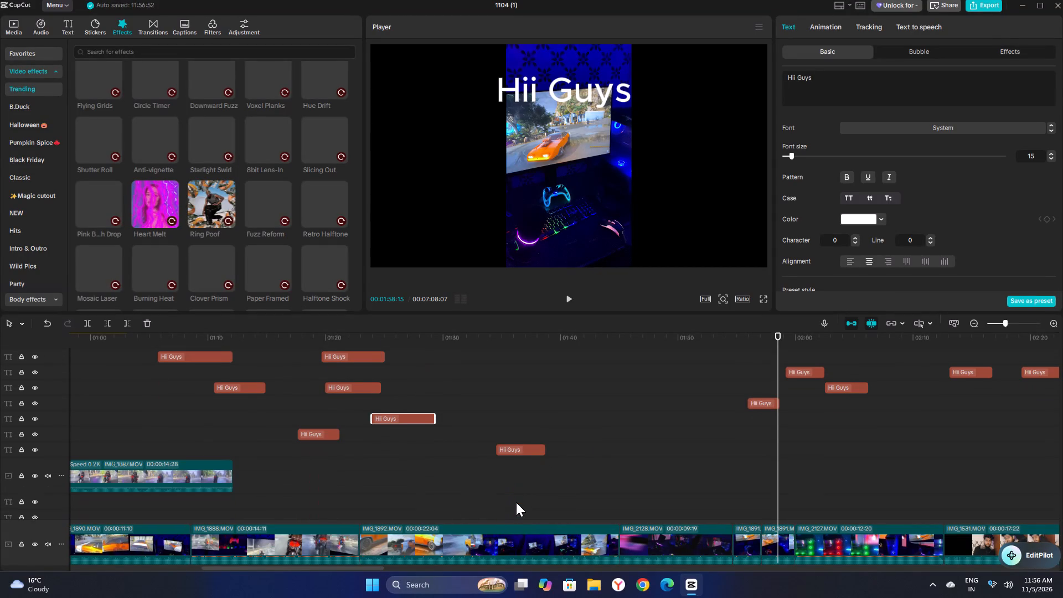
scroll(516, 502, down, 18)
scroll(516, 502, up, 4)
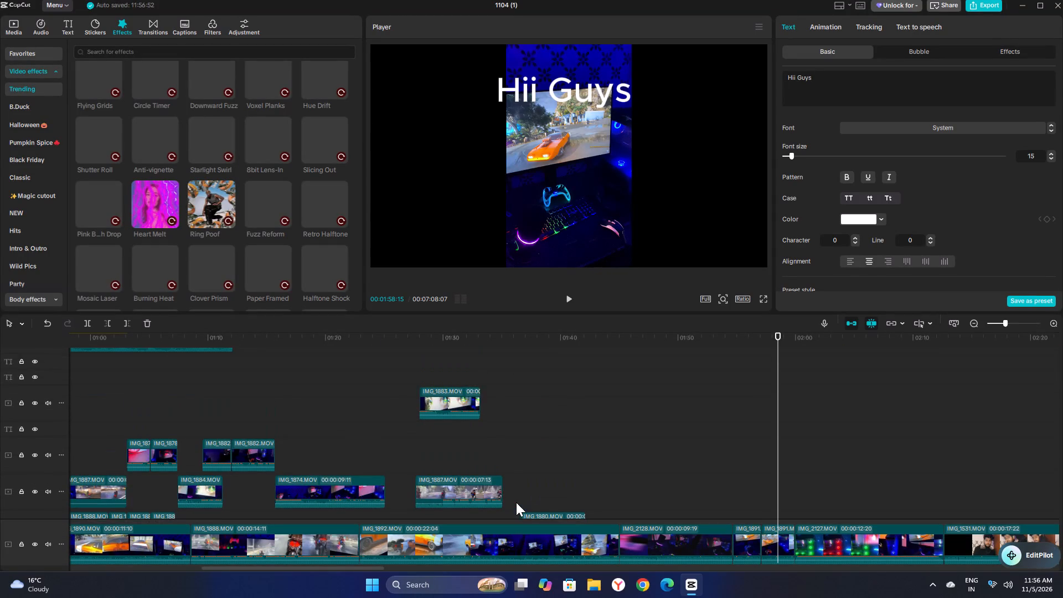
scroll(516, 502, up, 7)
drag(508, 404, 468, 422)
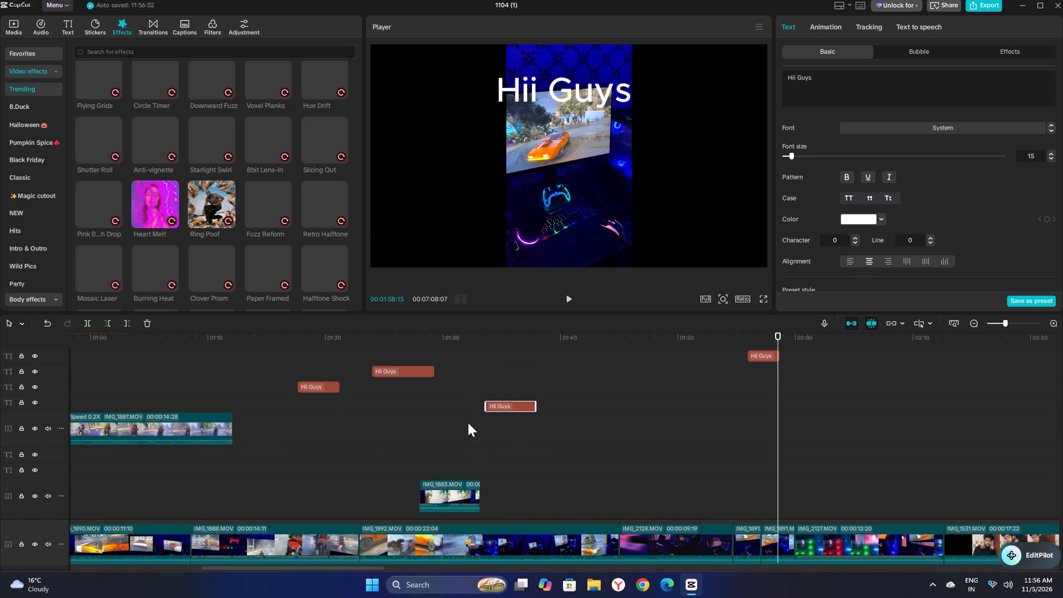
drag(468, 422, 325, 465)
drag(399, 372, 375, 381)
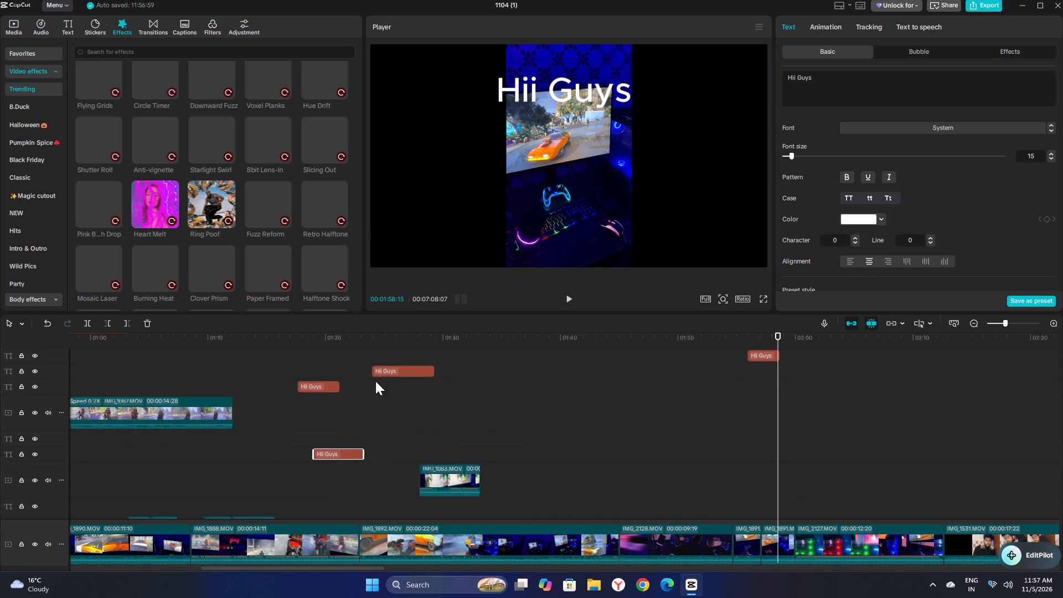
drag(375, 381, 178, 483)
drag(318, 367, 264, 452)
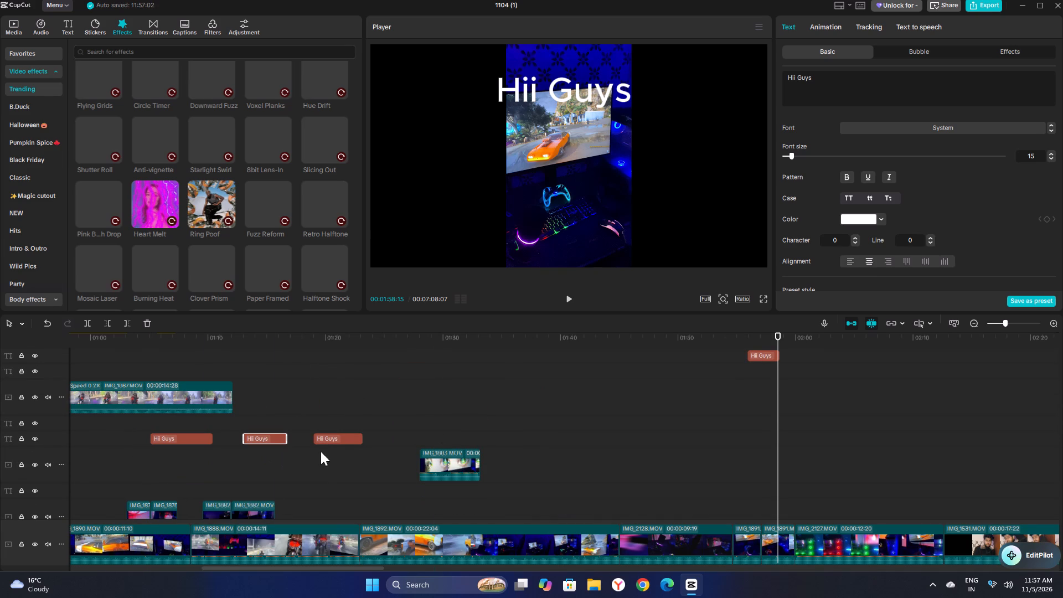
drag(761, 356, 285, 475)
scroll(455, 476, up, 3)
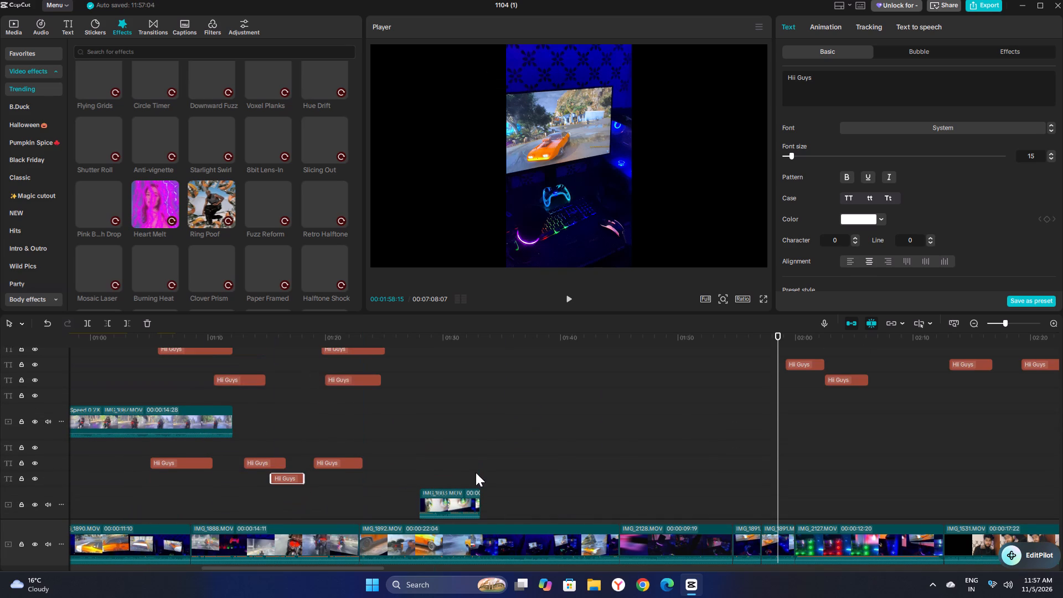
Move the Hii Guys segments at about 1:20, 1:10 and 1:35 earlier, starting at about 0:55, 0:59 and 0:49.
drag(345, 378, 183, 490)
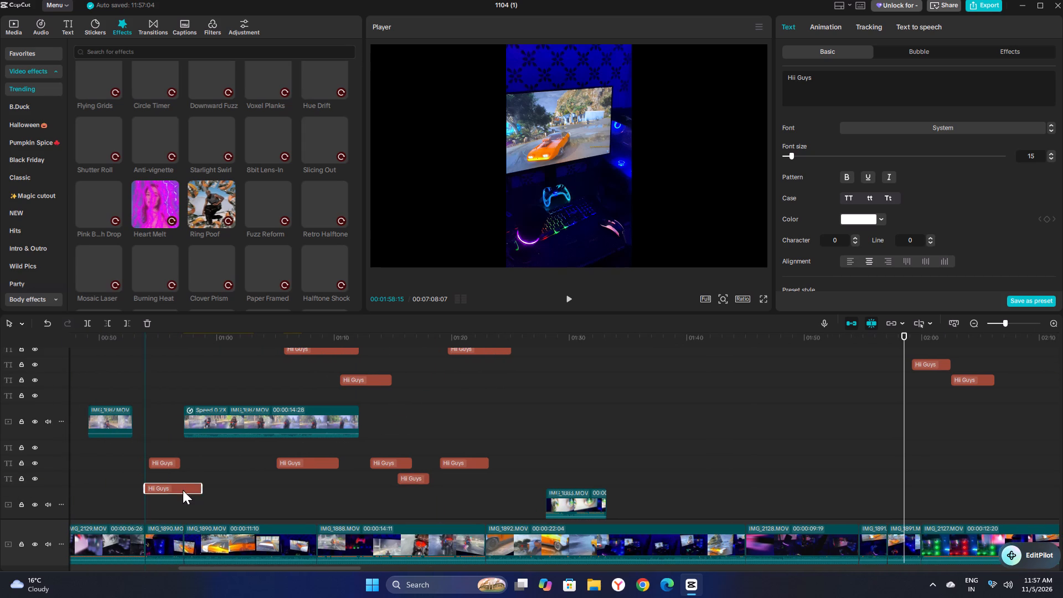
drag(183, 490, 185, 490)
drag(359, 377, 231, 384)
scroll(812, 496, up, 1)
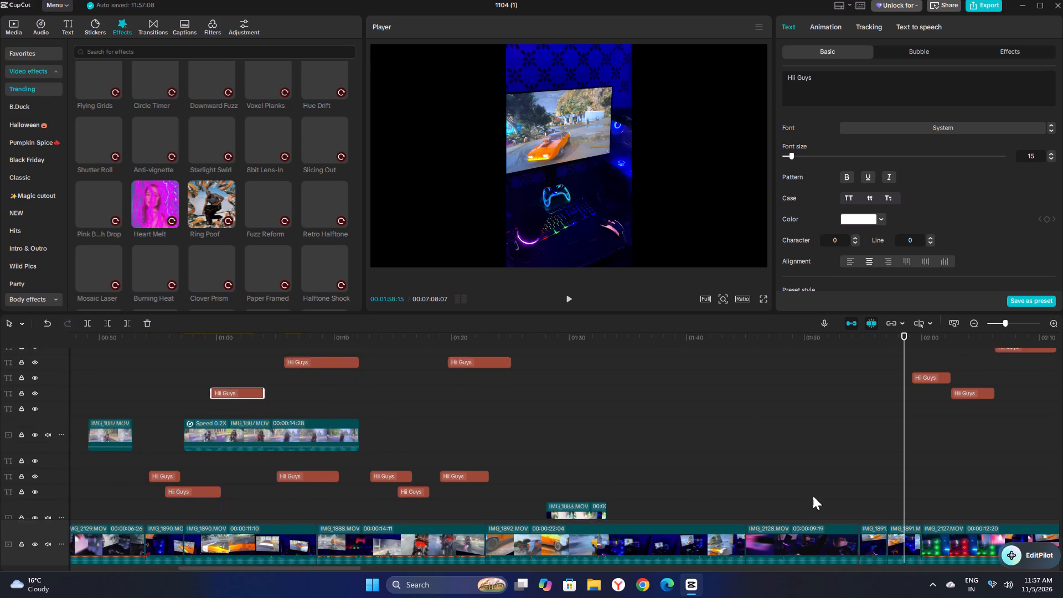
scroll(813, 496, up, 10)
drag(657, 403, 369, 460)
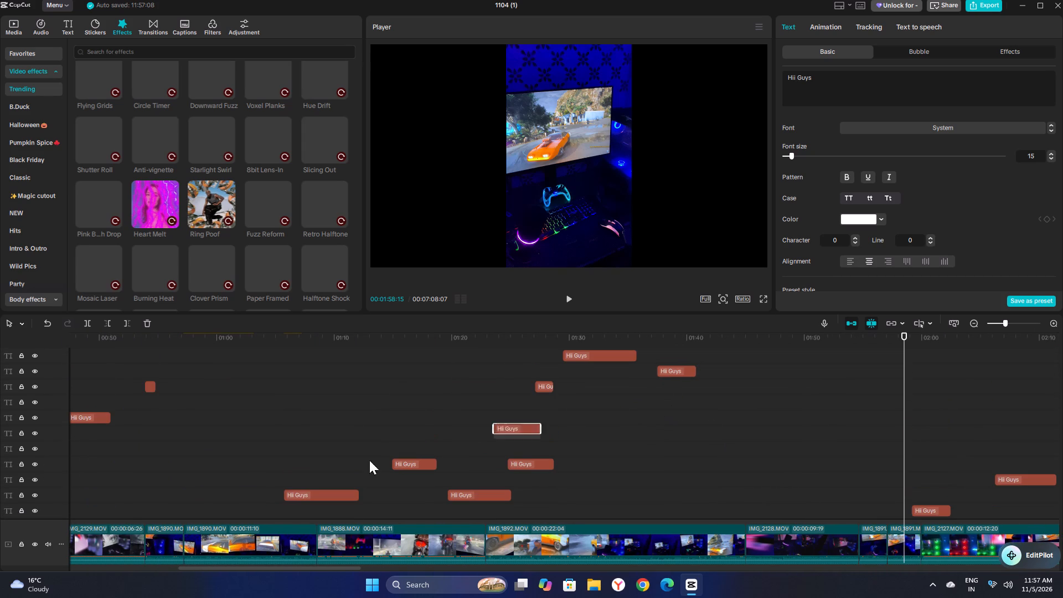
drag(369, 460, 118, 511)
Move the Hii Guys segments at about 1:27, 1:29 and 1:37 earlier on lower text tracks, starting at about 0:57, 1:00 and 1:19.
drag(542, 382, 446, 406)
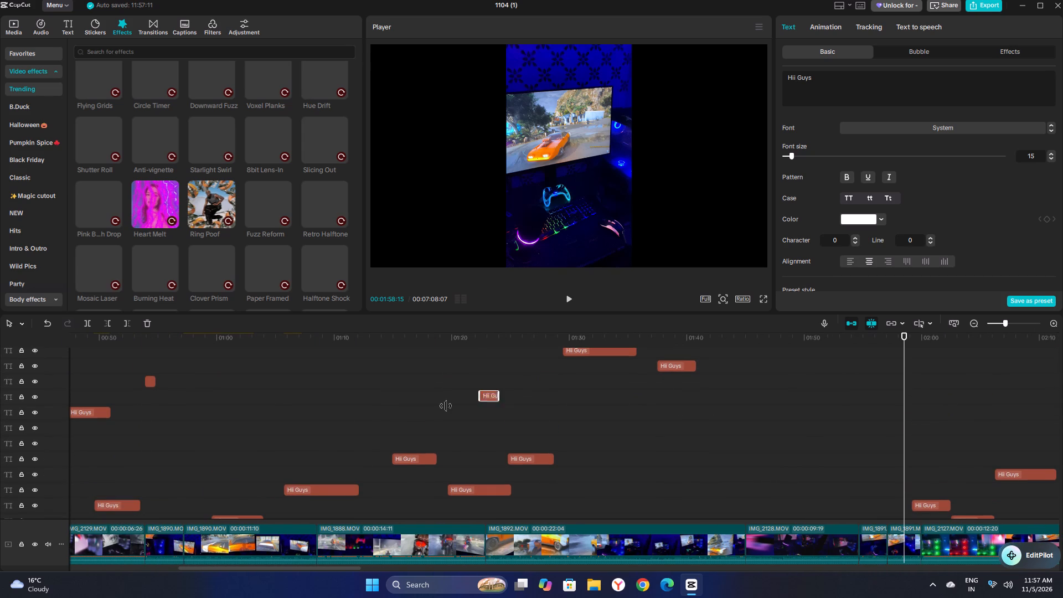
drag(446, 406, 189, 482)
drag(595, 352, 368, 421)
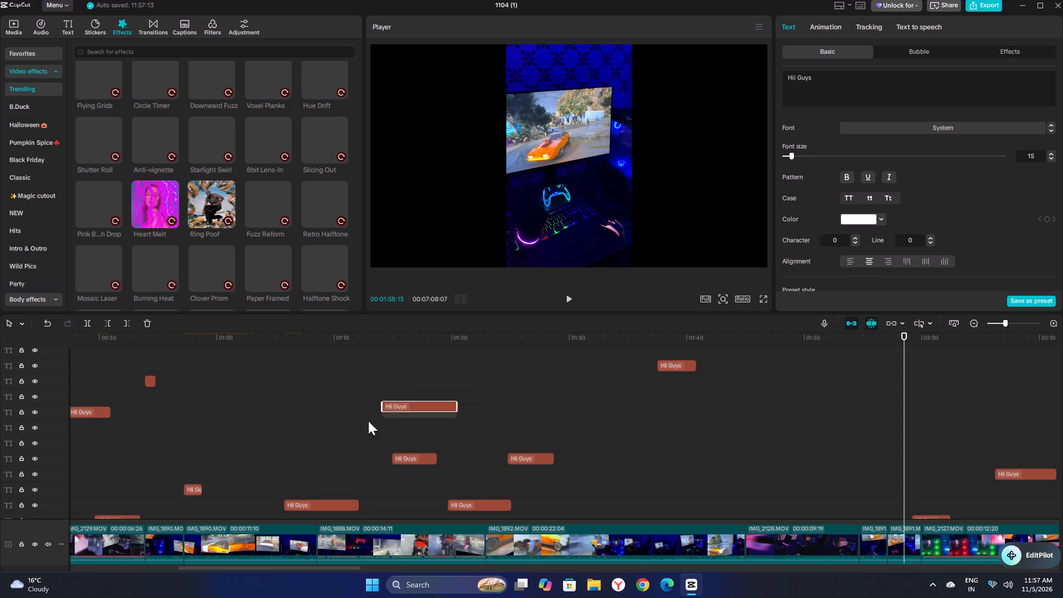
drag(368, 421, 255, 460)
drag(686, 353, 473, 468)
Move the Hii Guys segments at about 1:31 and 1:25 earlier, starting at about 0:52 and 1:03.
scroll(735, 444, up, 10)
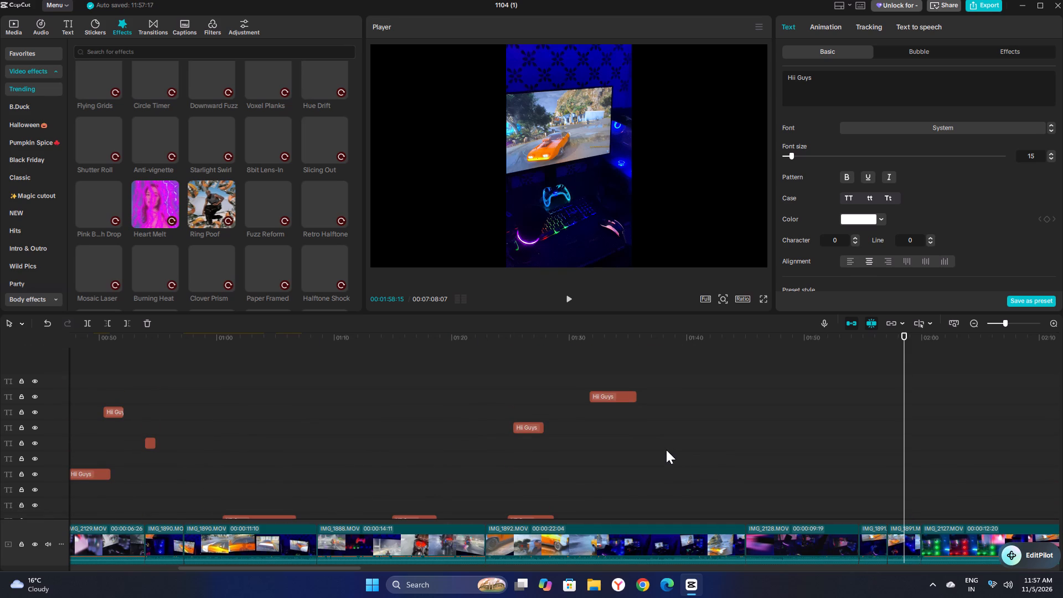
drag(608, 397, 149, 507)
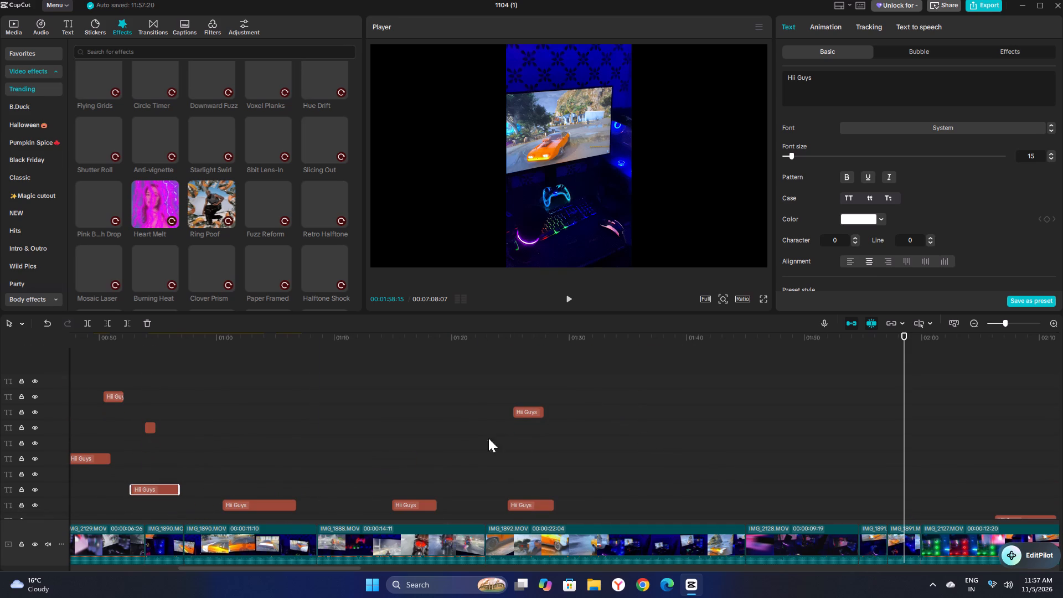
drag(522, 411, 263, 484)
Move the Hii Guys segment ending near 0:50 and the short one starting near 0:50 down to lower text tracks.
scroll(635, 441, up, 2)
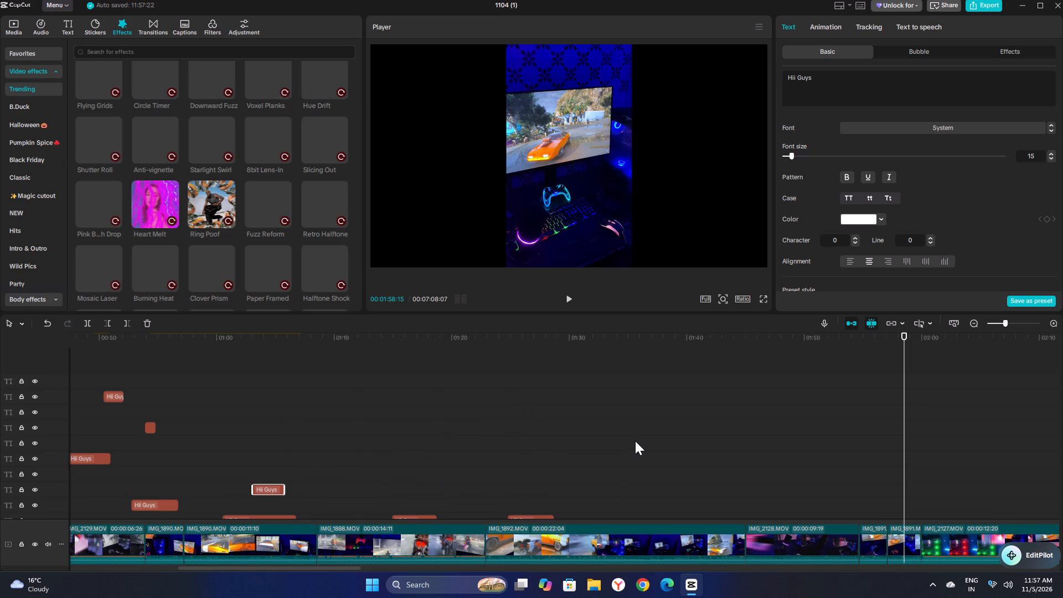
drag(93, 457, 87, 503)
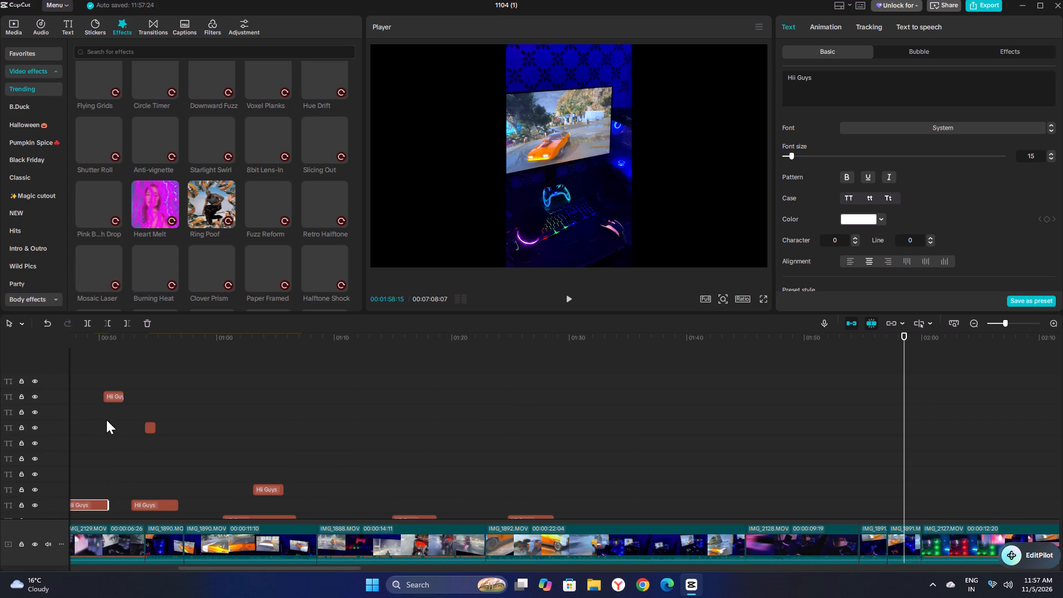
drag(113, 396, 113, 484)
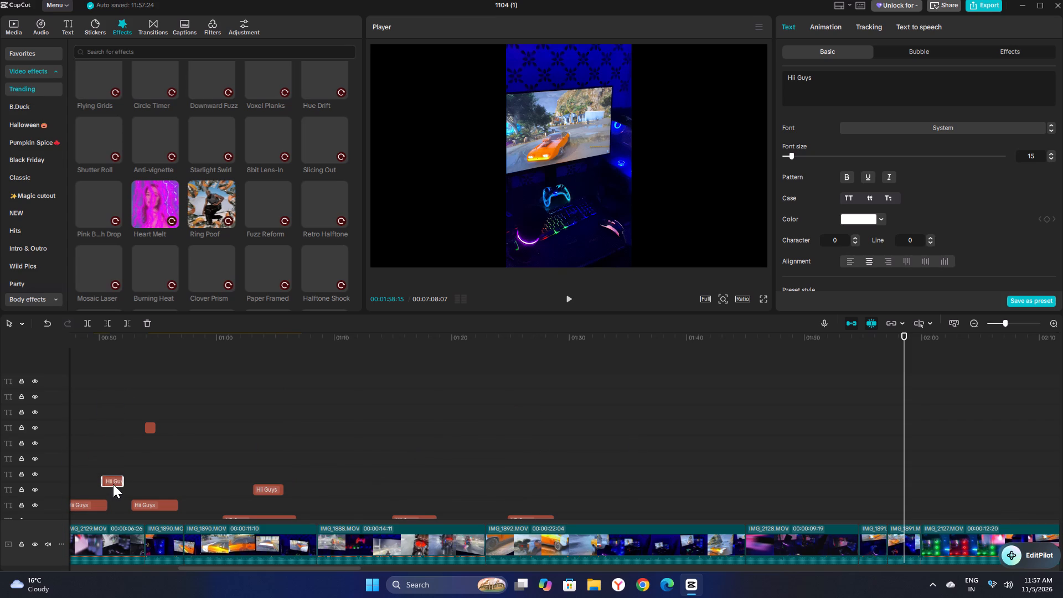
drag(113, 484, 114, 487)
Extend the start of the tiny Hii Guys segment near 0:54 to about 0:53 and place it on a lower track at about 0:54.
drag(146, 430, 138, 465)
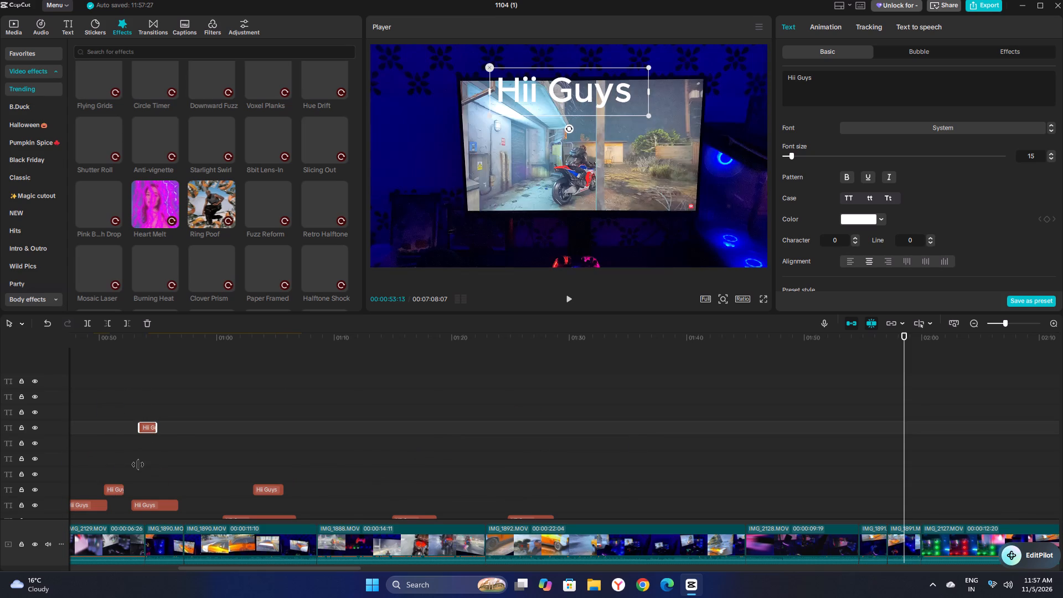
drag(138, 465, 137, 465)
drag(143, 429, 156, 478)
Place the playhead at about 1:31 and preview the video from there while reviewing the text tracks.
scroll(545, 412, up, 3)
key(space)
click(581, 395)
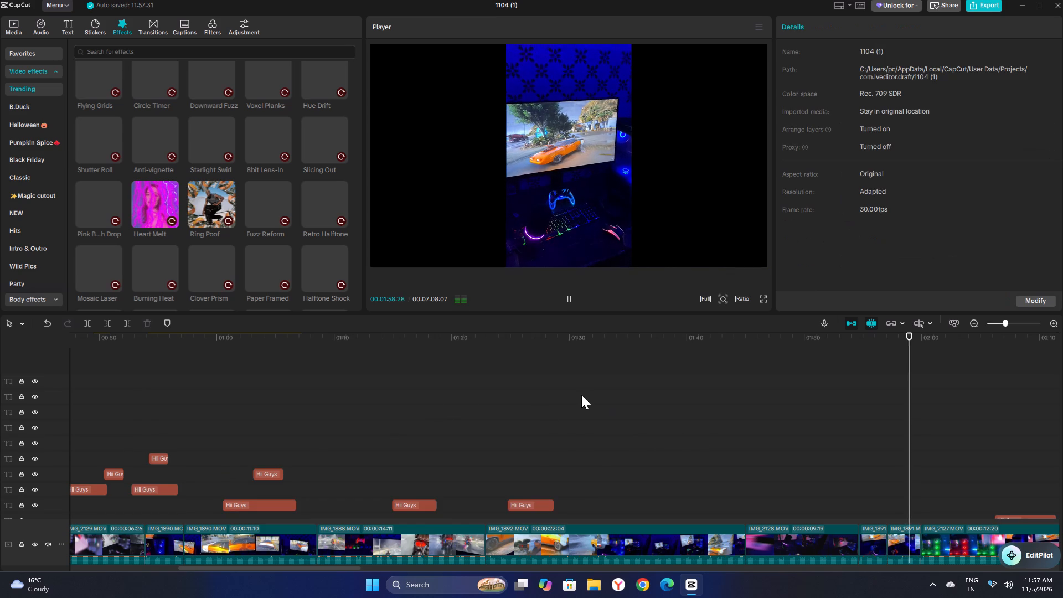
key(space)
scroll(598, 457, up, 5)
scroll(598, 457, down, 8)
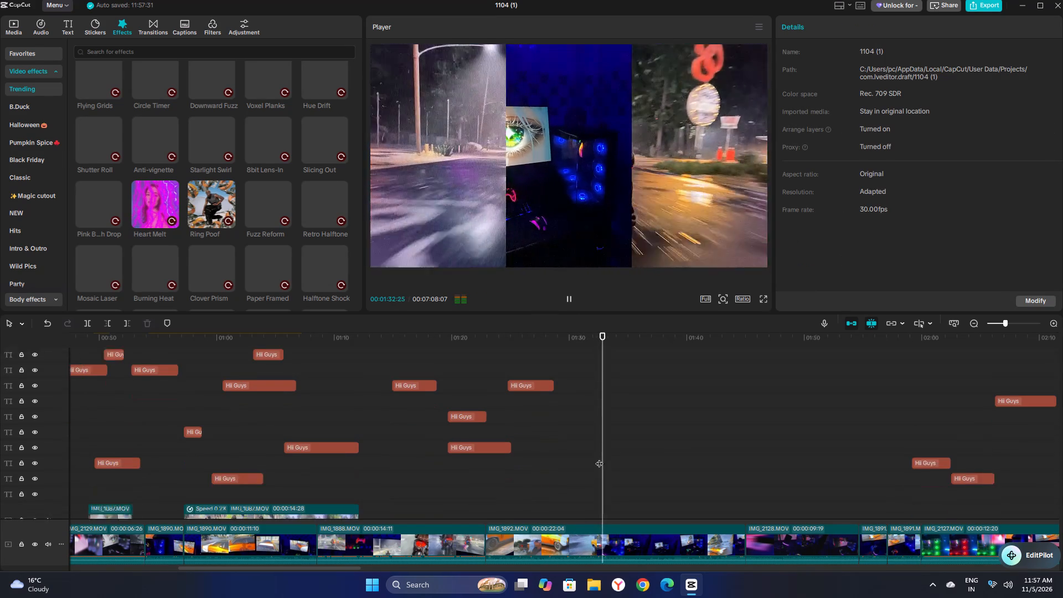
Move the Hii Guys segments at about 1:59, 2:02 and 2:06 earlier, starting at about 1:12, 1:14 and 1:22.
scroll(599, 458, down, 11)
scroll(599, 458, up, 7)
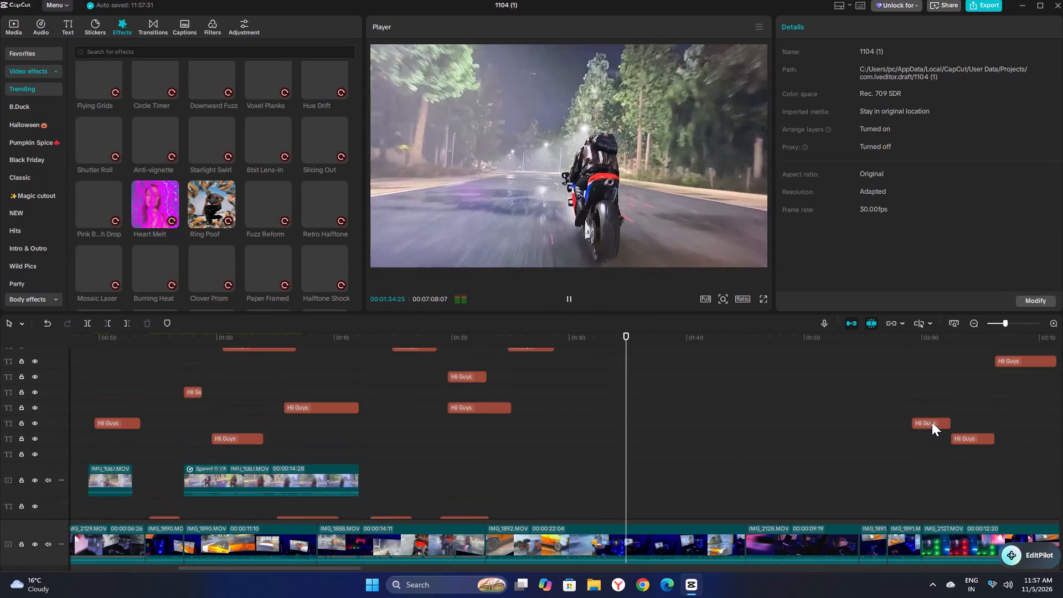
drag(932, 422, 386, 491)
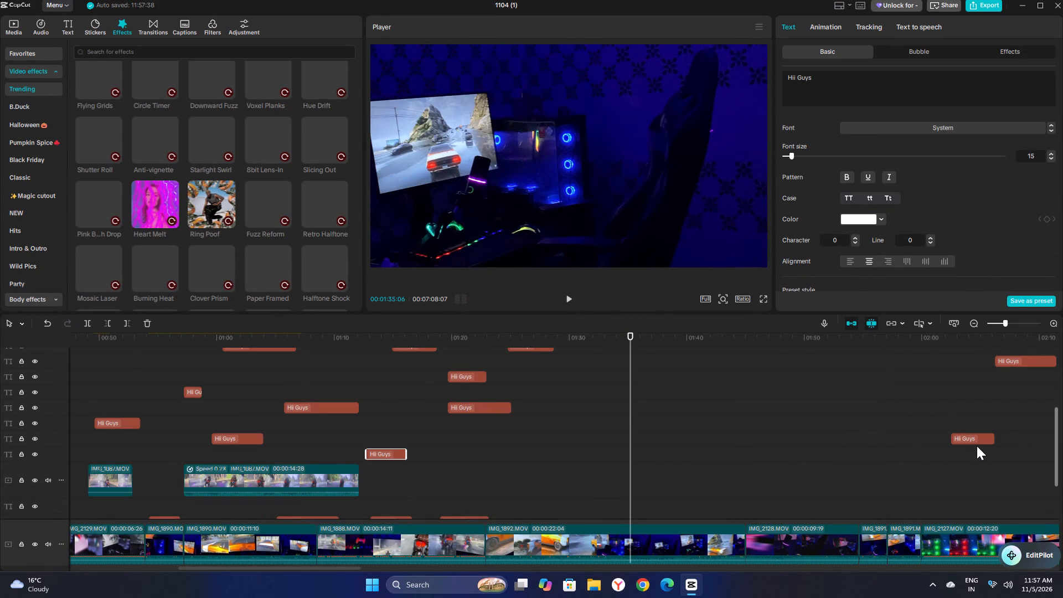
drag(972, 439, 404, 496)
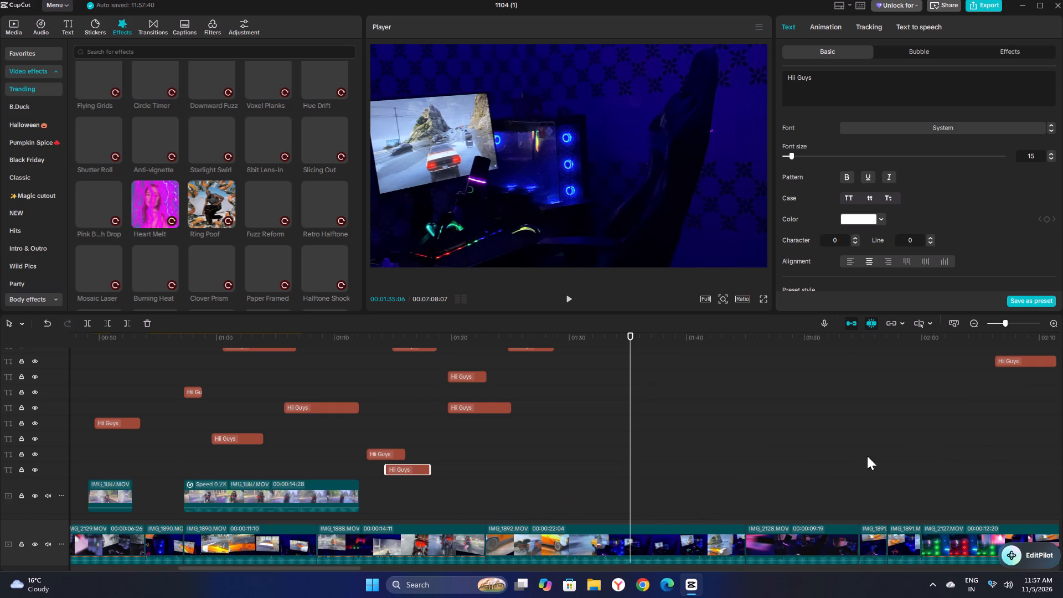
drag(1025, 358, 512, 502)
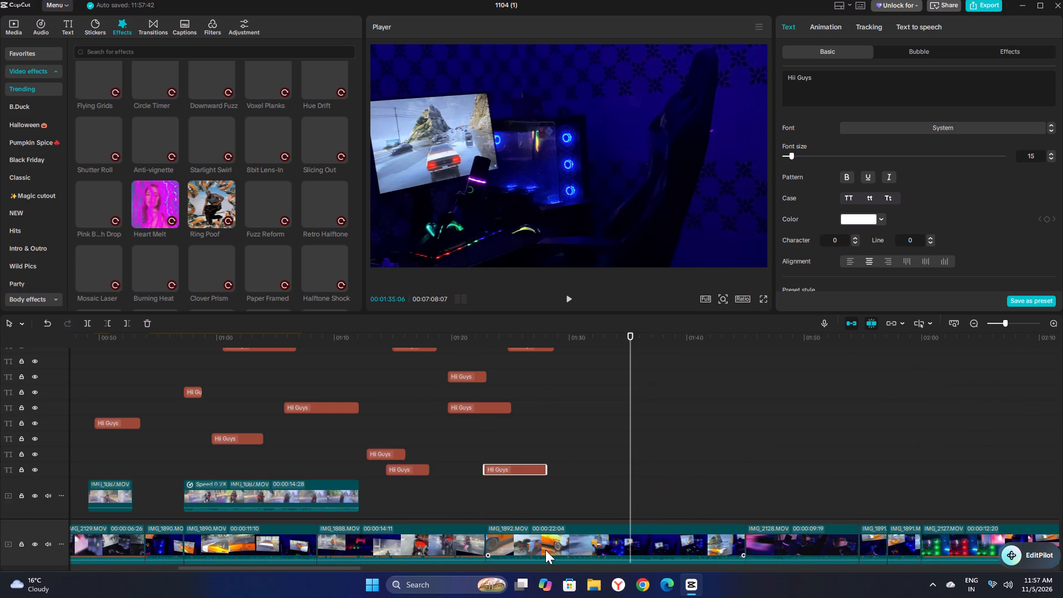
Move the Hii Guys segments at about 2:13, 2:19 and 2:27 to lower text tracks, starting at about 1:41, 1:35 and 1:36.
drag(357, 570, 426, 575)
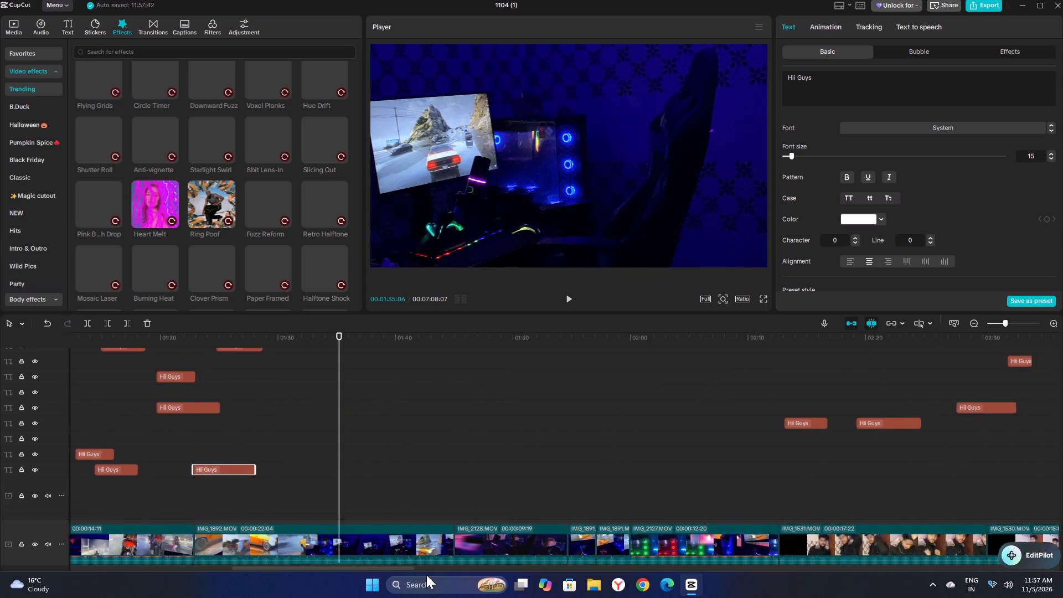
drag(426, 575, 457, 580)
scroll(508, 466, up, 19)
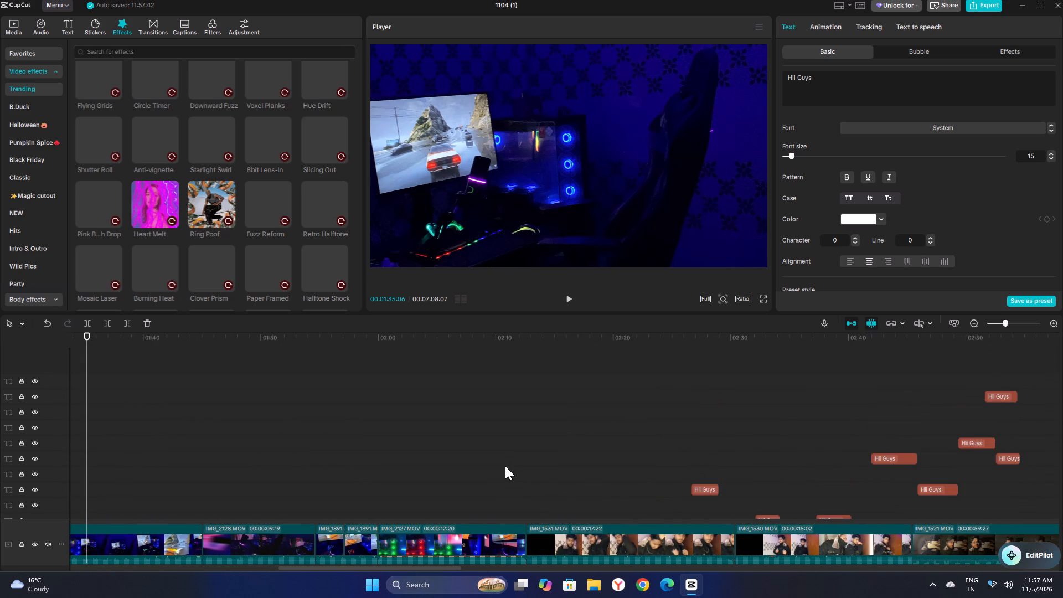
scroll(505, 466, up, 2)
scroll(505, 466, down, 20)
scroll(505, 466, down, 17)
scroll(505, 466, up, 2)
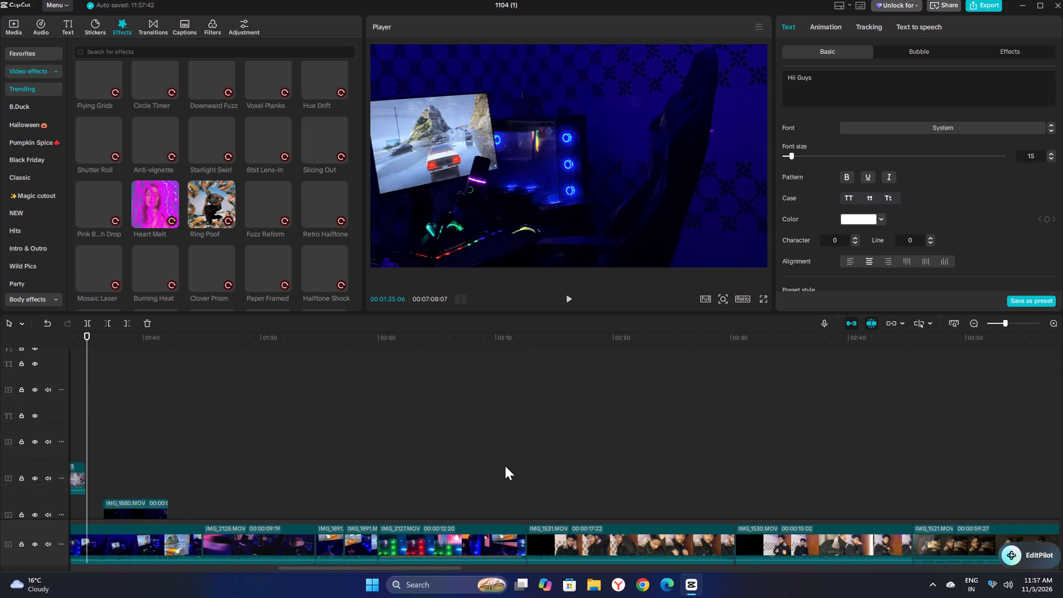
scroll(505, 466, up, 12)
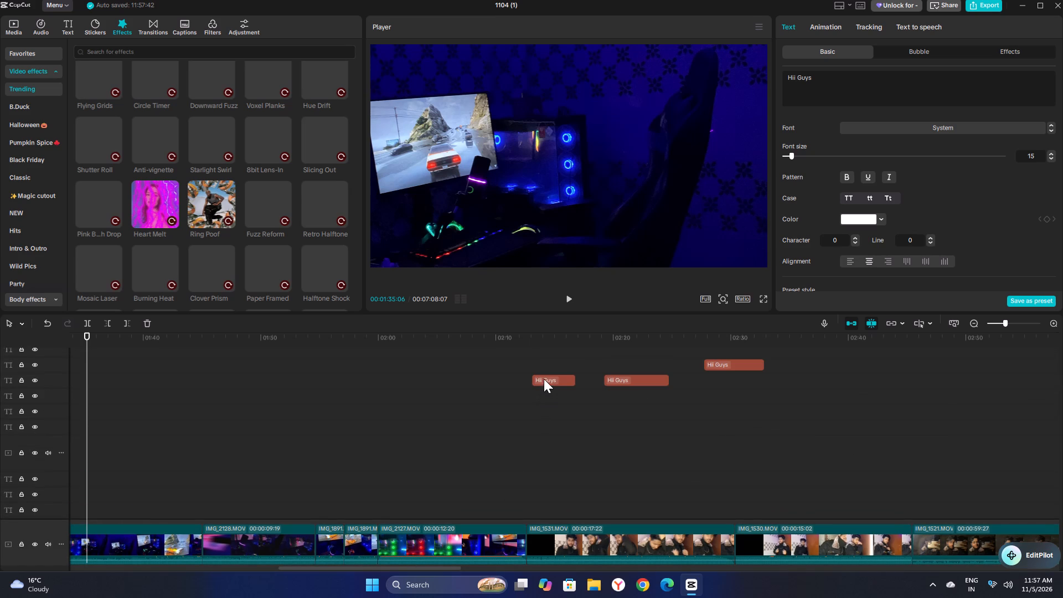
drag(544, 379, 174, 507)
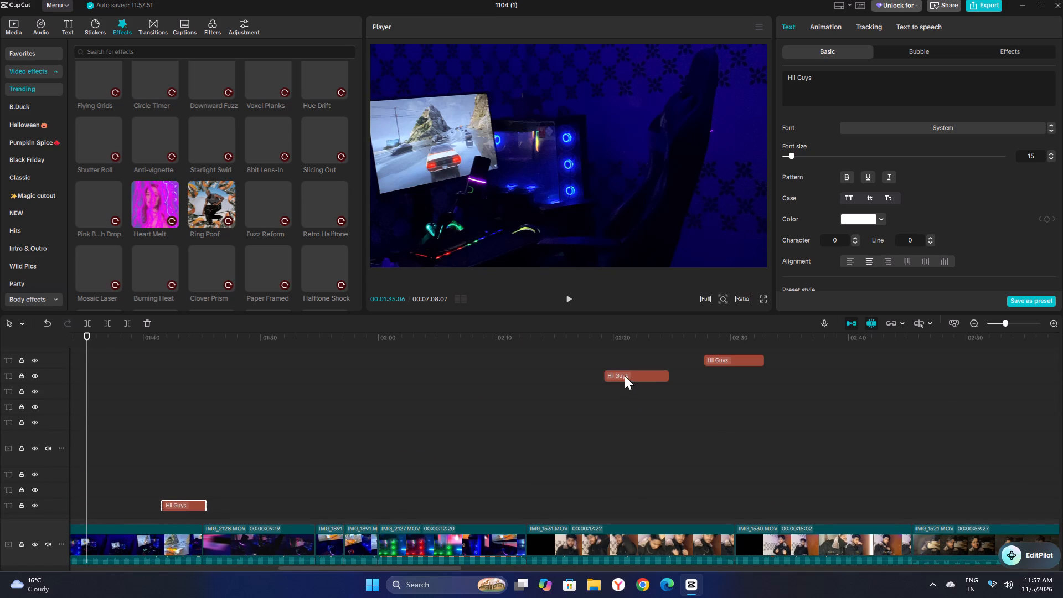
drag(625, 375, 285, 455)
drag(311, 424, 139, 506)
drag(737, 359, 152, 484)
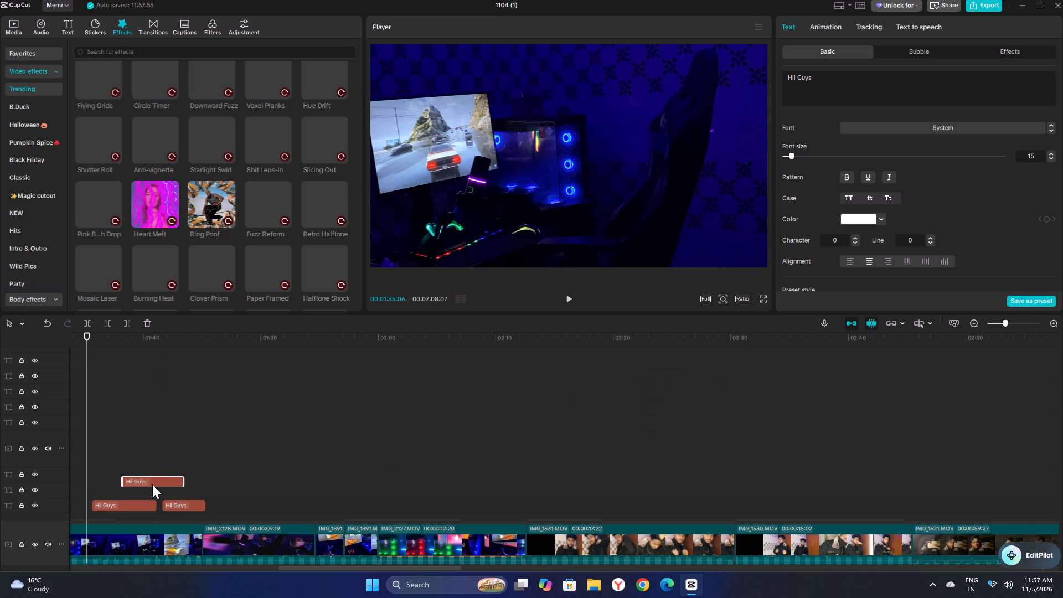
drag(152, 484, 135, 484)
Move the Hii Guys segments at about 2:26, 2:32, 2:37, 2:45 and 2:41 earlier, starting at about 1:36, 1:39, 1:41, 1:44 and 1:35.
scroll(555, 479, up, 7)
scroll(713, 409, up, 3)
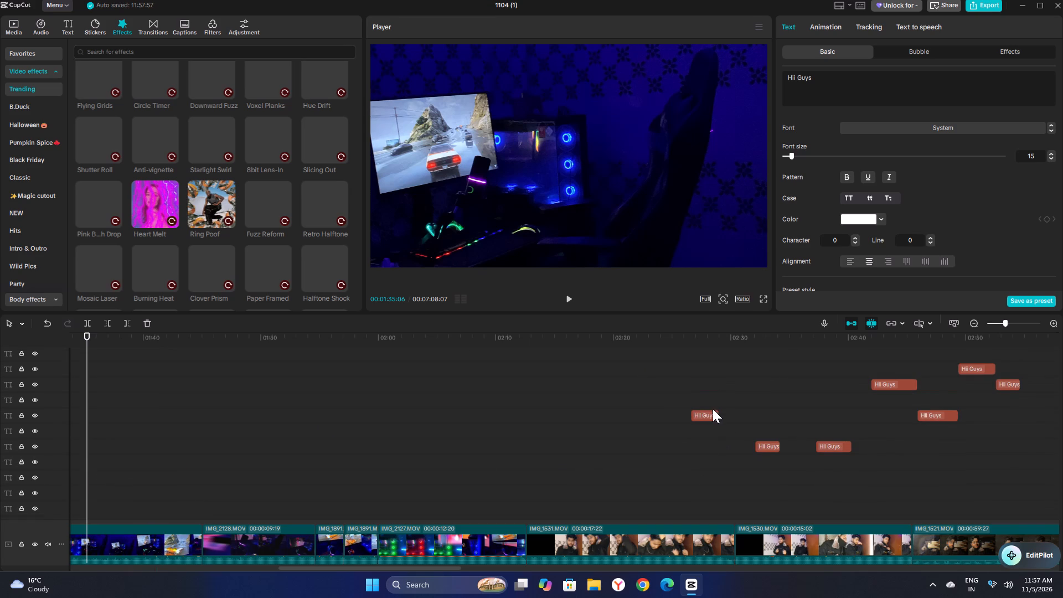
drag(708, 416, 120, 512)
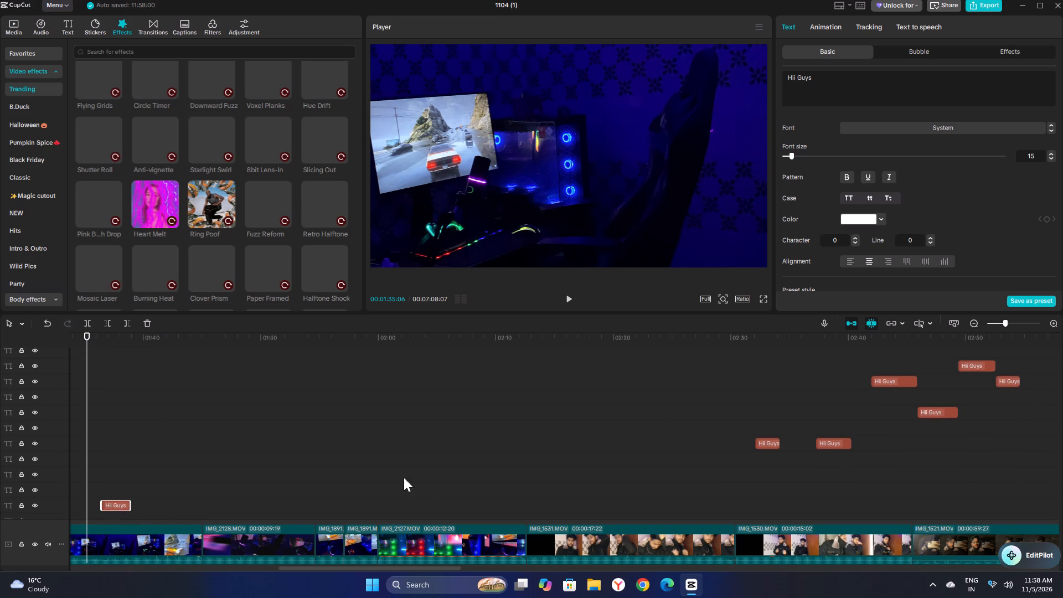
drag(768, 444, 158, 519)
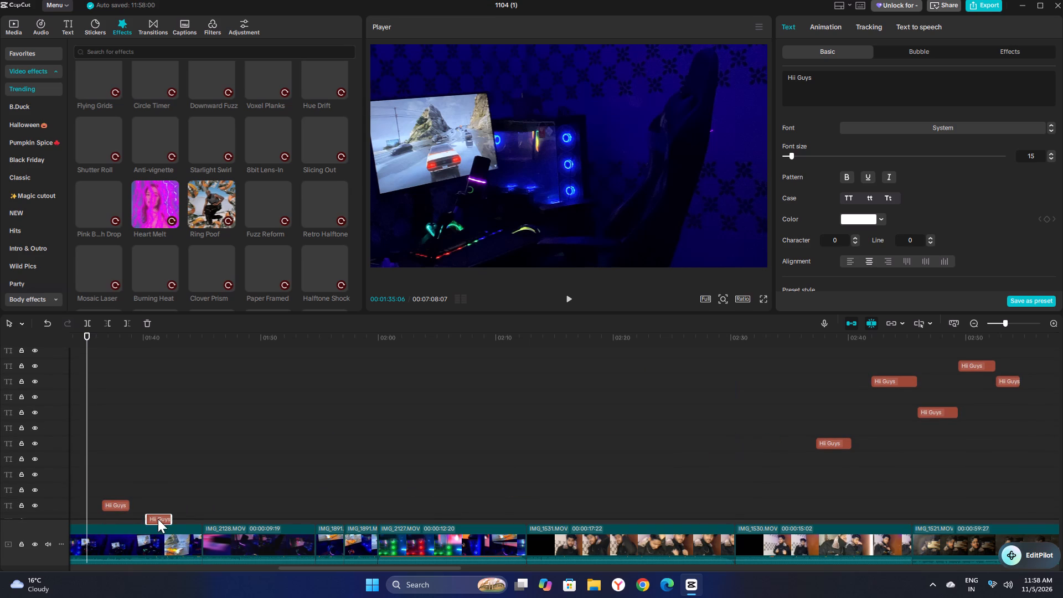
drag(158, 519, 153, 512)
drag(839, 427, 186, 517)
drag(934, 395, 210, 520)
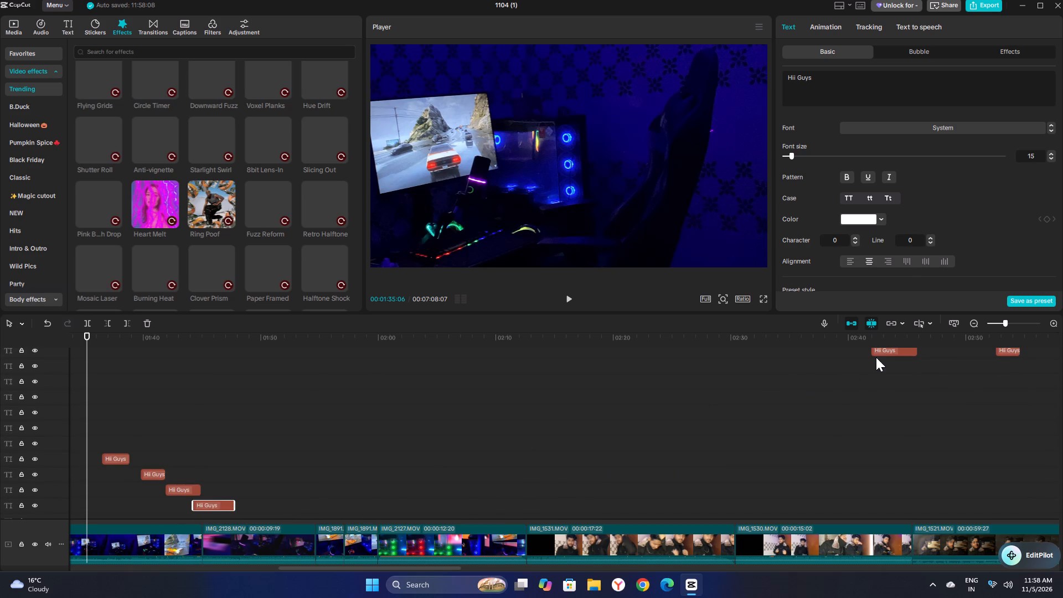
drag(880, 350, 204, 509)
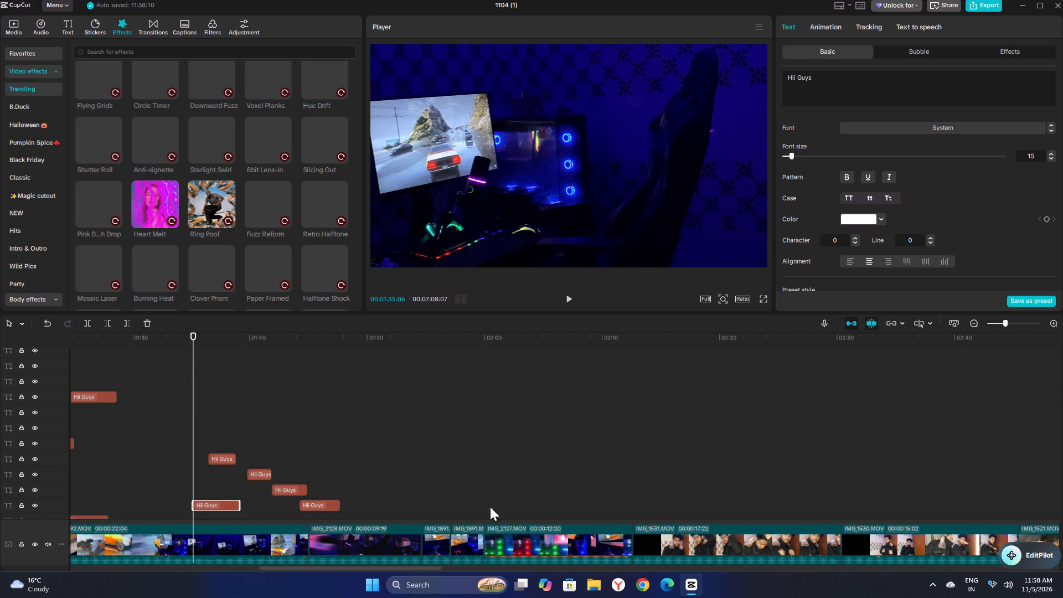
Move the Hii Guys segments at about 2:49, 2:52 and 2:51 earlier, starting at about 2:05, 2:03 and 2:05.
scroll(866, 501, up, 4)
scroll(908, 476, up, 3)
scroll(857, 511, up, 4)
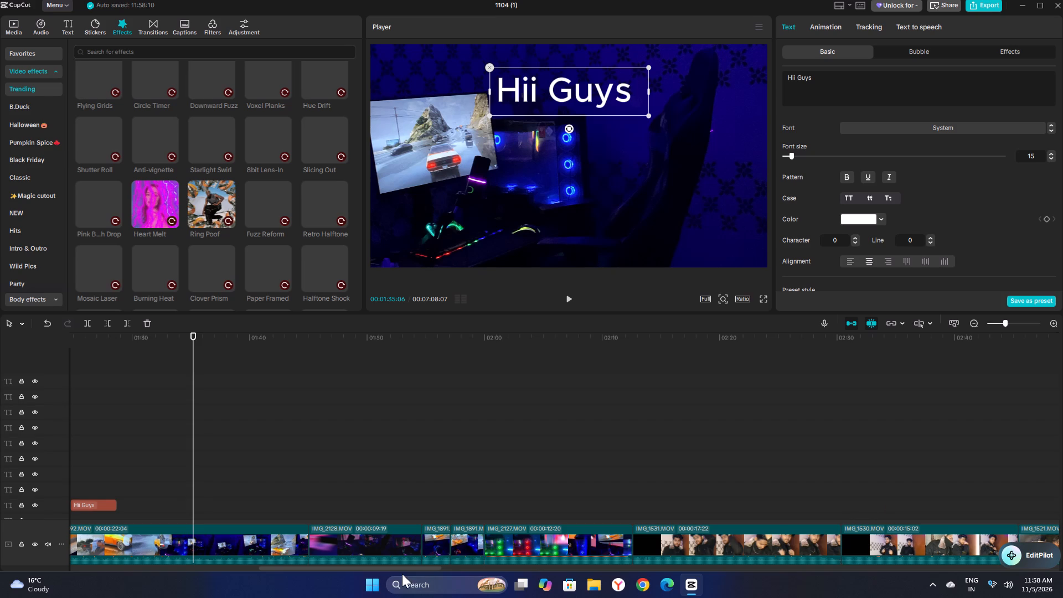
drag(424, 568, 529, 569)
scroll(478, 462, up, 5)
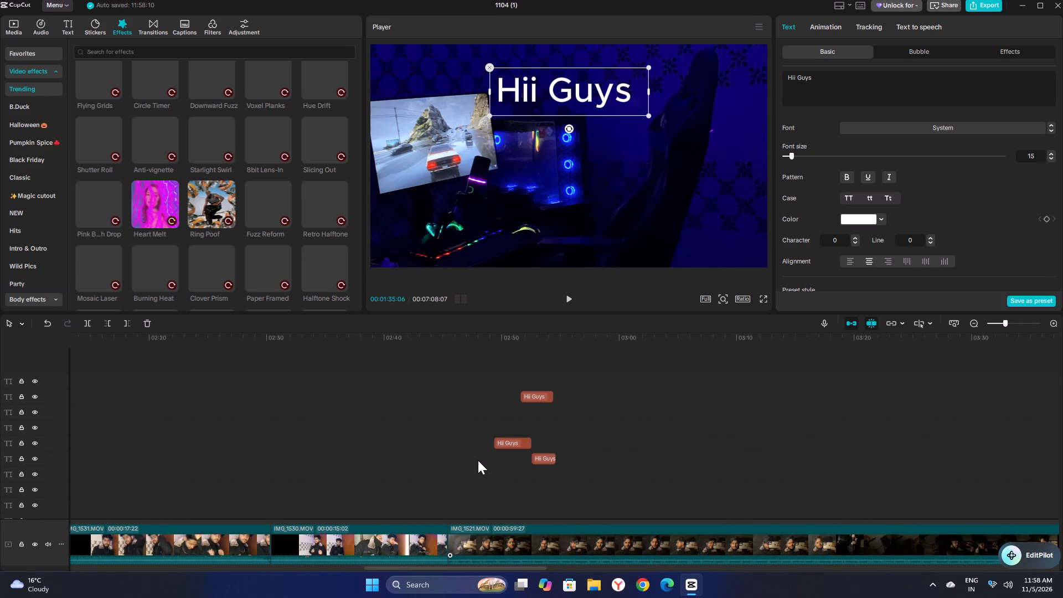
scroll(478, 460, down, 20)
scroll(478, 460, down, 18)
scroll(478, 460, up, 20)
scroll(478, 460, up, 8)
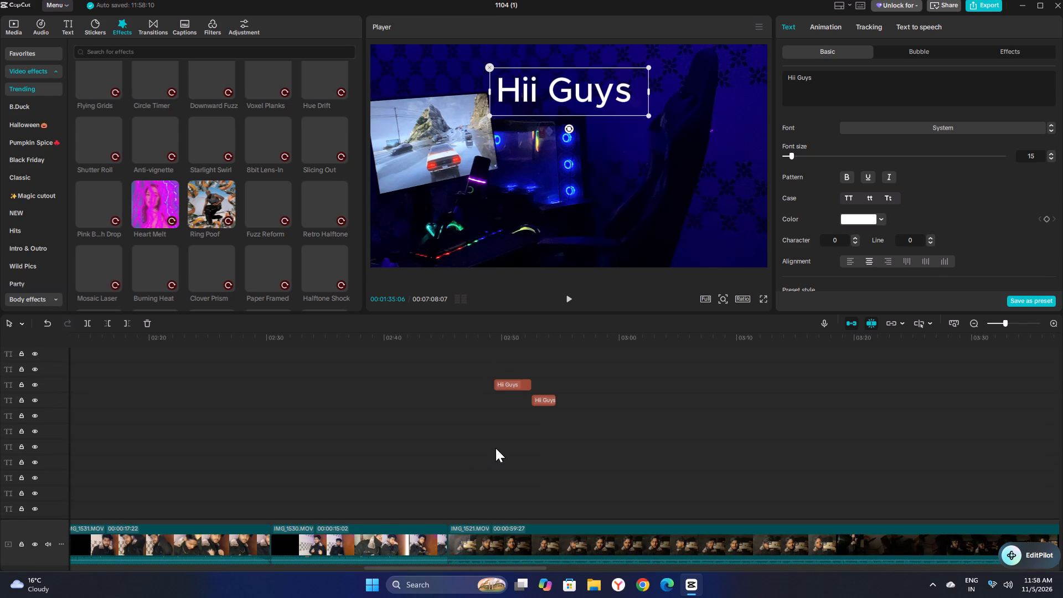
drag(503, 414, 47, 491)
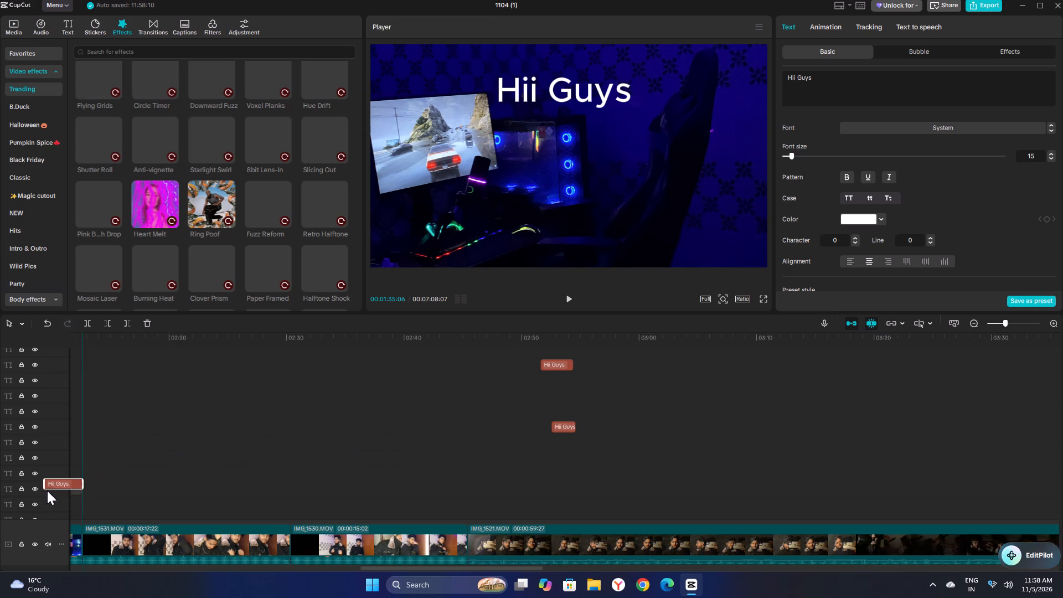
drag(47, 491, 47, 491)
drag(602, 412, 66, 448)
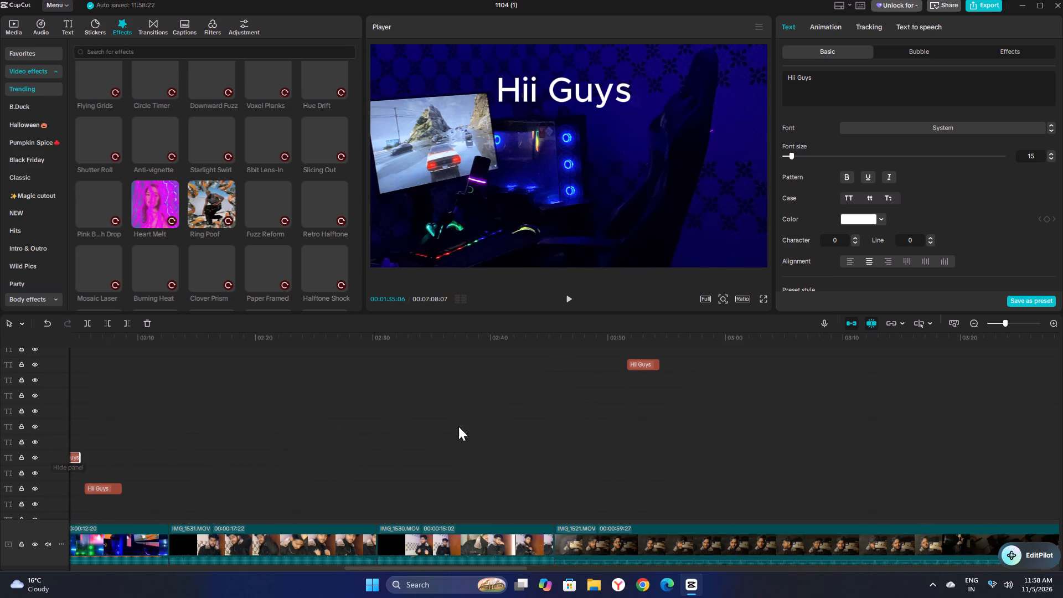
drag(647, 363, 96, 472)
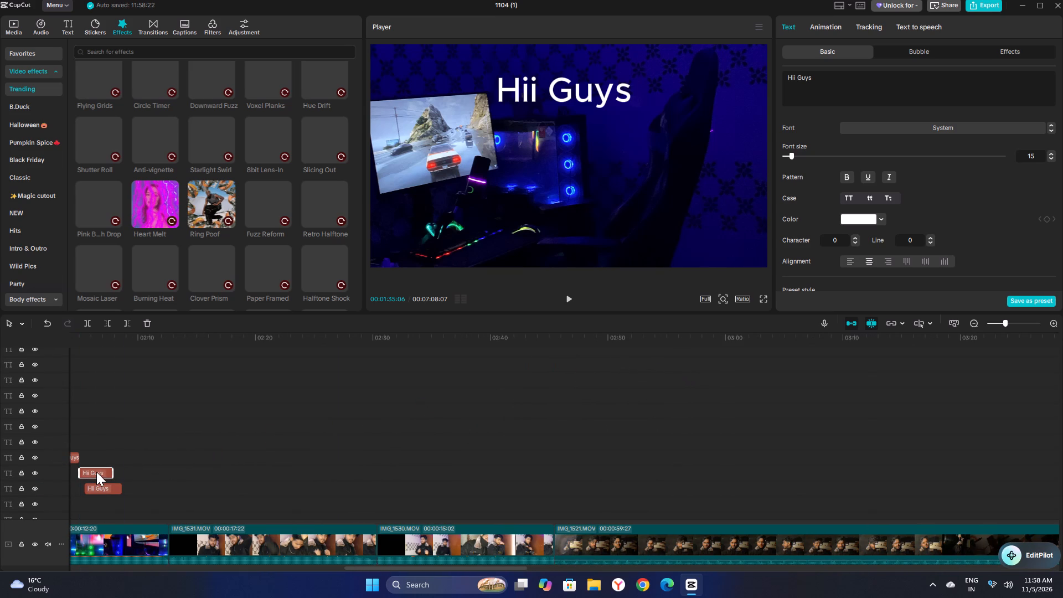
scroll(794, 472, up, 10)
scroll(606, 480, down, 7)
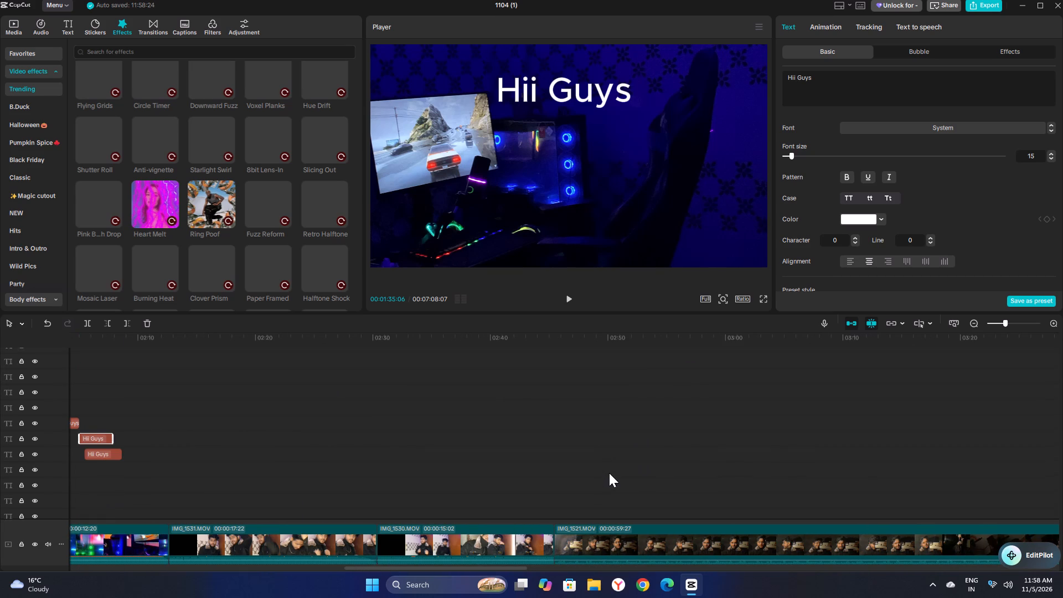
Examine the tracks along the timeline from about 3:00 to 5:40.
scroll(609, 473, down, 20)
drag(523, 570, 638, 569)
scroll(545, 445, up, 20)
scroll(545, 445, up, 7)
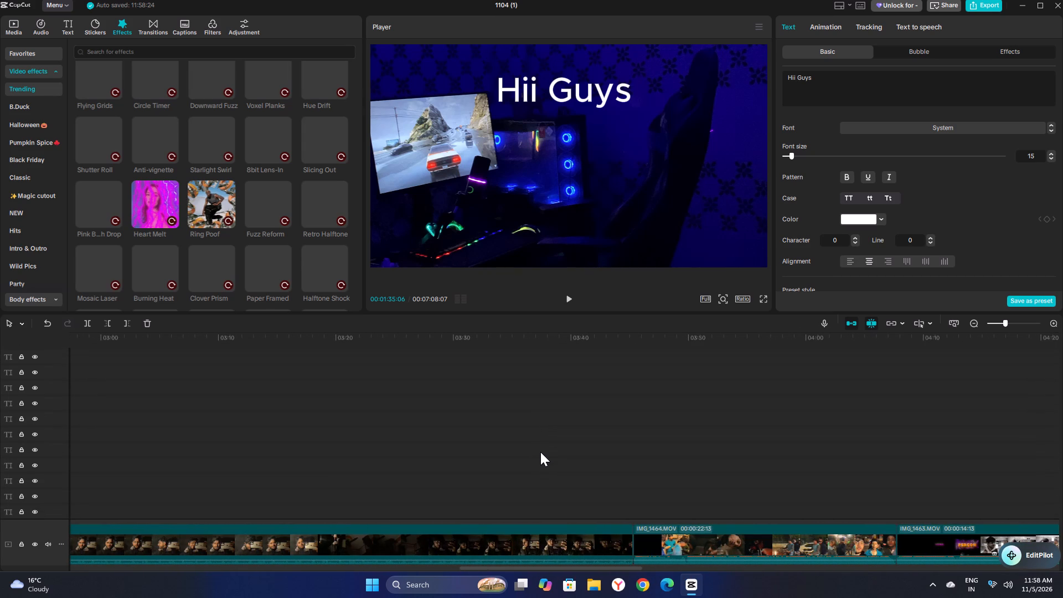
scroll(540, 452, up, 13)
scroll(540, 452, down, 20)
scroll(540, 452, down, 5)
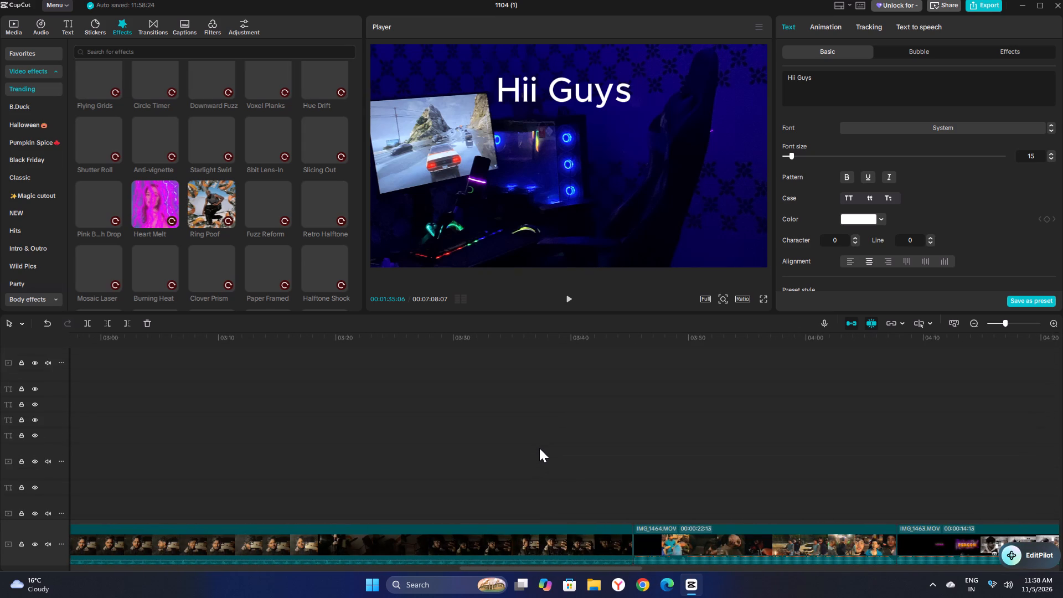
scroll(539, 448, down, 15)
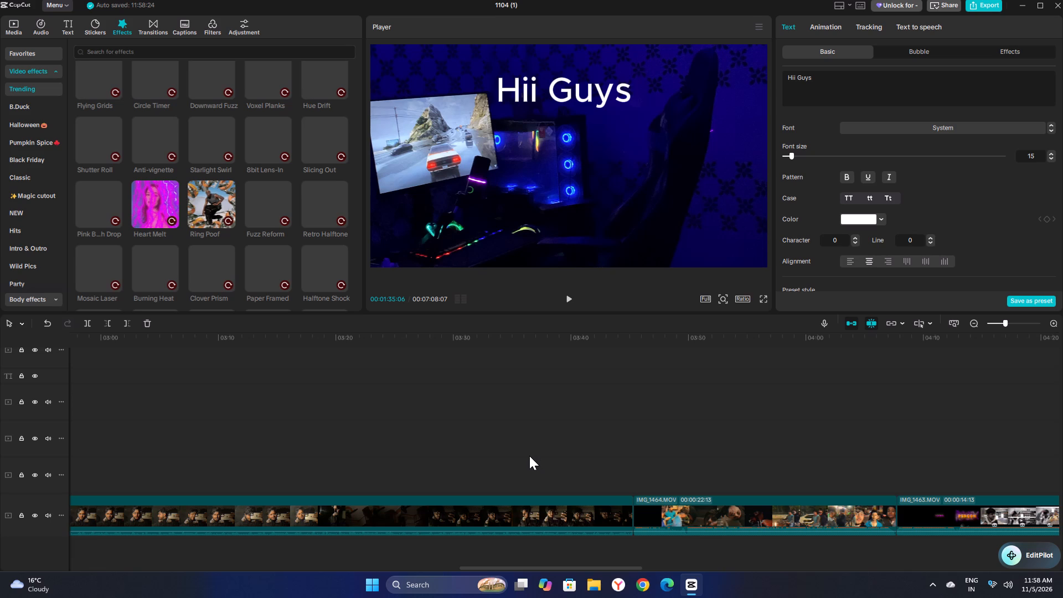
drag(621, 570, 801, 562)
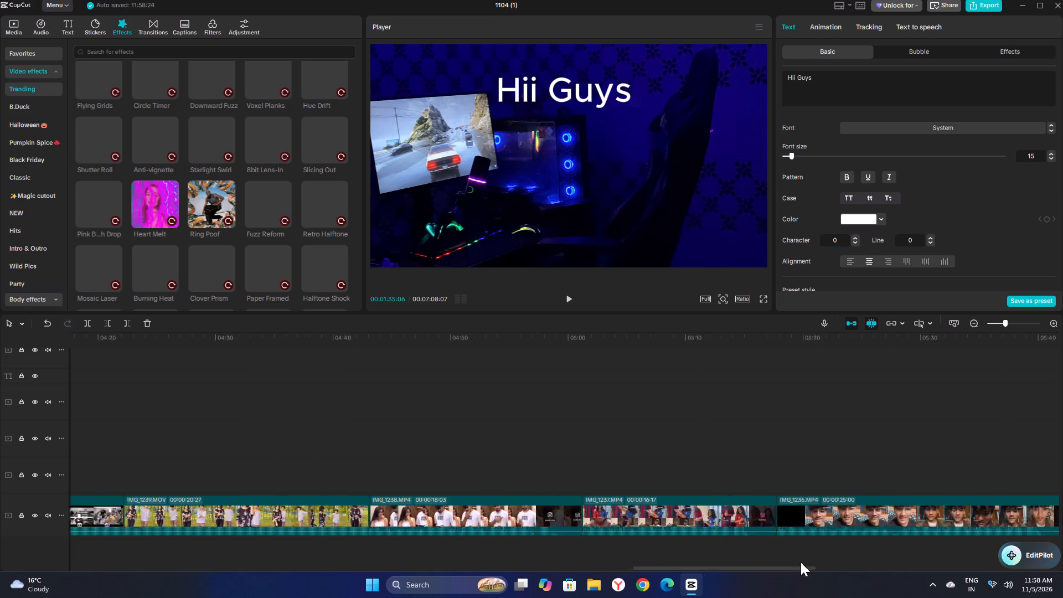
drag(801, 562, 639, 568)
scroll(654, 430, up, 19)
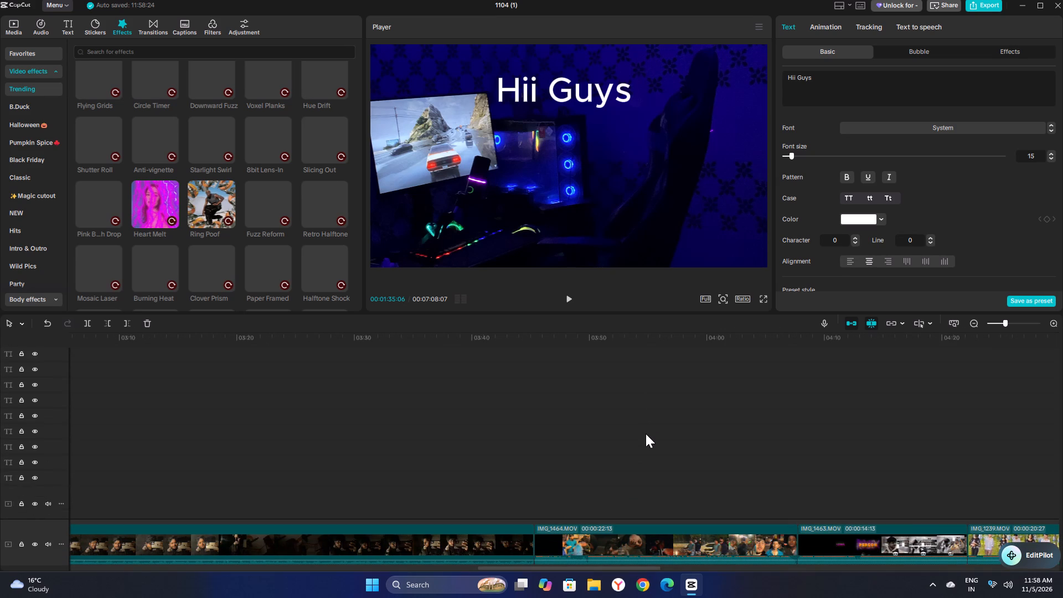
scroll(646, 434, up, 15)
scroll(644, 429, down, 15)
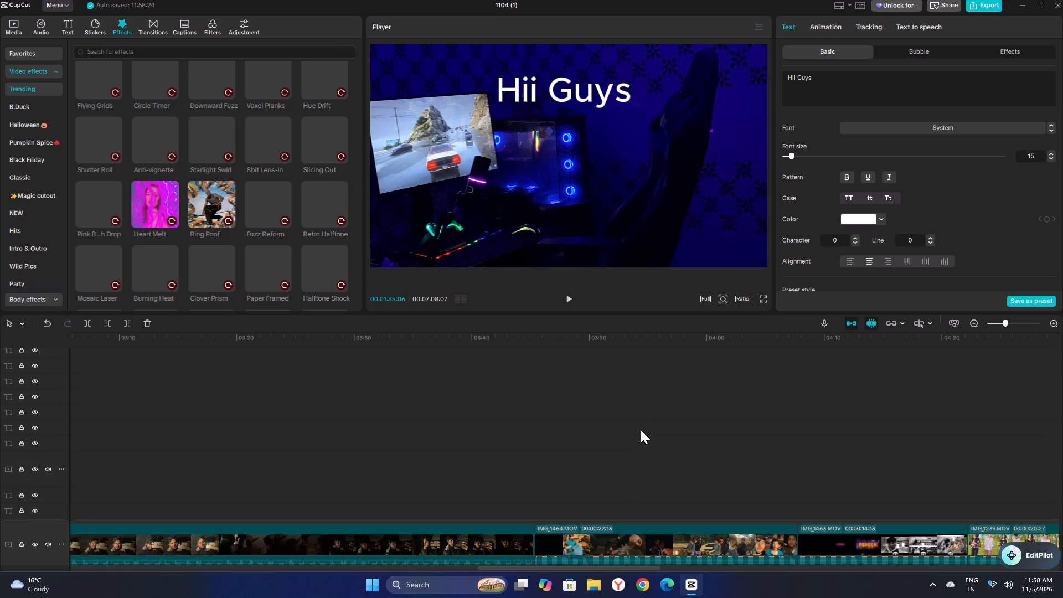
scroll(641, 430, down, 20)
scroll(641, 430, down, 2)
drag(651, 565, 646, 569)
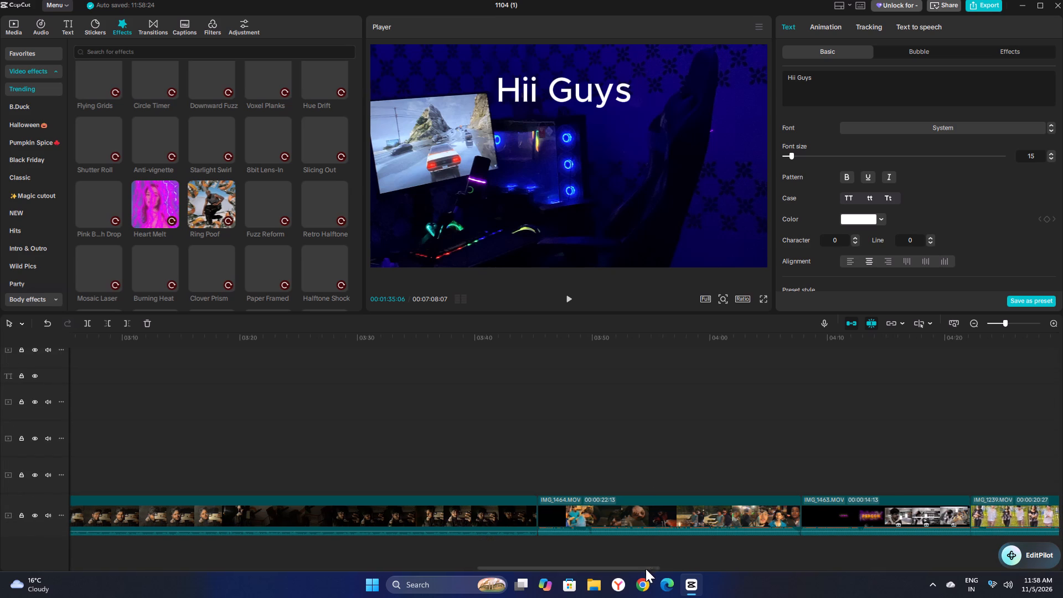
Move the Not To Worry, These, You and I'll Show titles to lower text tracks, starting at about 0:04, 0:08, 0:12 and 0:06.
drag(646, 569, 175, 569)
scroll(531, 466, up, 9)
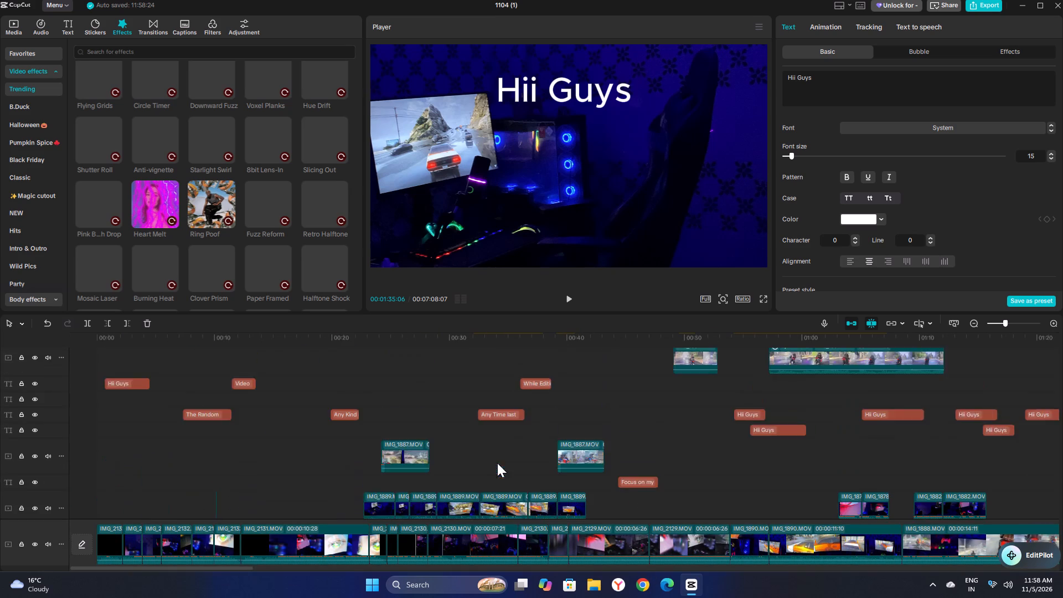
scroll(497, 463, up, 5)
scroll(373, 460, up, 20)
scroll(373, 460, up, 4)
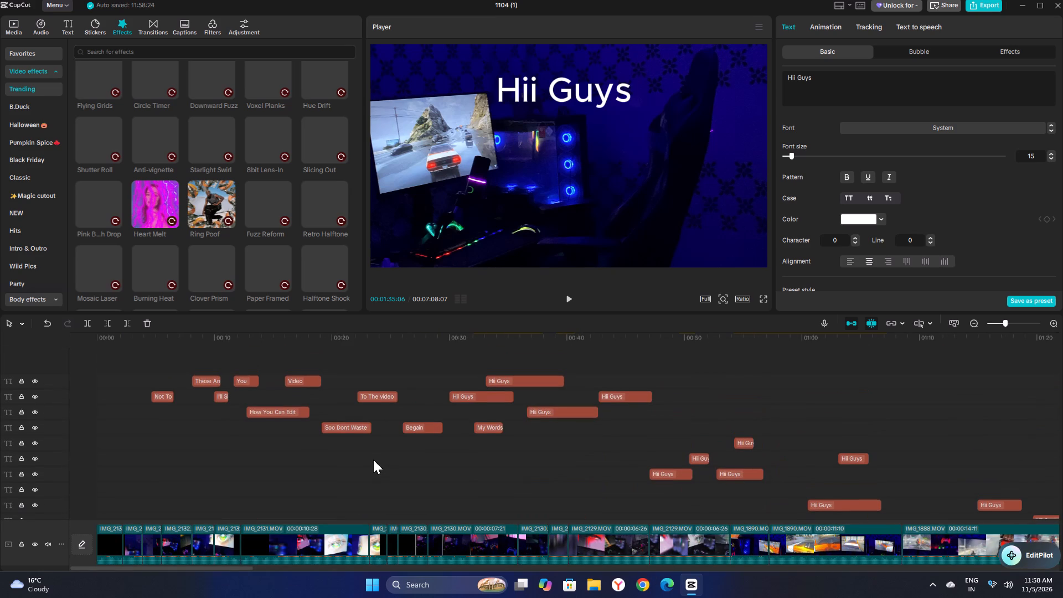
drag(170, 398, 157, 510)
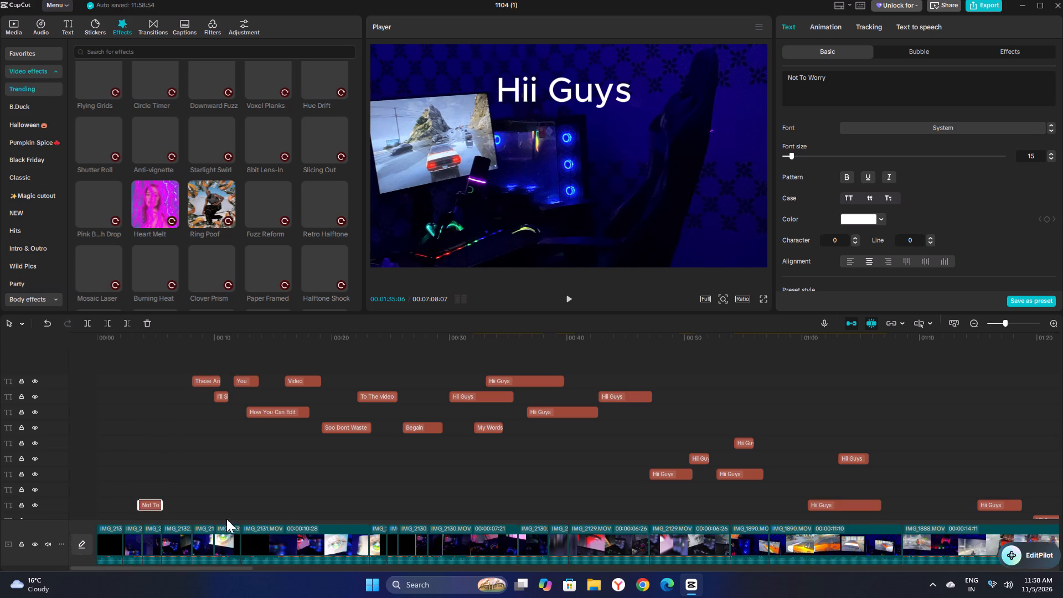
drag(206, 378, 203, 503)
drag(243, 380, 249, 512)
drag(220, 380, 170, 507)
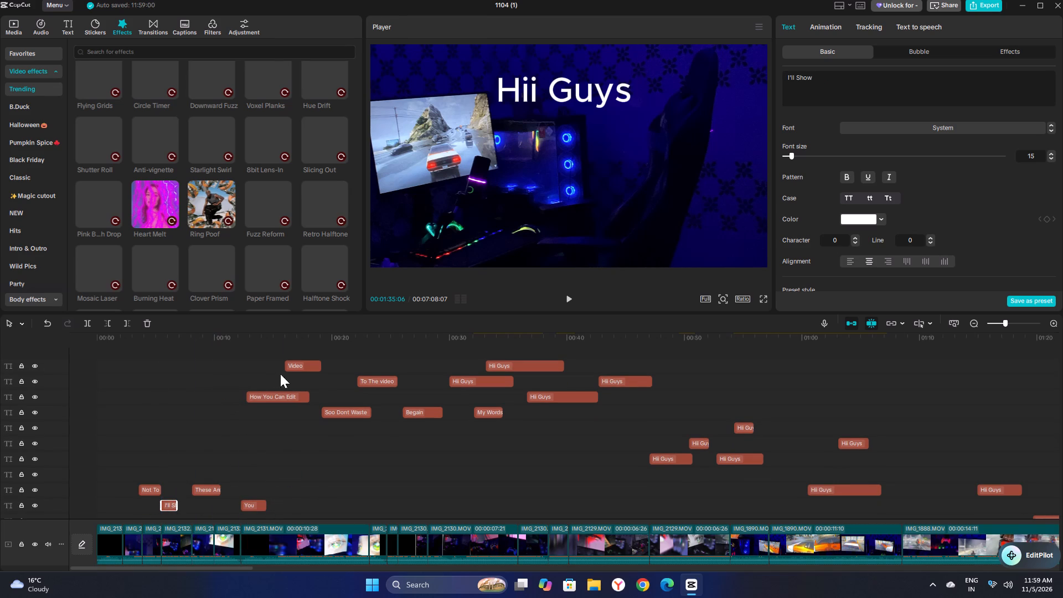
Move the Video, How You Can Edit and Soo Dont Waste titles to lower text tracks, starting at about 0:16, 0:12 and 0:20.
drag(296, 365, 301, 502)
drag(293, 394, 284, 478)
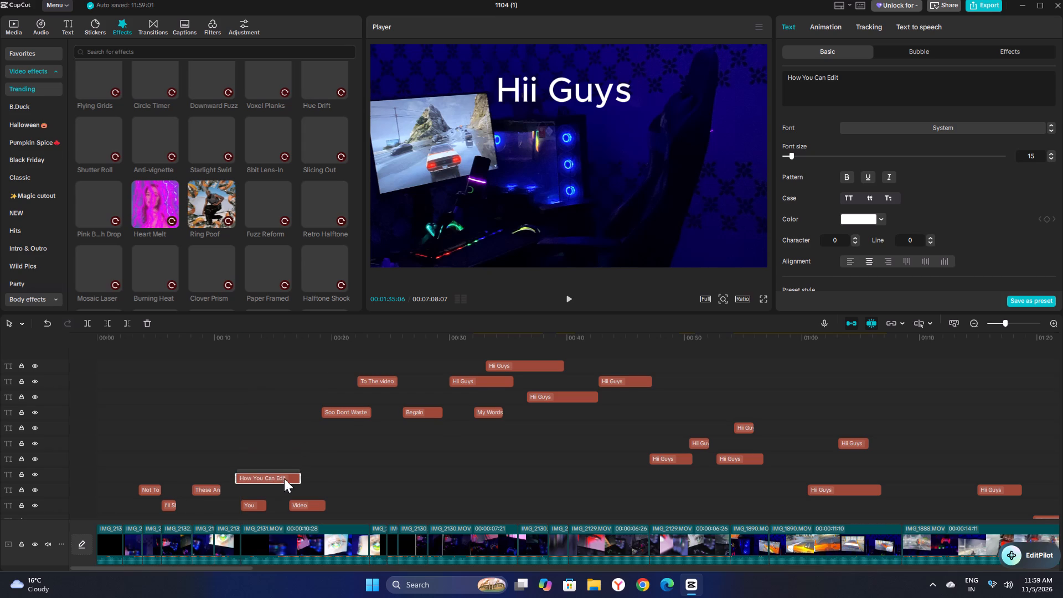
drag(345, 410, 362, 501)
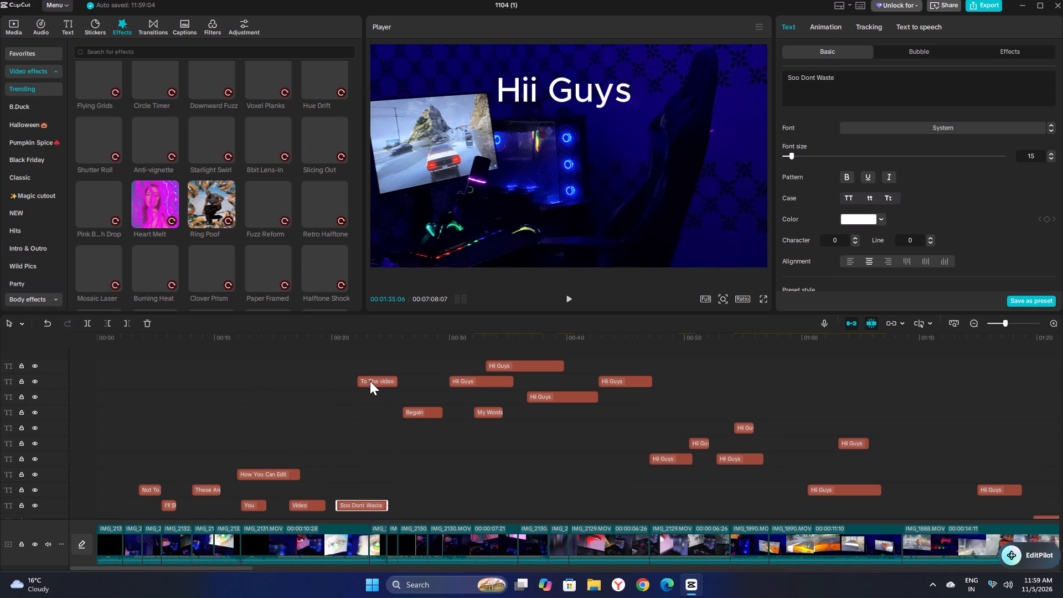
Move the To The video, Begain and My Words And titles to lower text tracks, starting at about 0:20, 0:25 and 0:11.
drag(370, 380, 345, 481)
drag(410, 412, 393, 512)
drag(483, 397, 238, 487)
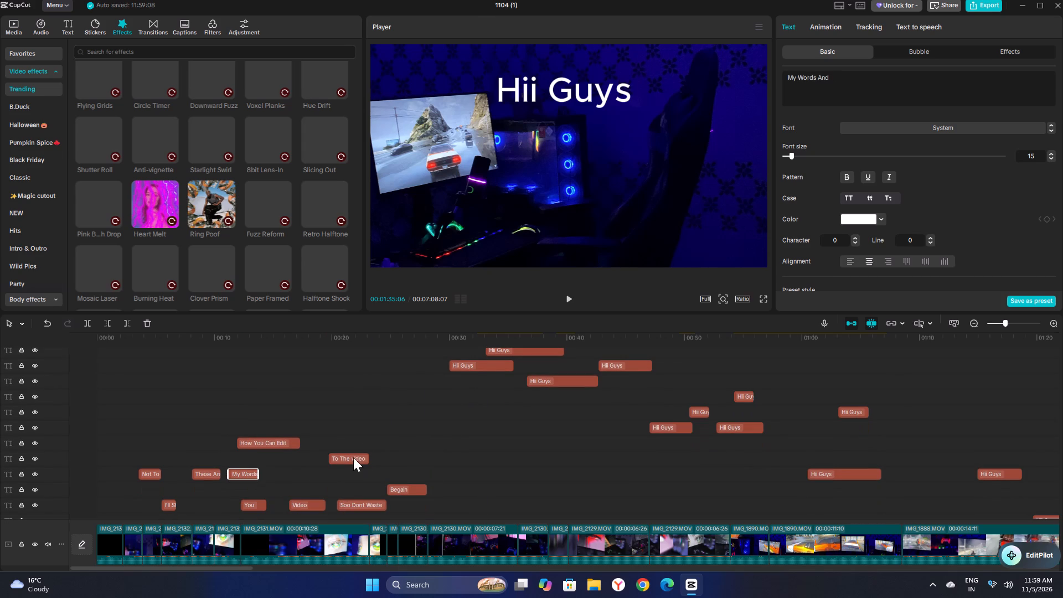
Move the Hii Guys segments at about 0:30, 0:37 and 0:33 earlier, starting at about 0:01, 0:09 and 0:17.
drag(457, 367, 122, 496)
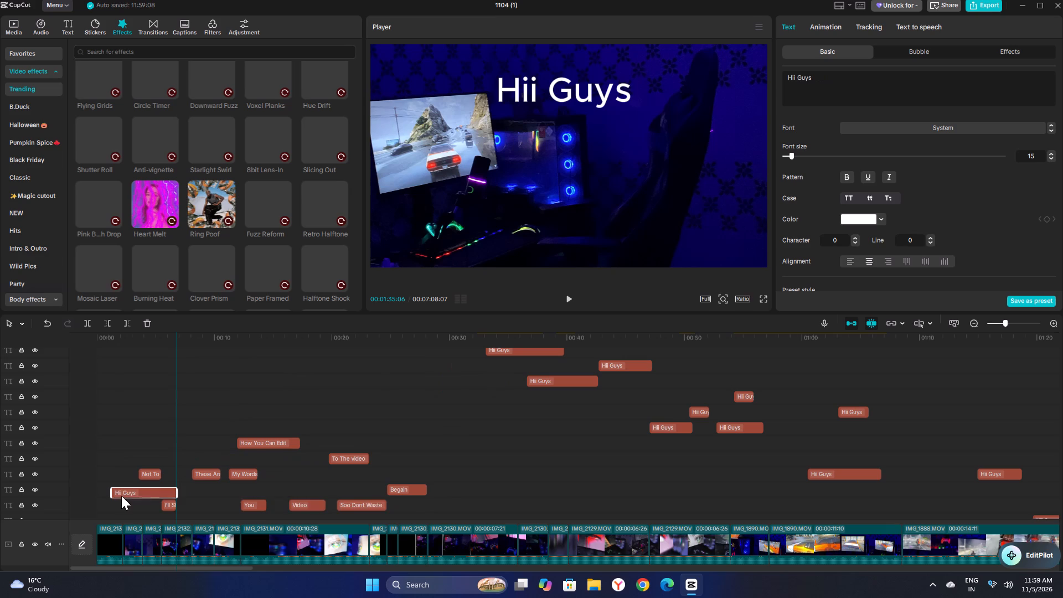
drag(542, 379, 220, 503)
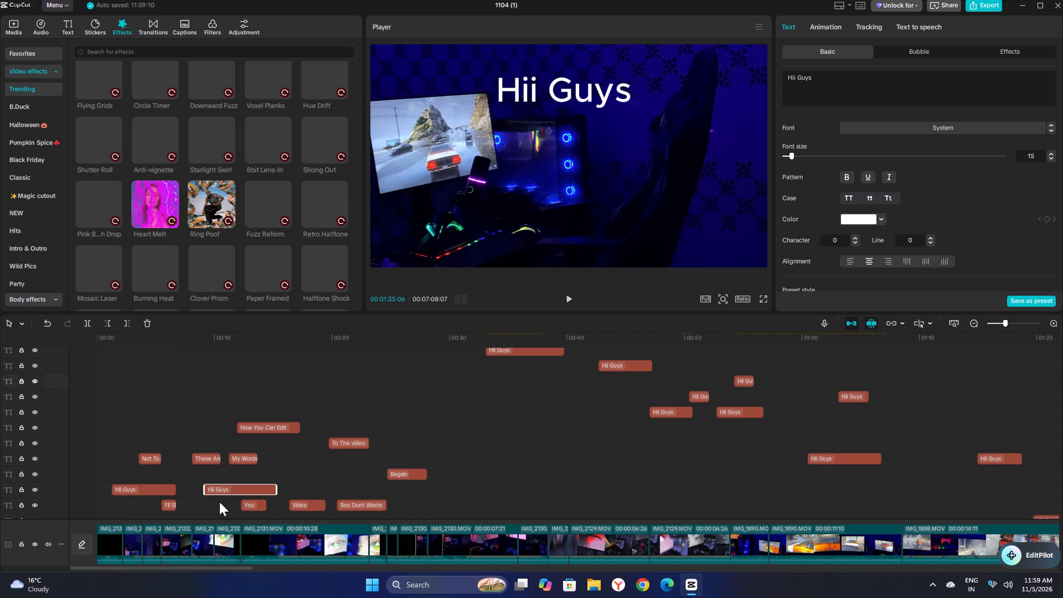
drag(509, 352, 319, 494)
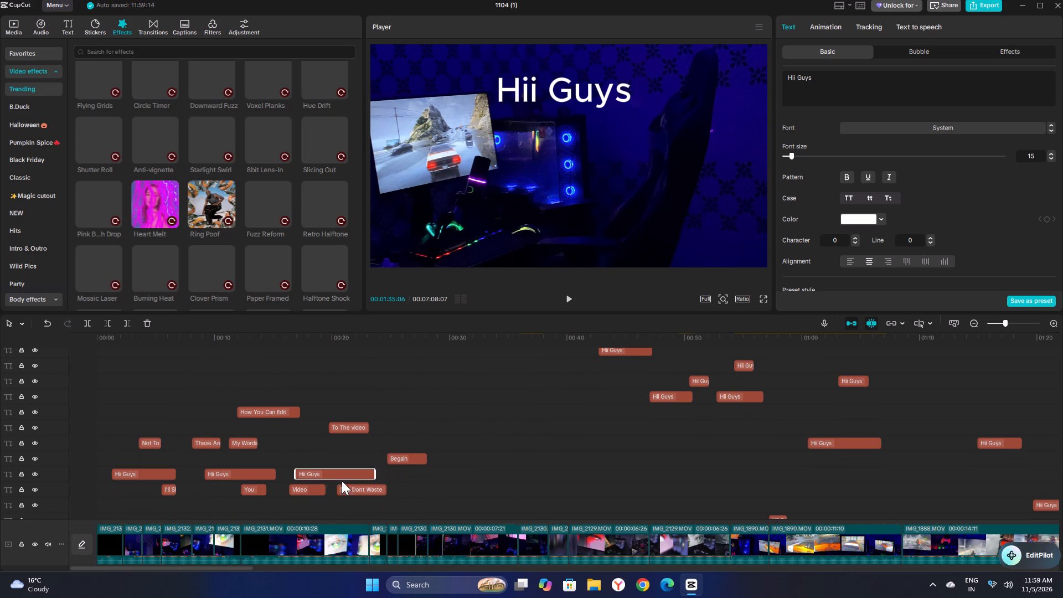
Move the How You Can Edit title to about 0:23 and the Hii Guys segment at about 0:43 to about 0:15.
drag(280, 411, 407, 511)
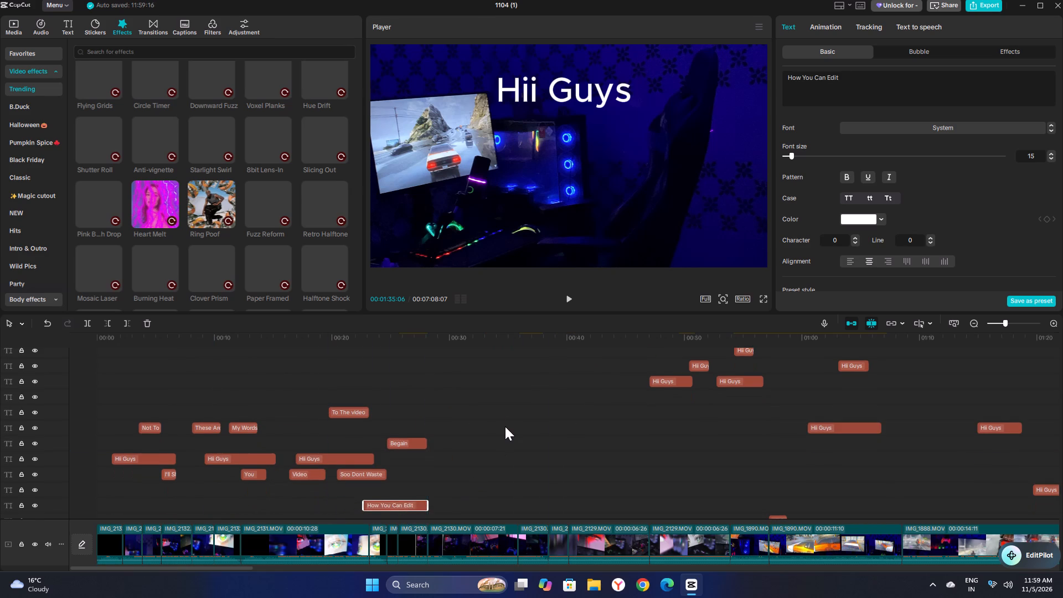
scroll(505, 426, up, 9)
drag(608, 381, 426, 500)
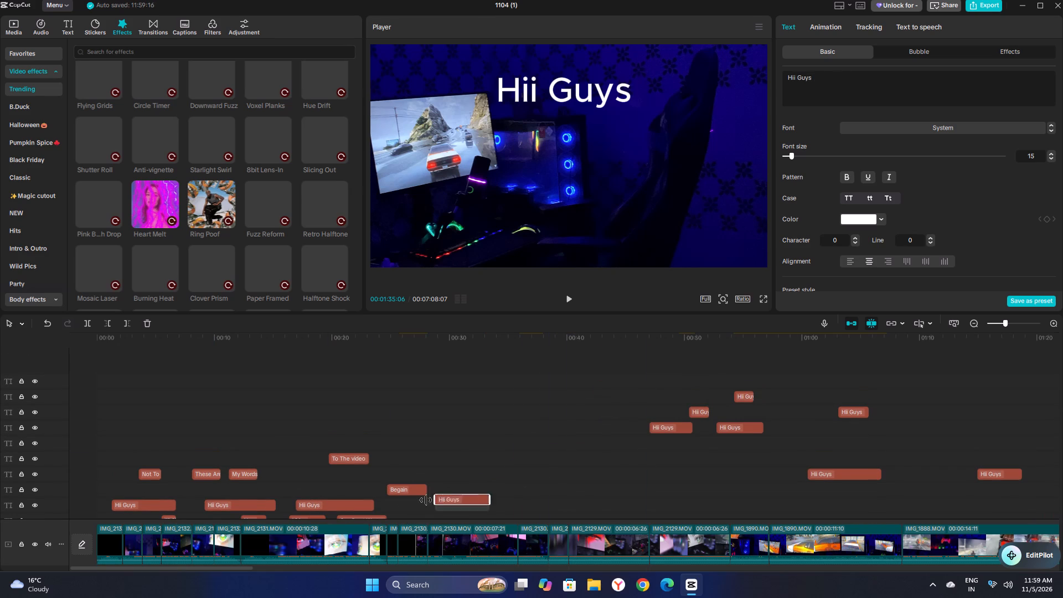
drag(426, 500, 287, 489)
Move the Hii Guys segments at about 0:54, 0:47, 0:50 and 0:53 earlier, starting at about 0:26, 0:29, 0:33 and 0:29.
scroll(644, 436, down, 1)
scroll(644, 436, up, 1)
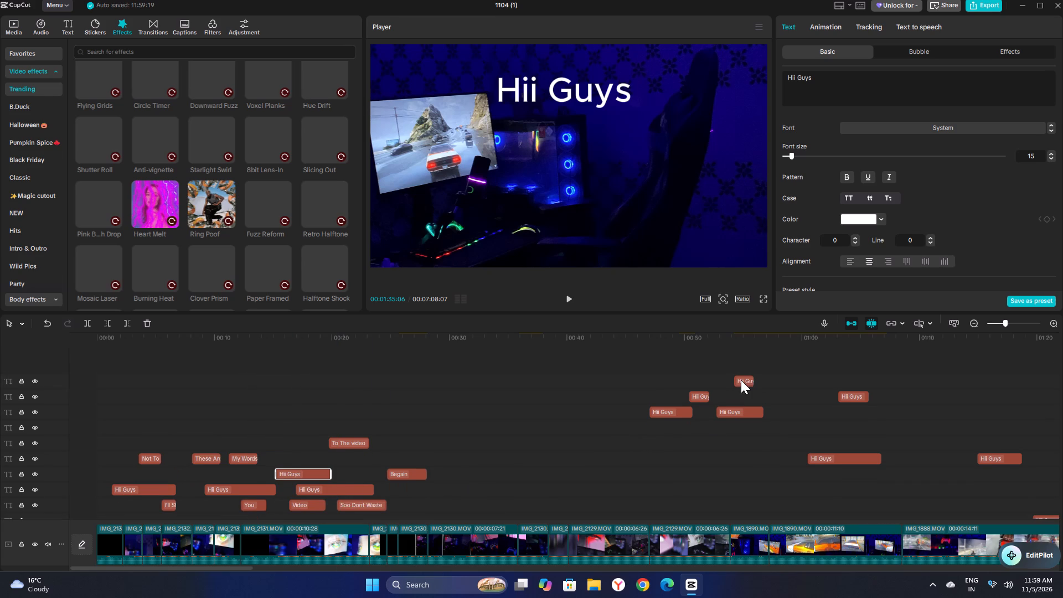
drag(741, 380, 417, 510)
drag(661, 394, 546, 458)
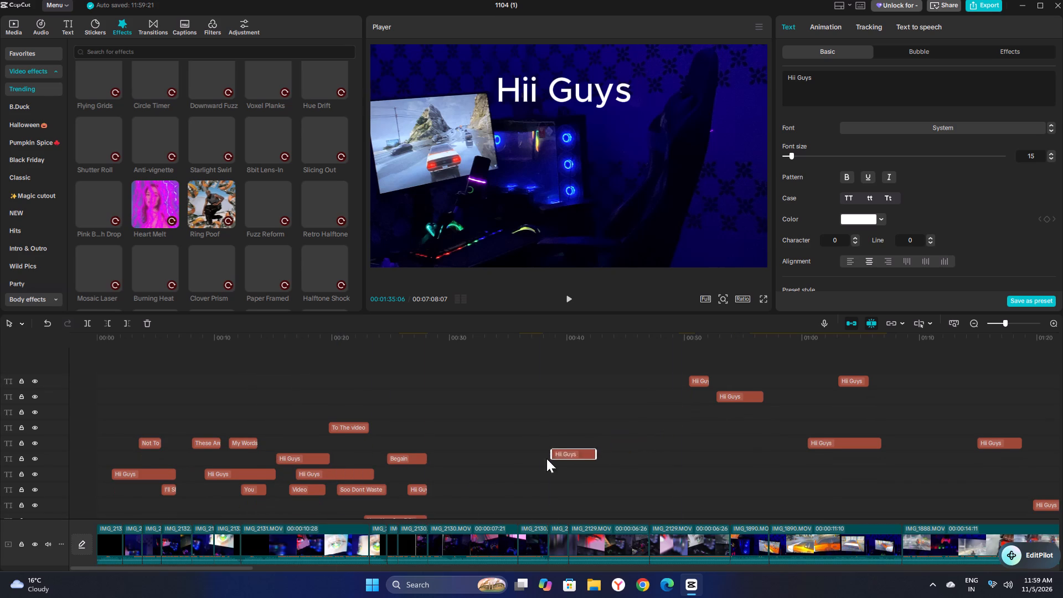
drag(546, 458, 447, 508)
drag(705, 380, 498, 504)
drag(731, 390, 512, 466)
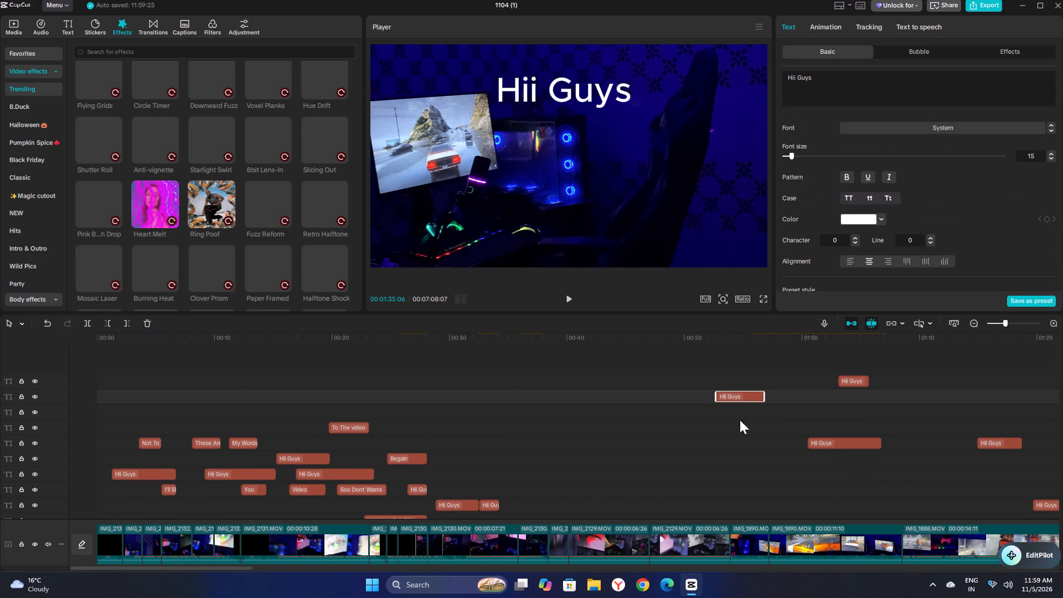
drag(740, 394, 463, 489)
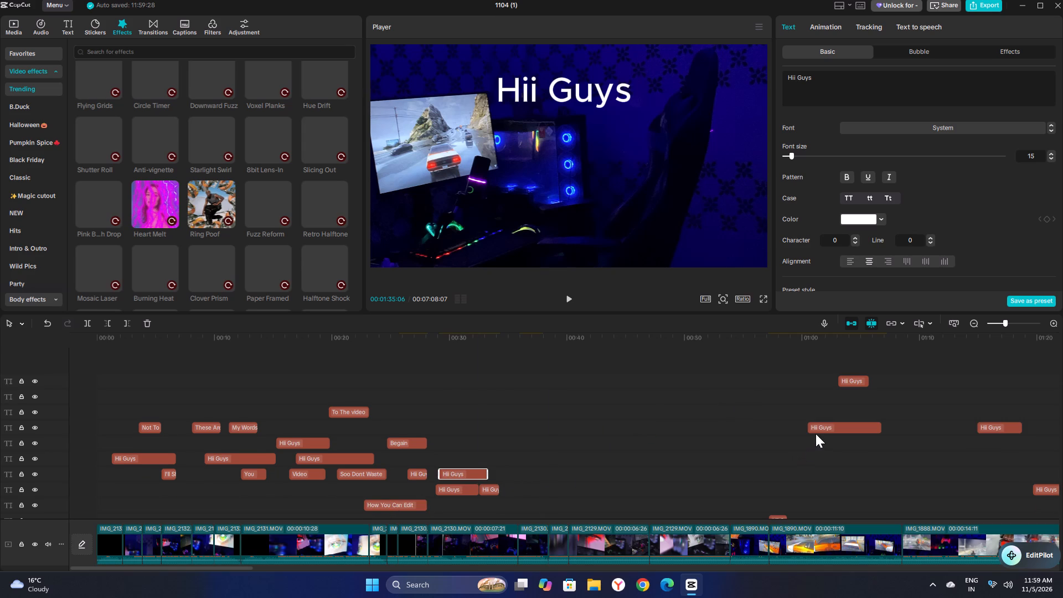
Move the Hii Guys segments at about 1:01, 1:03 and 0:50 earlier, starting at about 0:31, 0:34 and 0:10.
drag(821, 427, 477, 514)
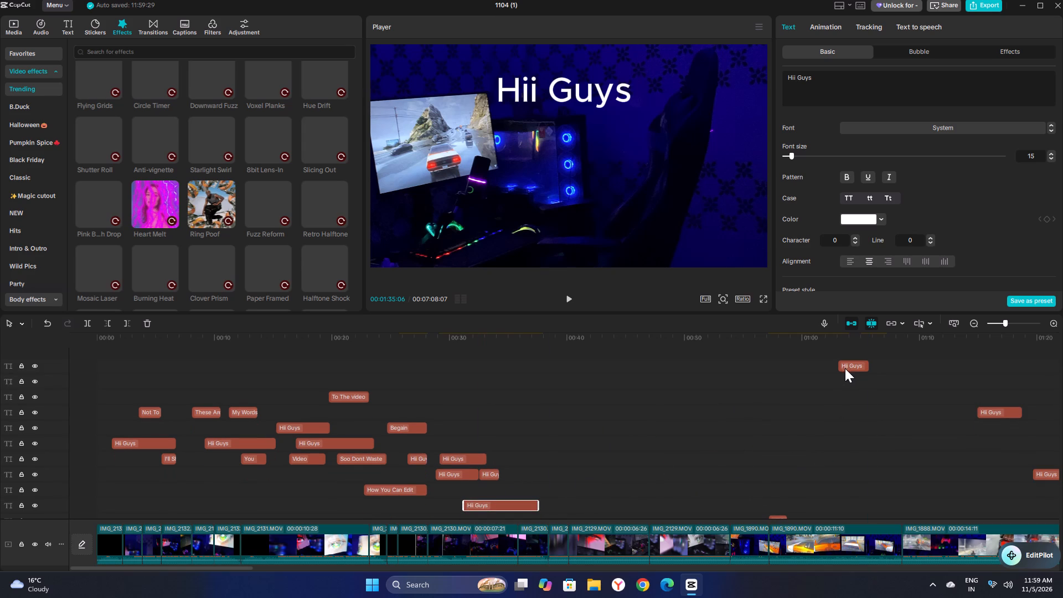
drag(845, 368, 499, 492)
scroll(667, 436, up, 5)
scroll(671, 427, down, 4)
drag(691, 498, 495, 500)
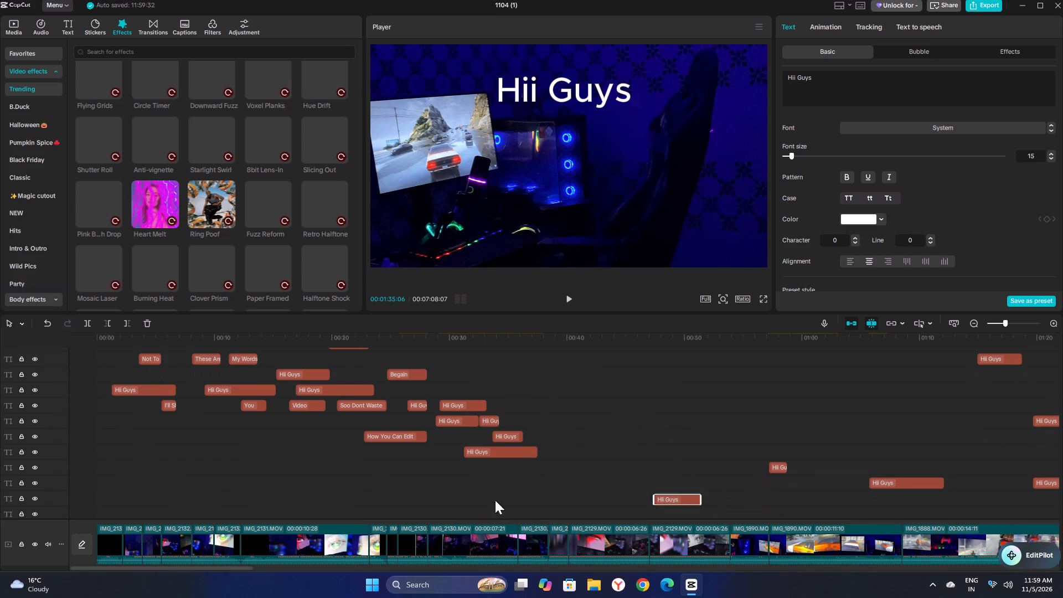
drag(495, 500, 226, 480)
Move the Hii Guys segments at about 0:57, 1:06 and 1:15 earlier, starting at about 0:19, 0:27 and 0:31.
drag(773, 468, 321, 477)
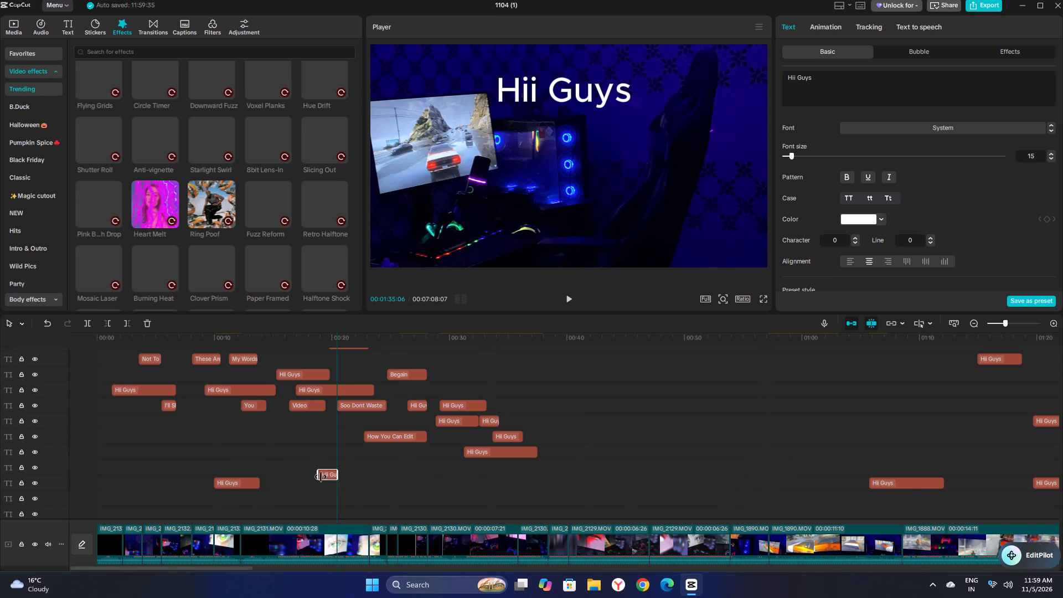
drag(321, 477, 320, 477)
drag(923, 485, 471, 492)
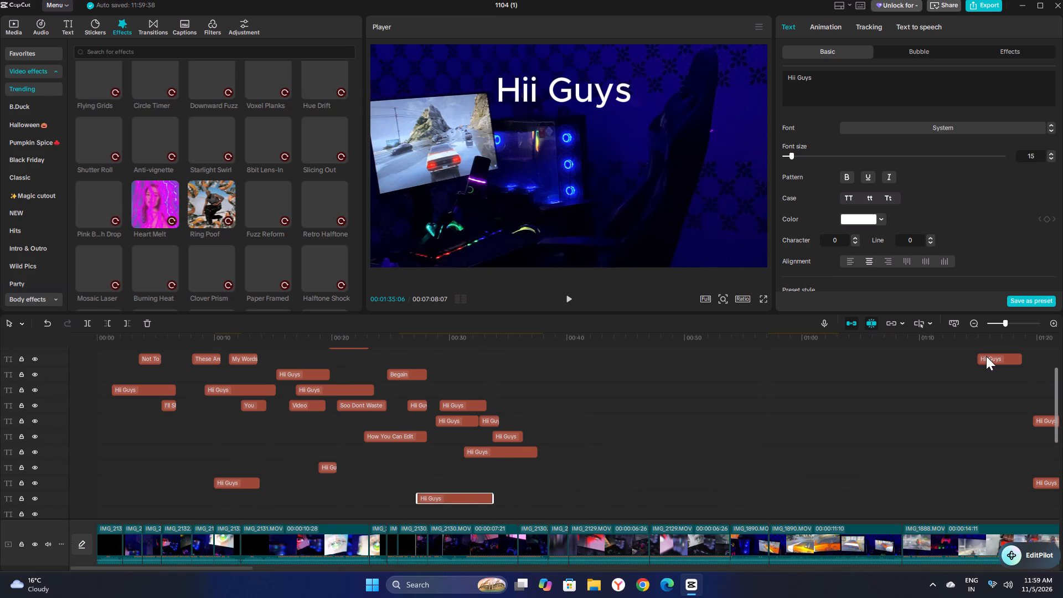
drag(986, 356, 471, 473)
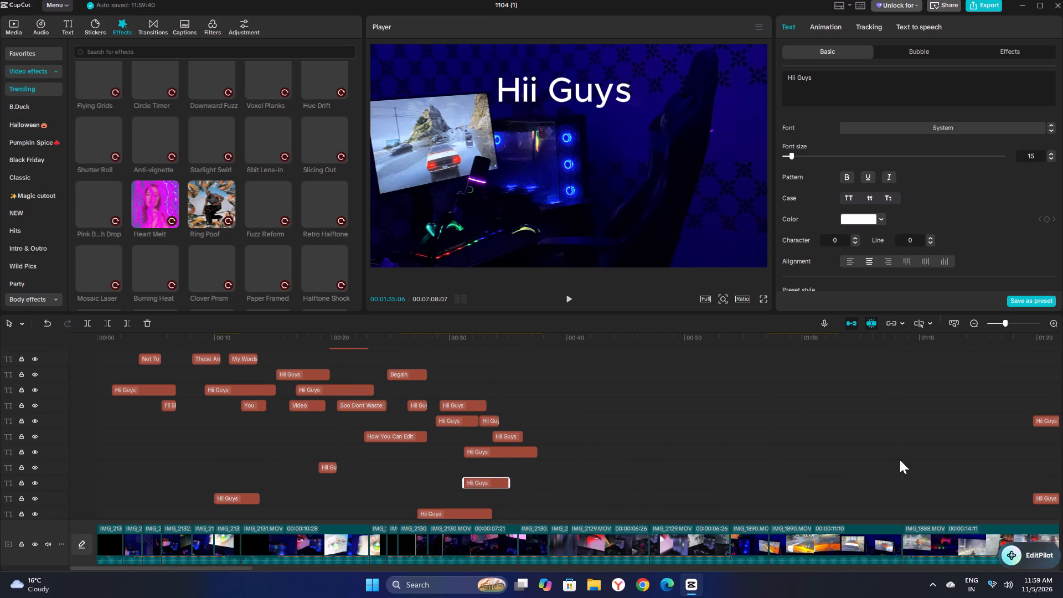
Move the Hii Guys segments at about 0:36, 0:10 and 0:27 earlier, starting at about 0:04, 0:07 and 0:21.
scroll(880, 460, down, 4)
scroll(768, 460, down, 7)
drag(567, 428, 217, 431)
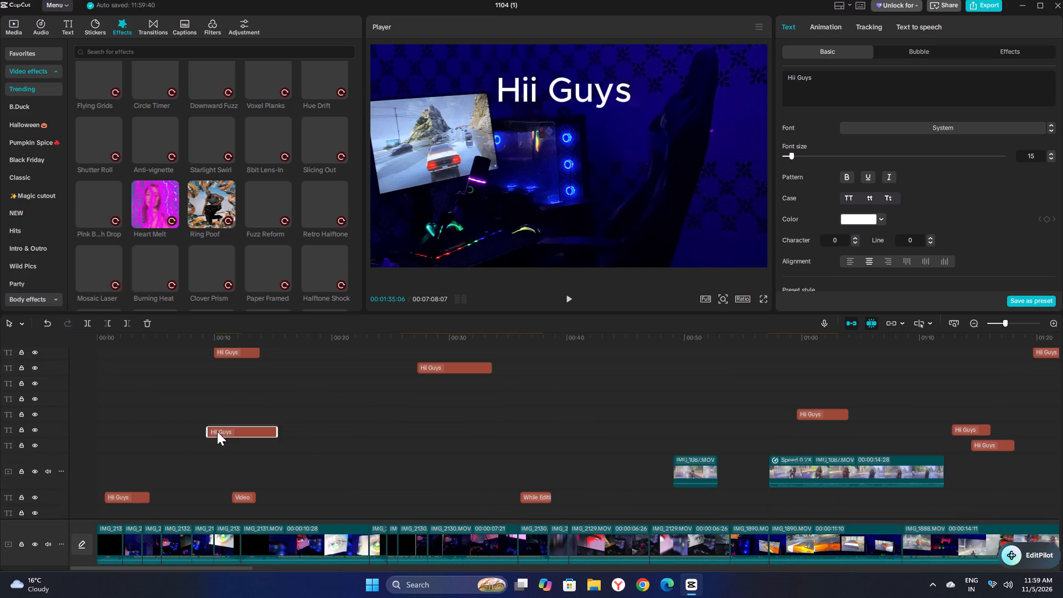
drag(217, 431, 188, 435)
drag(225, 348, 190, 465)
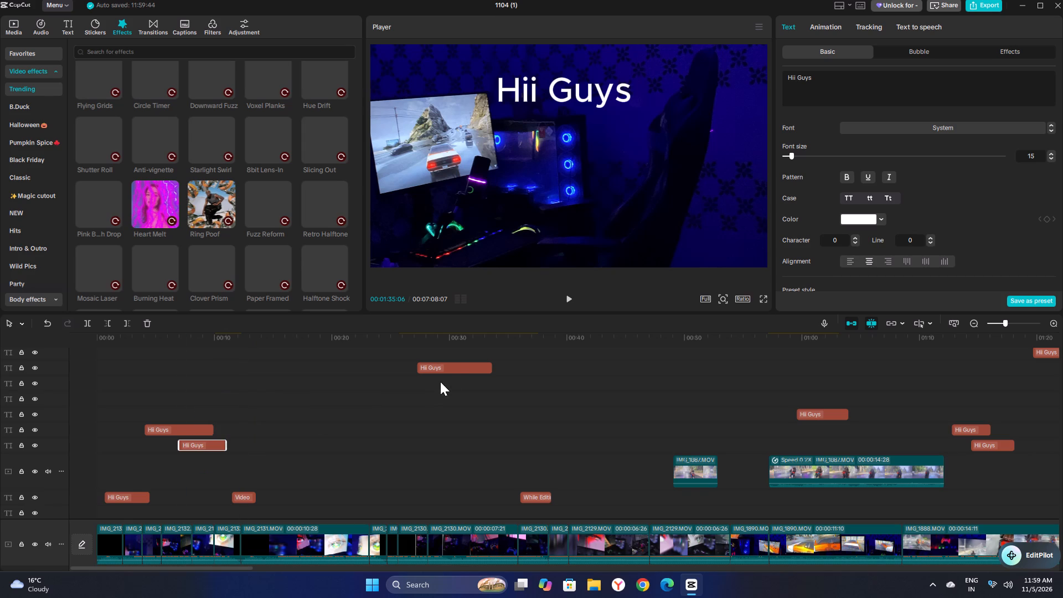
drag(443, 365, 367, 445)
Move the Hii Guys segment at about 0:19 and the I'll Show title to lower text tracks, starting at about 0:20 and 0:03.
scroll(371, 452, down, 4)
scroll(377, 456, up, 1)
scroll(375, 453, down, 3)
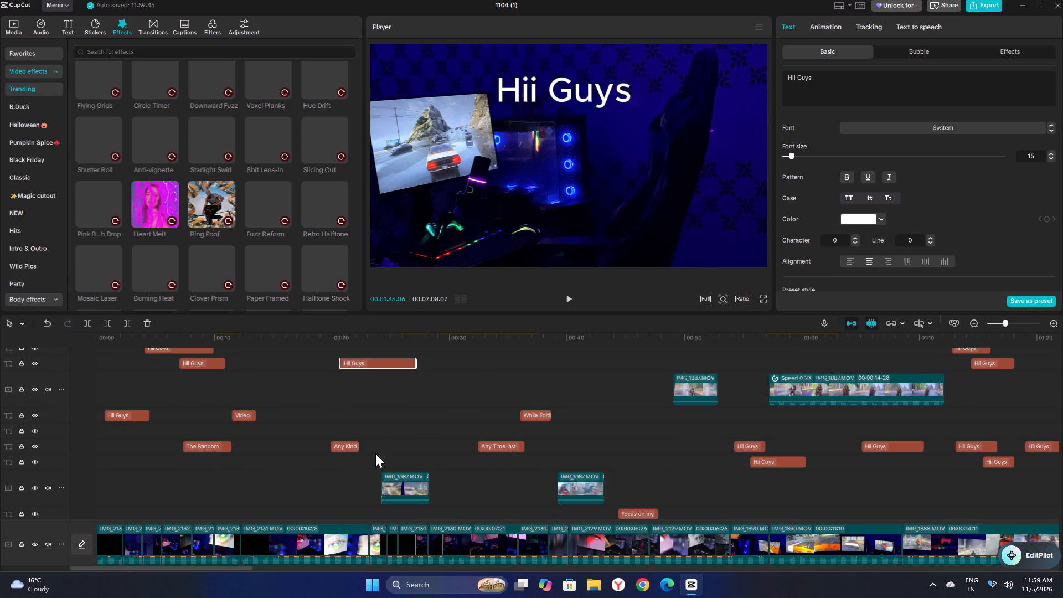
scroll(375, 453, up, 6)
scroll(625, 483, up, 8)
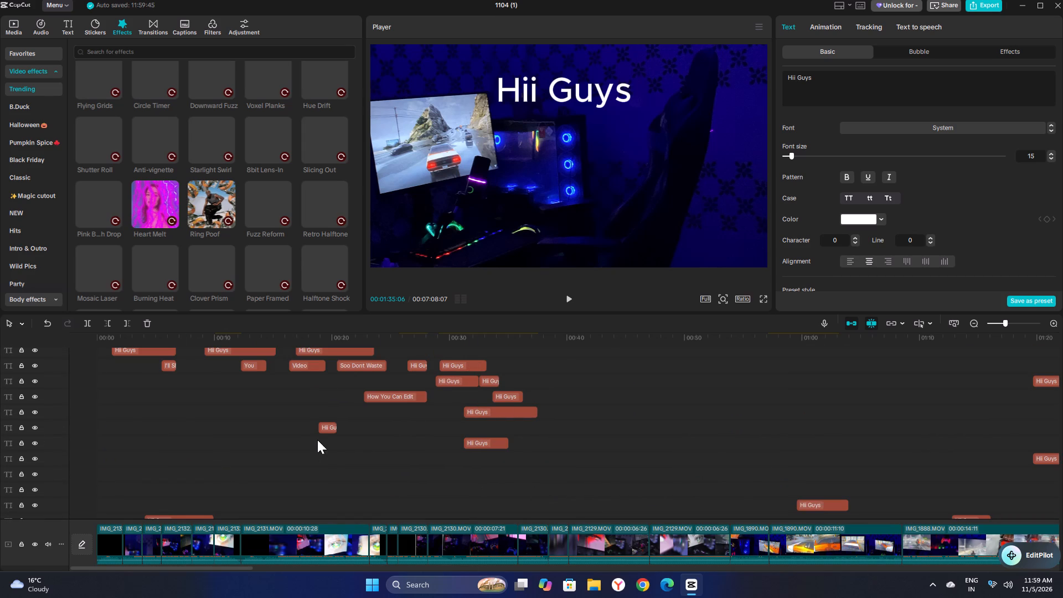
drag(326, 430, 336, 525)
drag(166, 364, 166, 385)
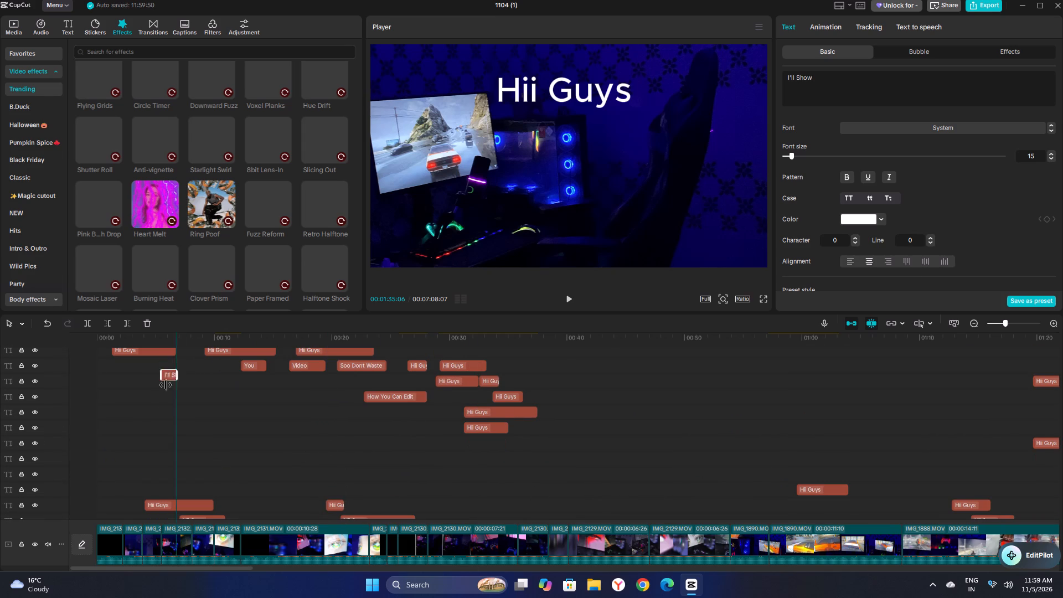
drag(166, 385, 140, 456)
Move the Hii Guys segment at about 0:01 and the You and Video titles to lower text tracks, starting at about 0:05, 0:15 and 0:20.
drag(147, 348, 197, 487)
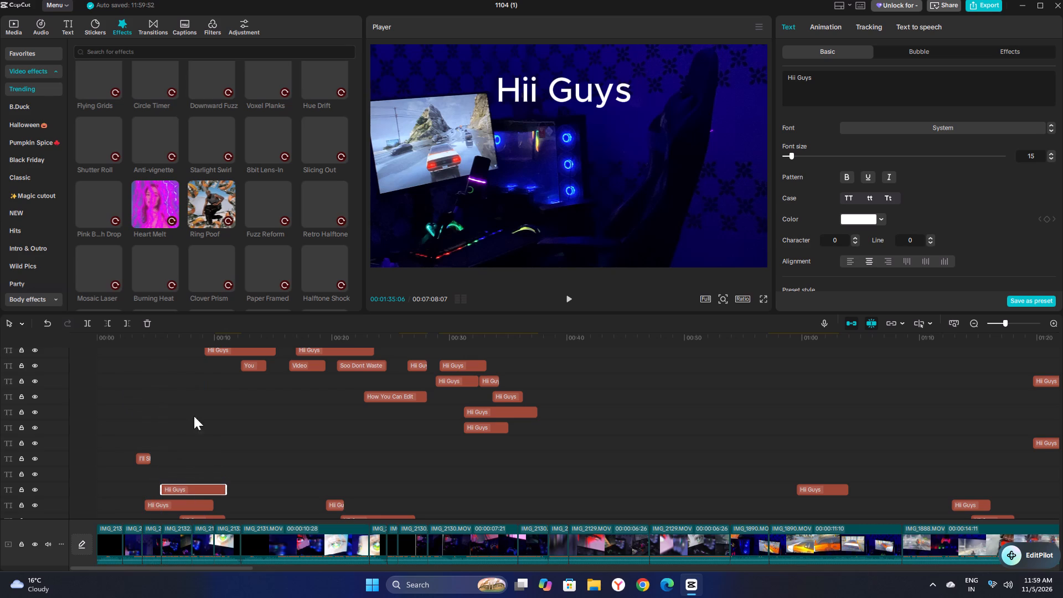
drag(252, 365, 282, 480)
drag(299, 365, 300, 366)
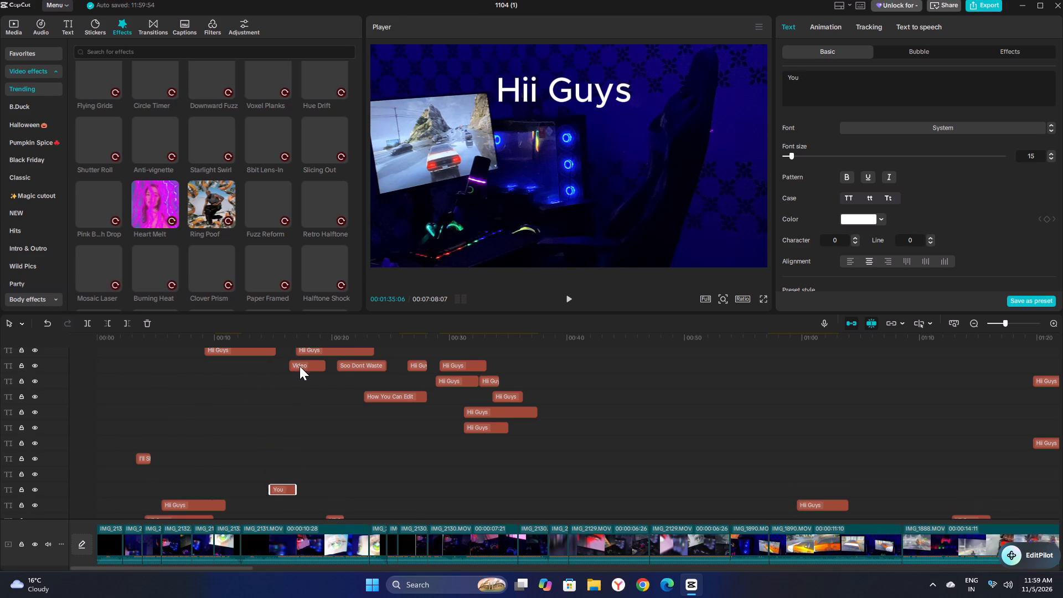
drag(300, 366, 334, 499)
Move How You Can Edit, Soo Dont Waste and the Hii Guys segment at about 0:26 lower, starting at about 0:05, 0:14 and 0:21.
drag(371, 396, 162, 493)
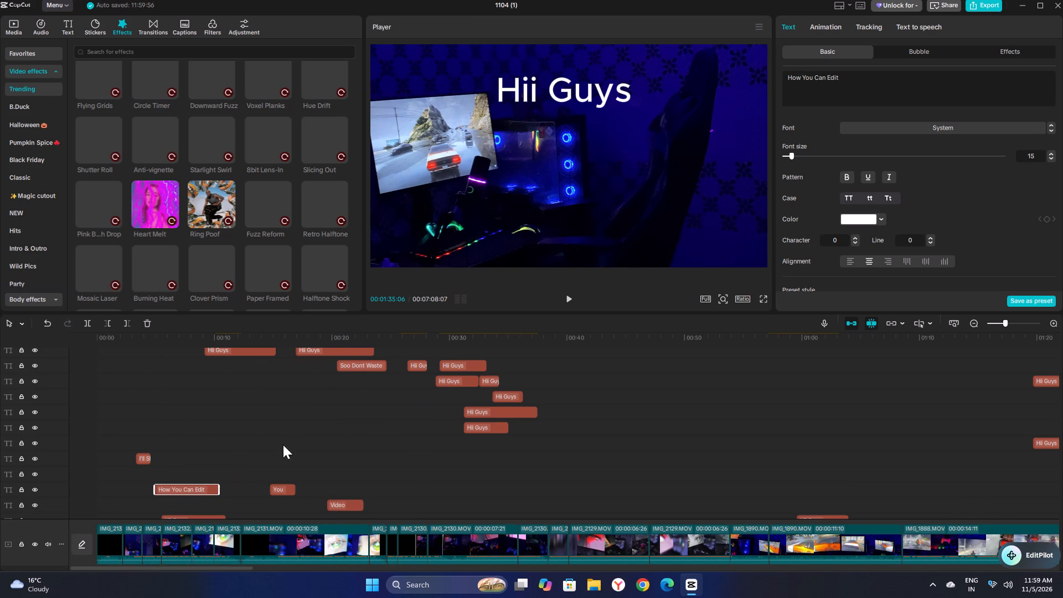
drag(356, 367, 277, 471)
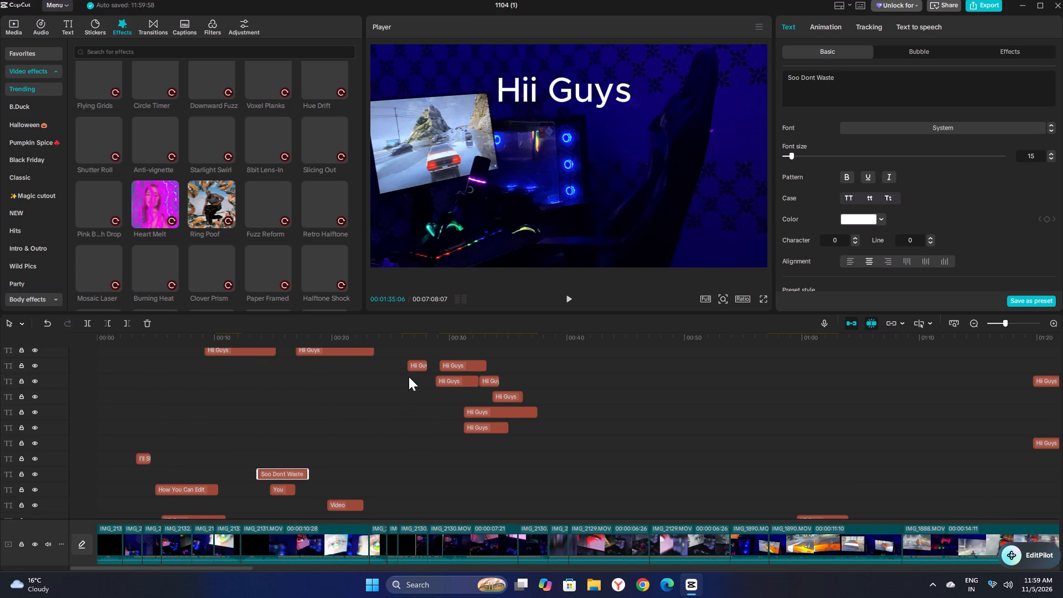
drag(415, 364, 345, 489)
Move the two Hii Guys segments at about 0:31 and the one at 0:34 earlier and lower, starting at about 0:22, 0:25 and 0:26.
drag(474, 426, 381, 466)
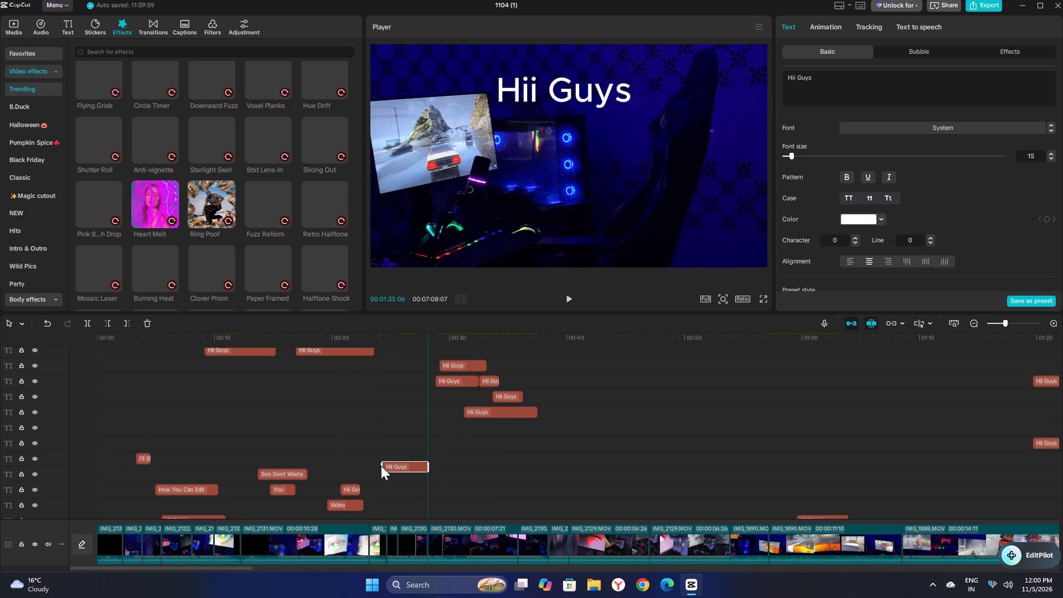
drag(381, 466, 363, 465)
drag(498, 412, 423, 500)
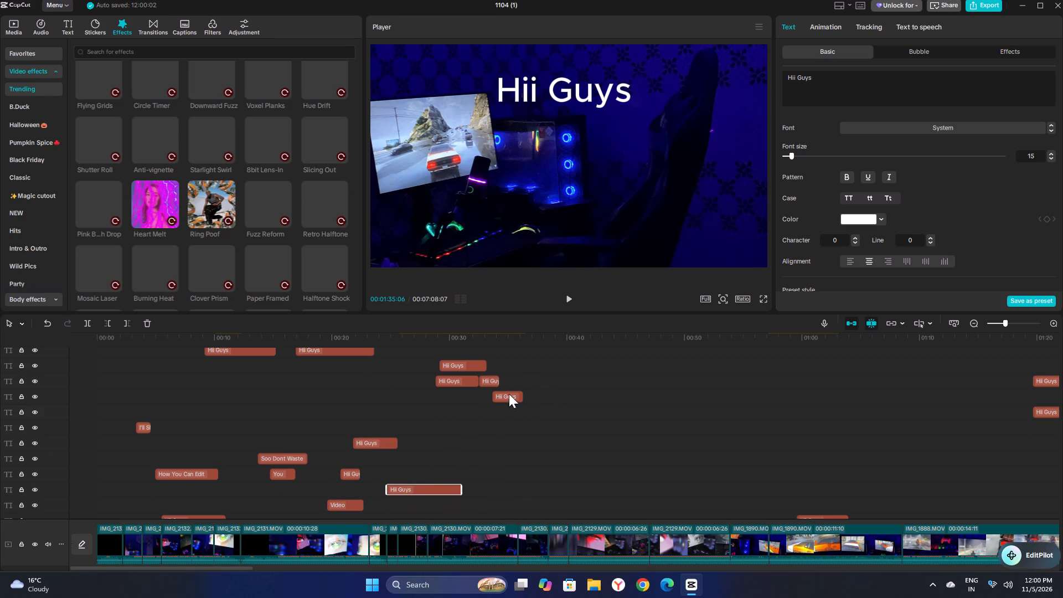
drag(507, 394, 409, 471)
Move the two Hii Guys segments at about 0:29 and the one at 0:33 earlier and lower, starting at about 0:13, 0:07 and 0:19.
drag(448, 382, 259, 498)
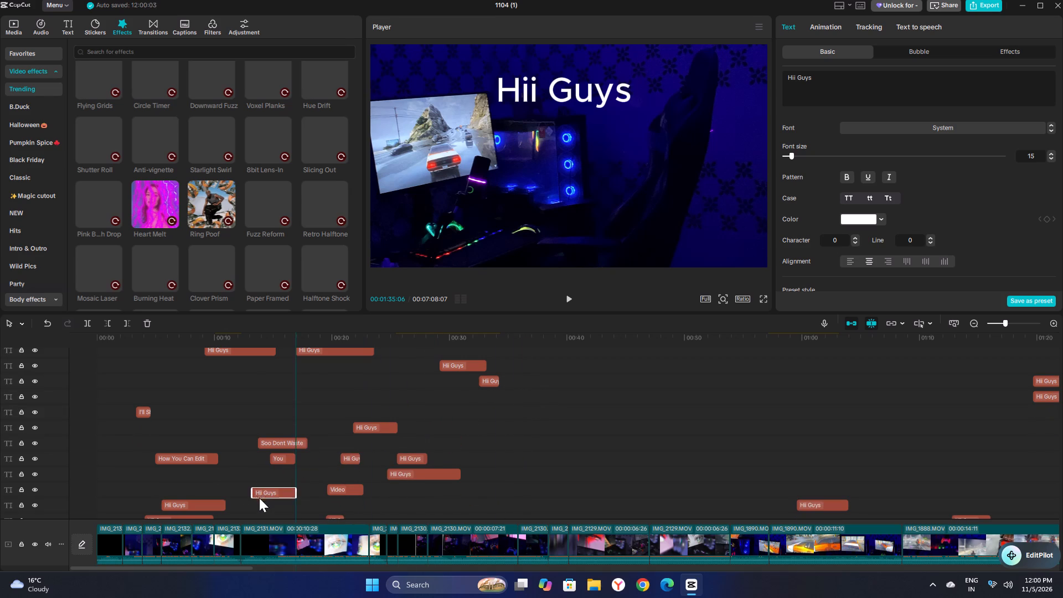
drag(259, 498, 258, 498)
drag(460, 367, 201, 493)
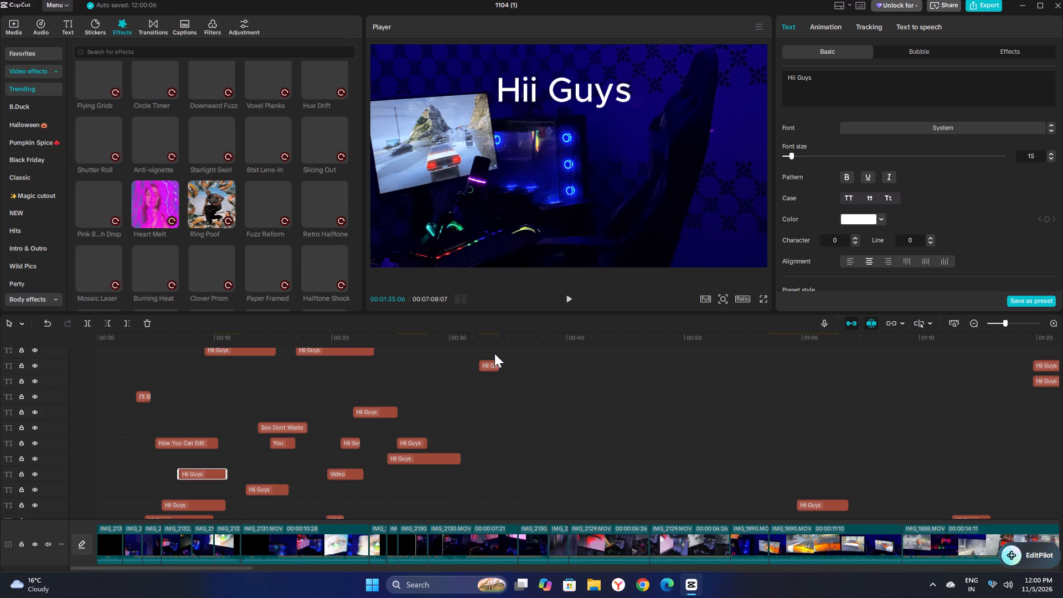
drag(488, 365, 332, 501)
Move the Hii Guys segments at about 0:17, 0:09 and 0:15 to lower text tracks, starting at about 0:08, 0:00 and 0:12.
scroll(367, 410, up, 2)
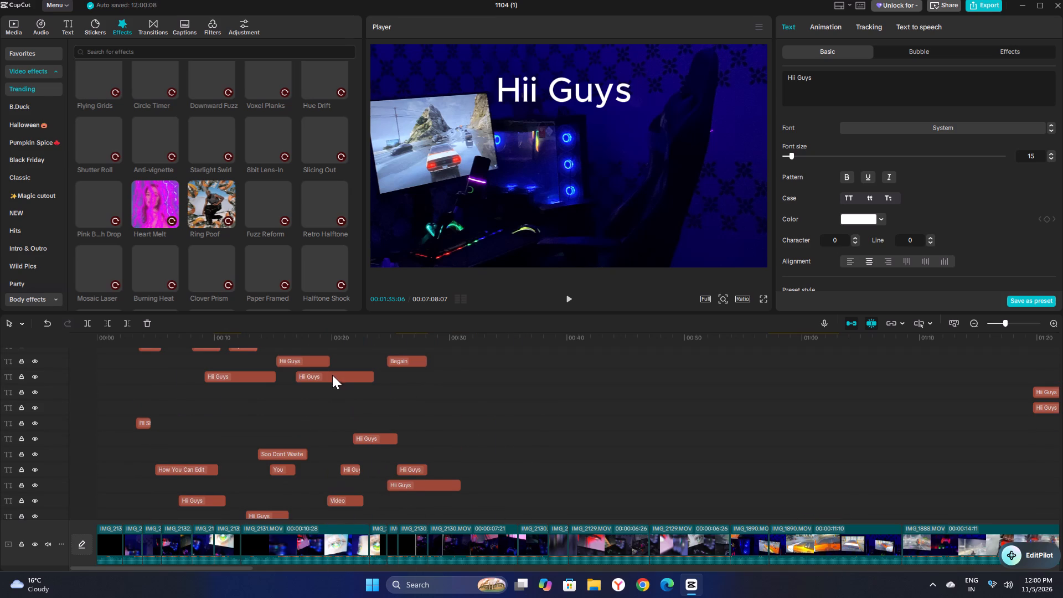
drag(326, 378, 219, 451)
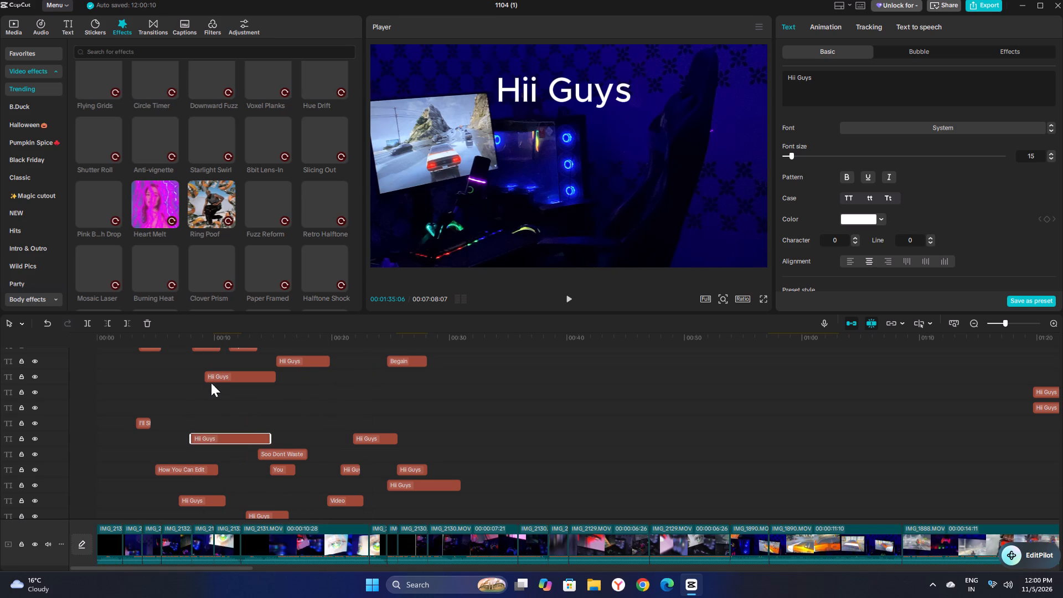
drag(212, 374, 101, 488)
drag(287, 359, 244, 471)
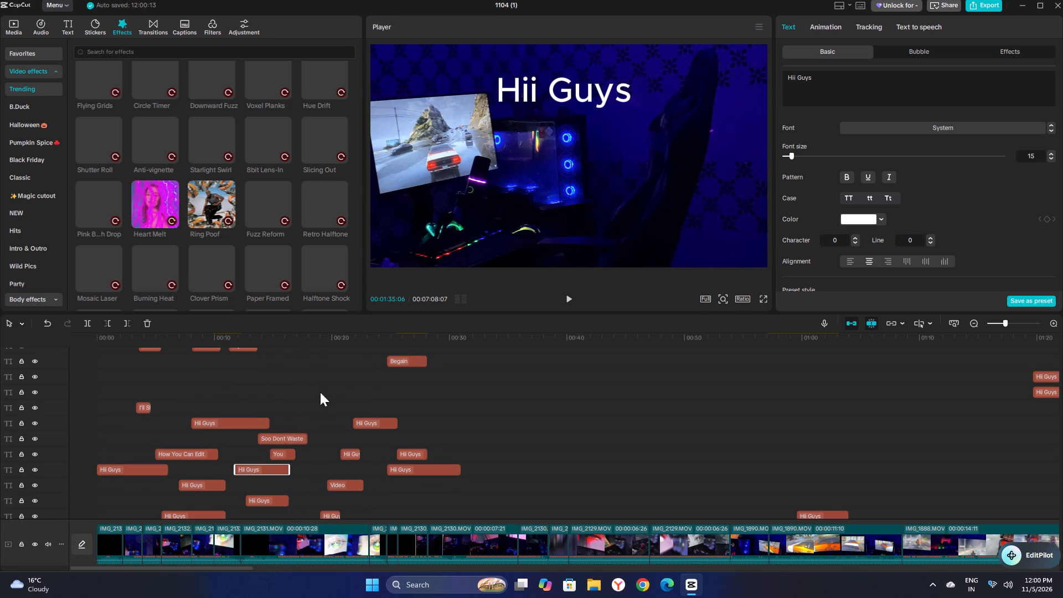
Move the Begain and My Words And titles earlier on lower text tracks, starting at about 0:17 and 0:09.
drag(390, 357, 381, 388)
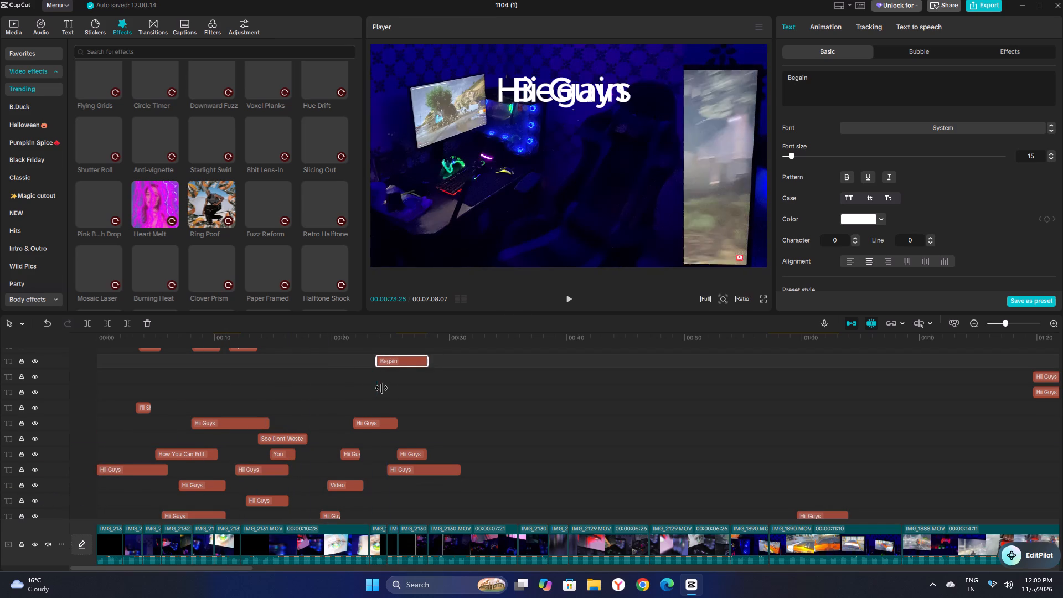
drag(381, 388, 388, 388)
drag(400, 356, 316, 467)
scroll(302, 460, up, 1)
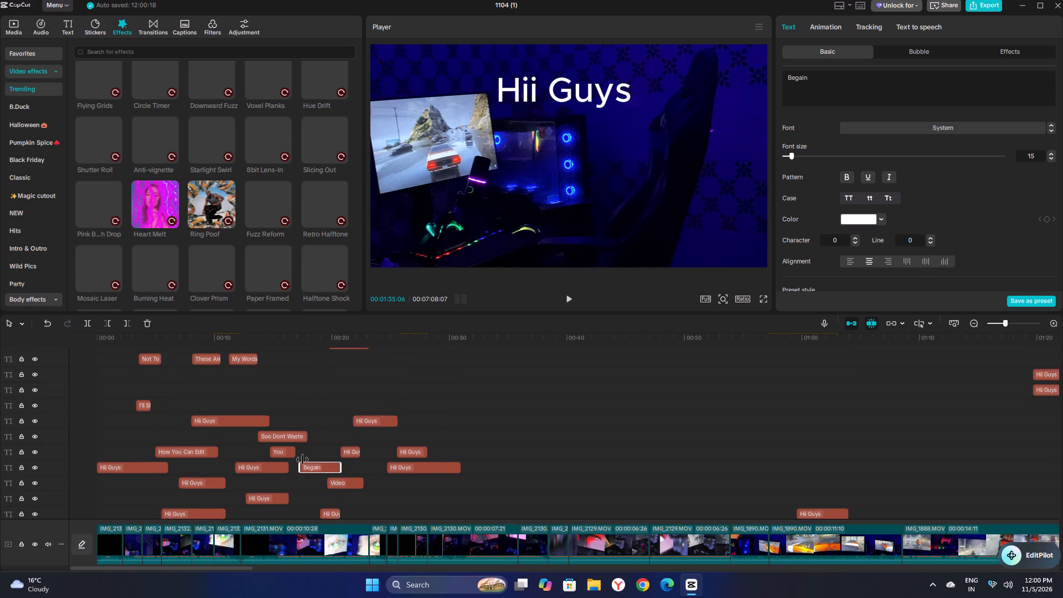
scroll(302, 460, up, 1)
drag(246, 374, 220, 486)
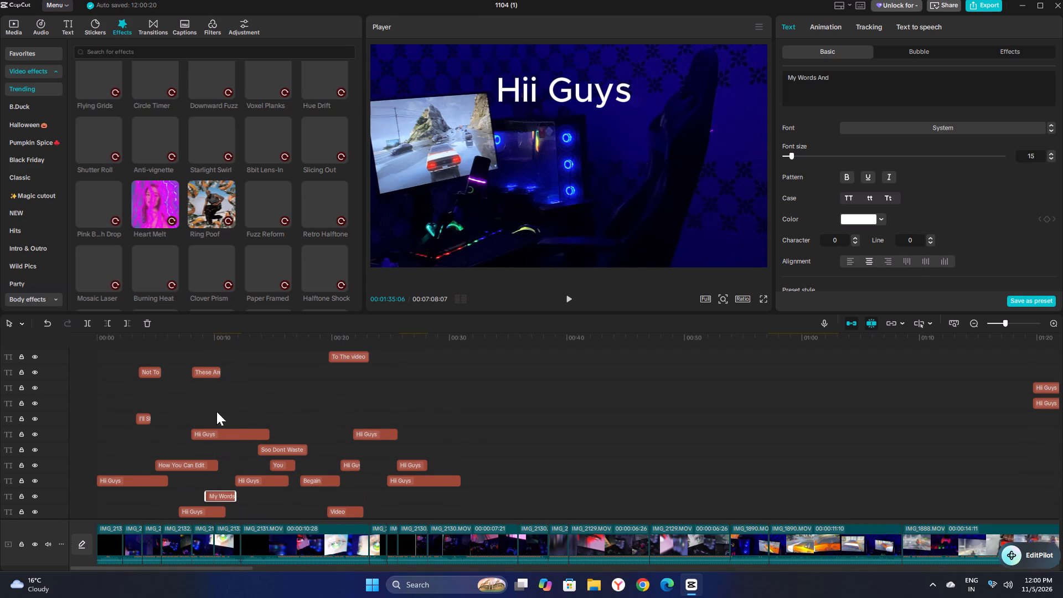
Move the These Are, To The video and Not To Worry titles to lower text tracks, starting at about 0:04, 0:11 and 0:17.
drag(210, 372, 157, 510)
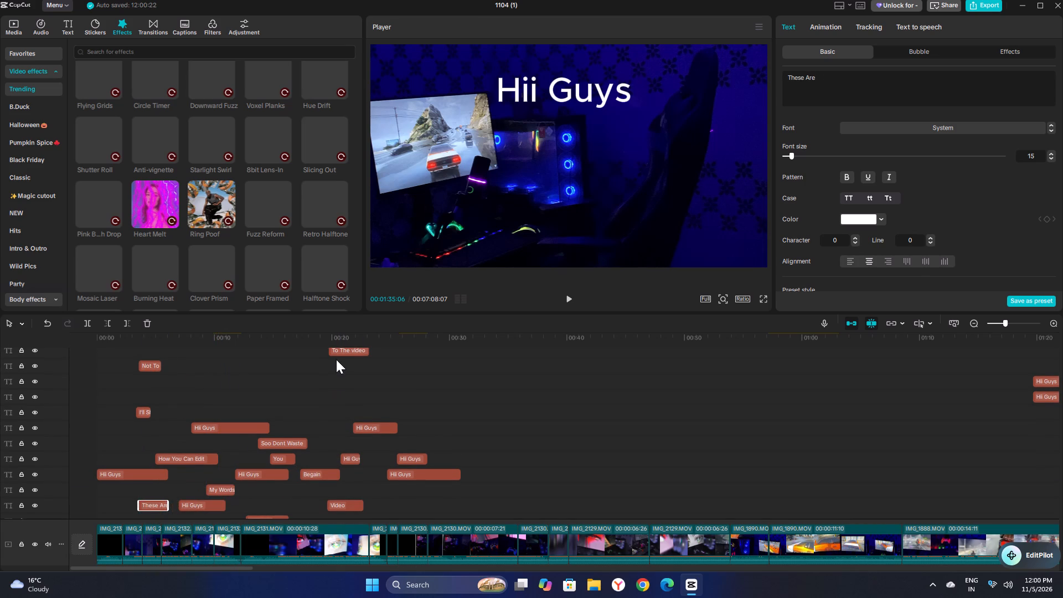
drag(343, 351, 245, 507)
drag(151, 349, 307, 495)
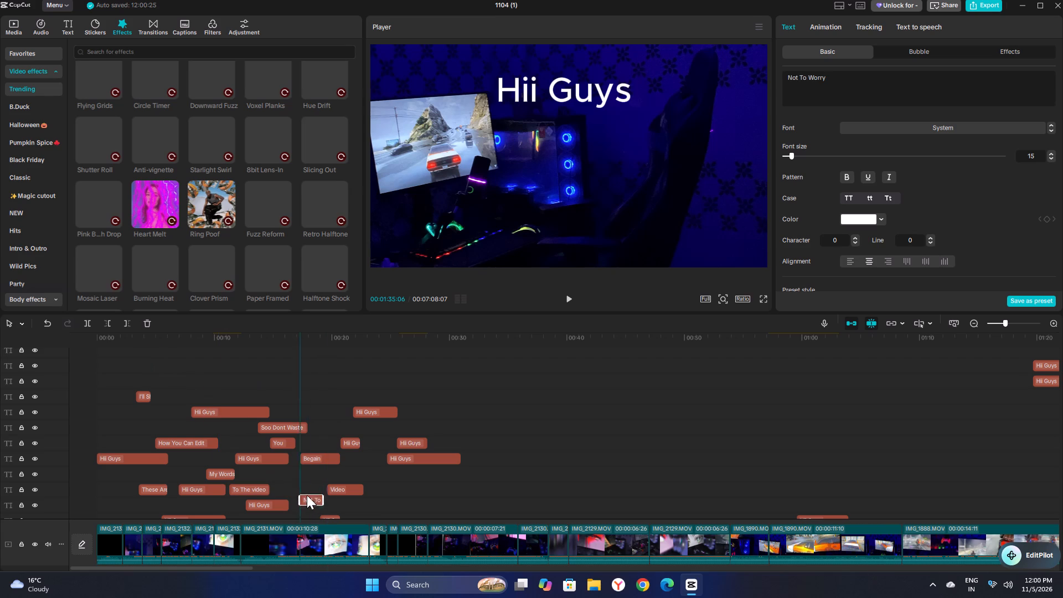
drag(307, 495, 306, 494)
Move the yellow Any Time last title earlier to the text track below The Random, starting at about 0:13.
scroll(302, 454, up, 7)
scroll(302, 447, down, 9)
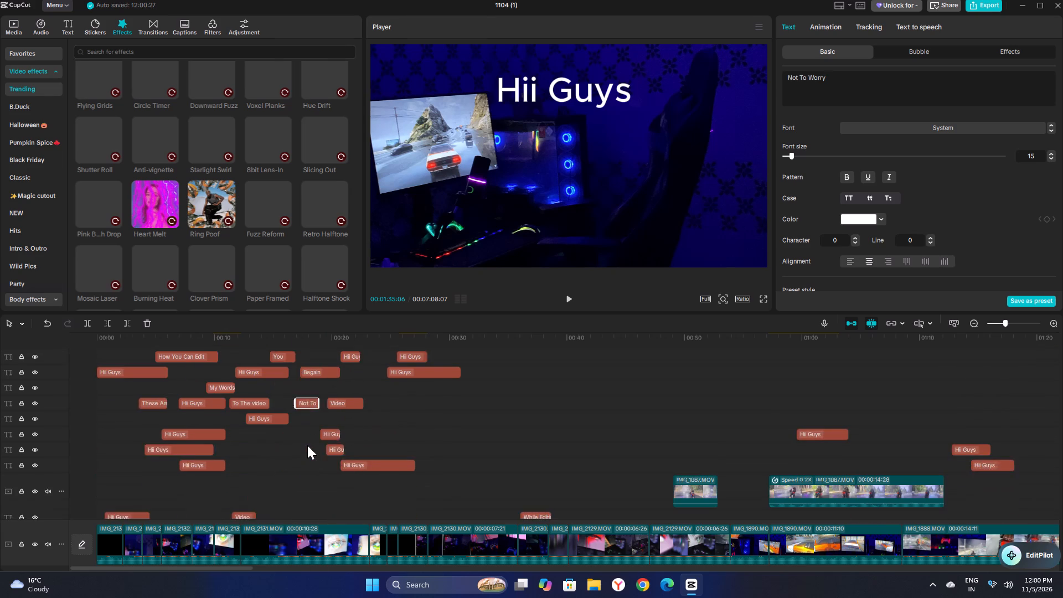
scroll(307, 445, down, 16)
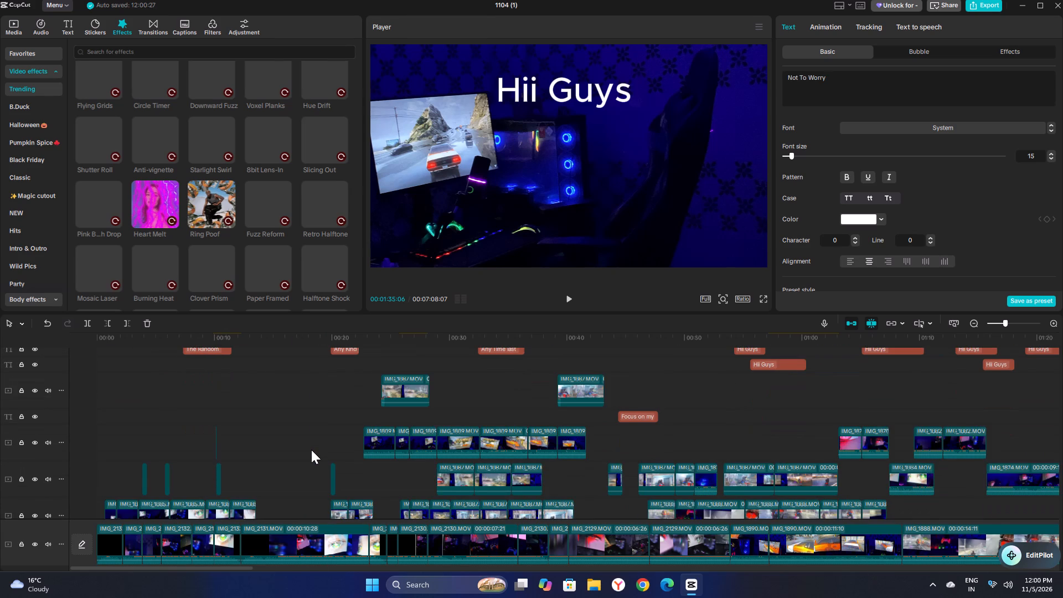
scroll(319, 450, down, 3)
scroll(319, 450, up, 4)
drag(500, 360, 344, 393)
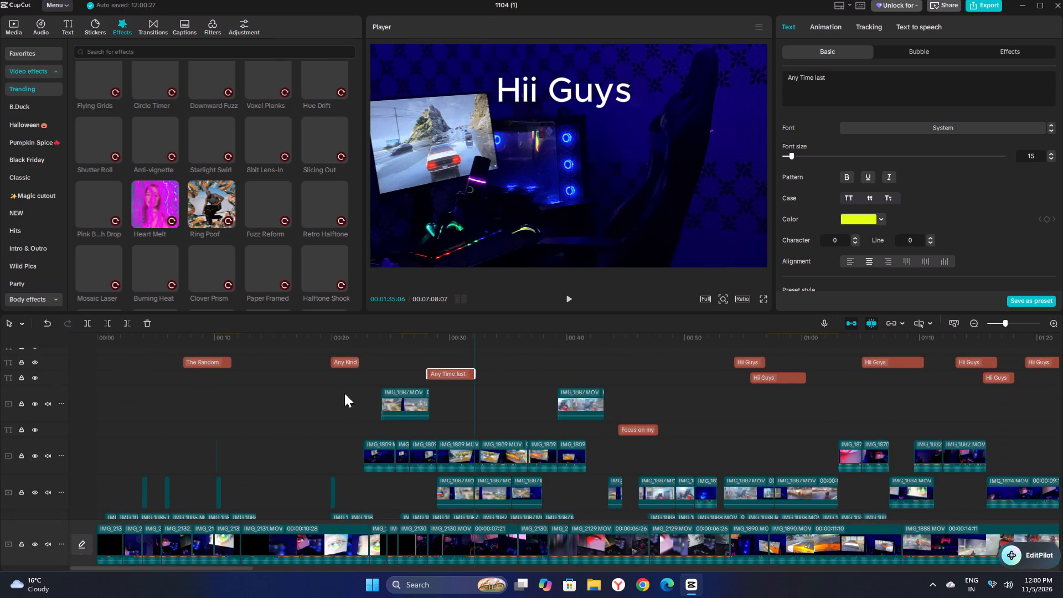
drag(344, 393, 277, 403)
Move the two Hii Guys segments at about 1:20 earlier among the other titles, starting at about 0:21 and 0:18.
scroll(605, 409, up, 15)
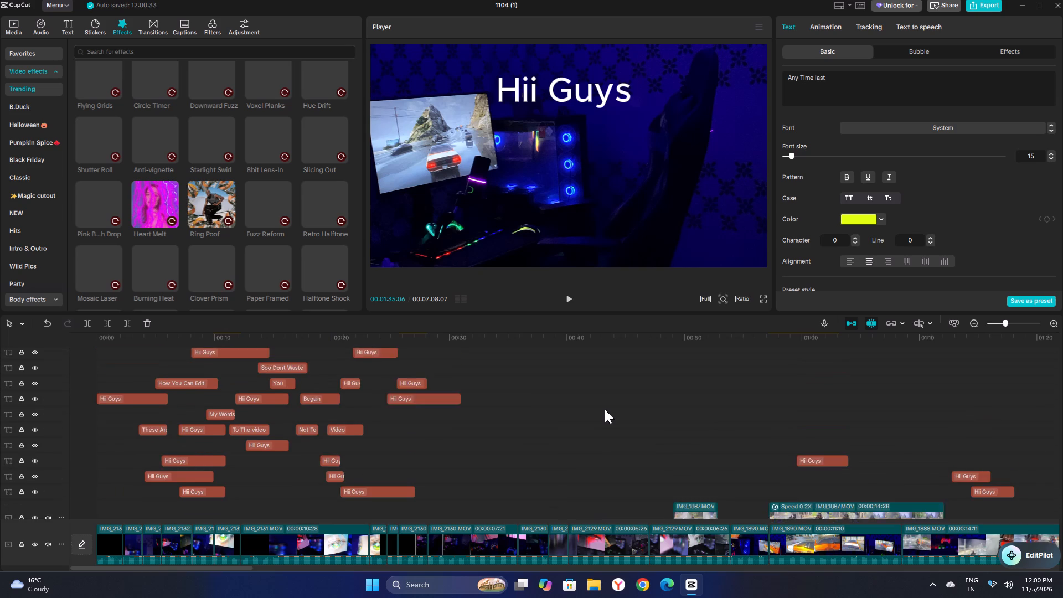
scroll(605, 409, up, 8)
scroll(605, 409, down, 4)
scroll(605, 409, up, 3)
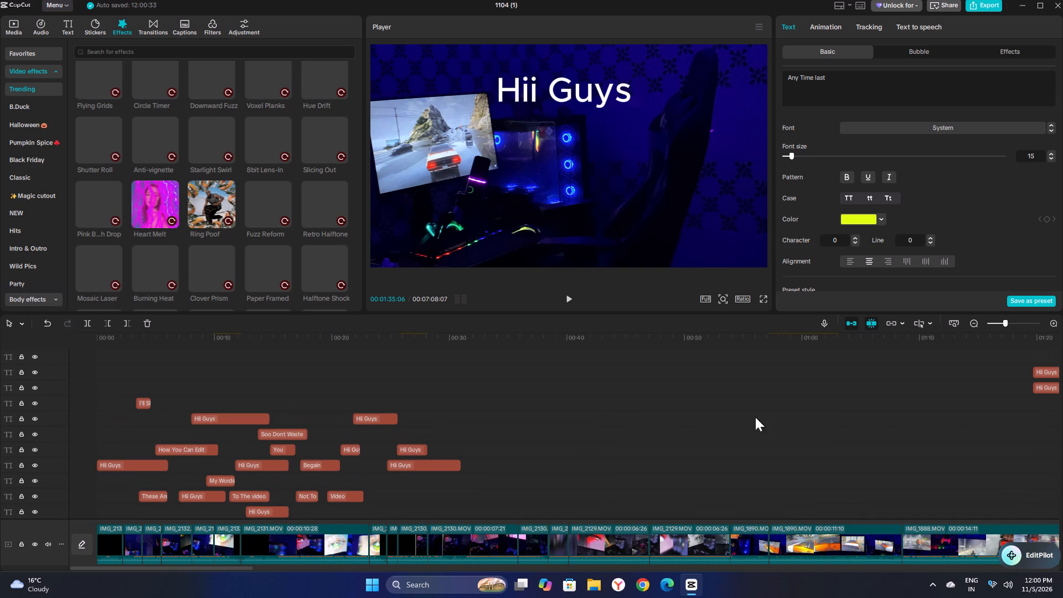
scroll(887, 417, up, 4)
drag(1042, 410, 354, 515)
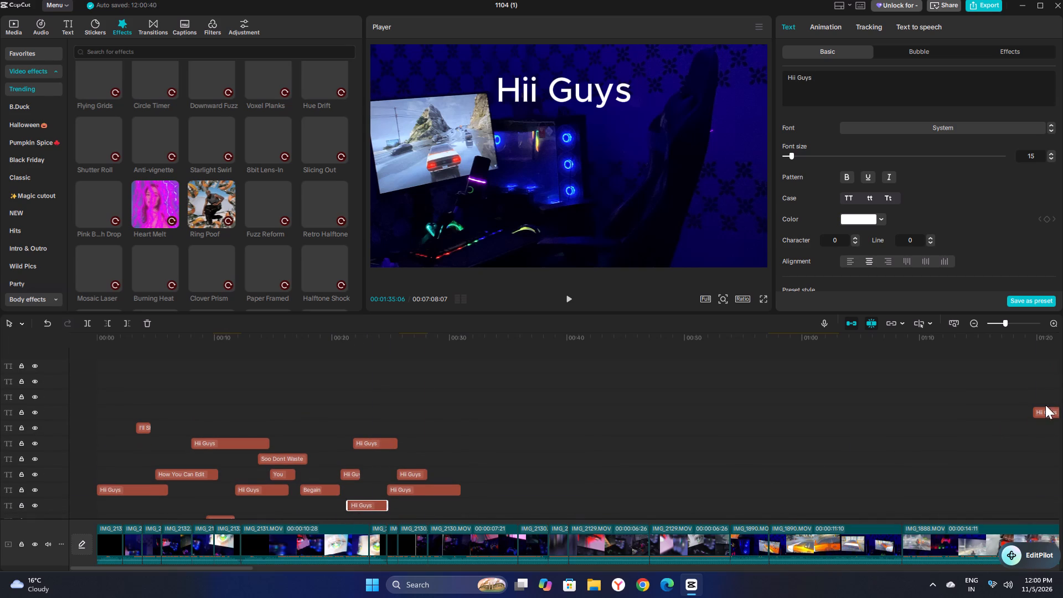
drag(1040, 413, 313, 441)
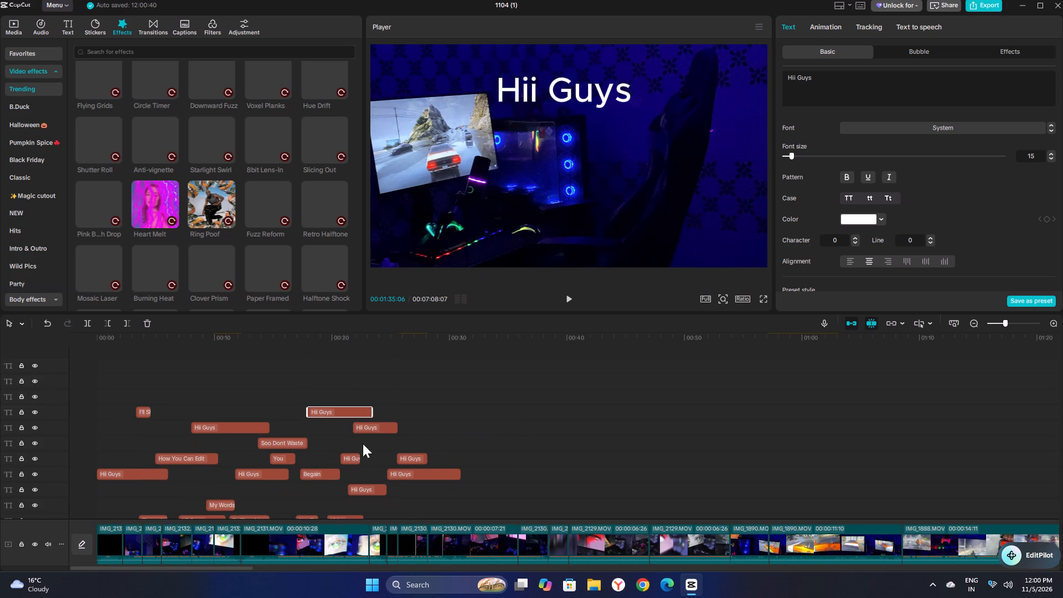
Move the While Edit title and the Hii Guys segments at about 0:54 and 0:56 earlier, starting at about 0:29, 0:31 and 0:30.
scroll(556, 409, down, 13)
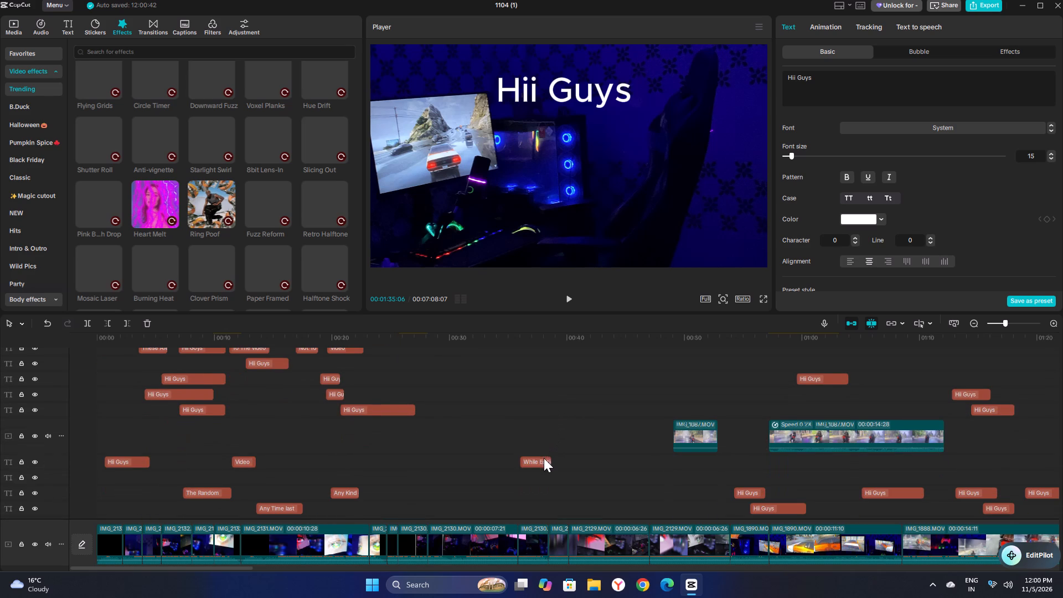
drag(538, 462, 458, 478)
drag(747, 493, 478, 450)
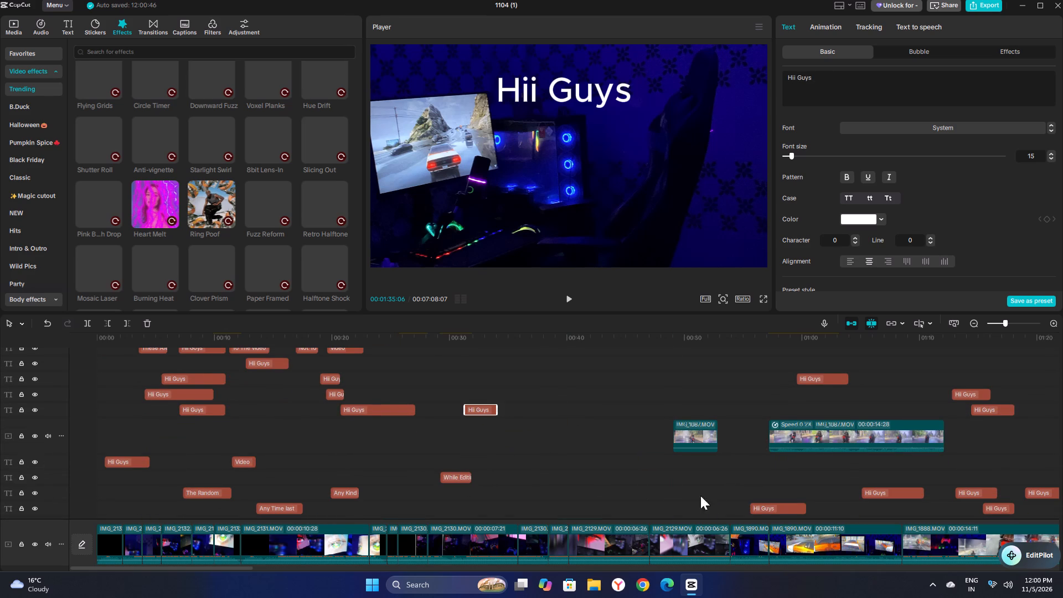
drag(768, 507, 474, 449)
Move the Hii Guys segments at about 1:00, 1:05 and 1:14 earlier, starting at about 0:32, 0:38 and 0:34.
drag(822, 379, 816, 382)
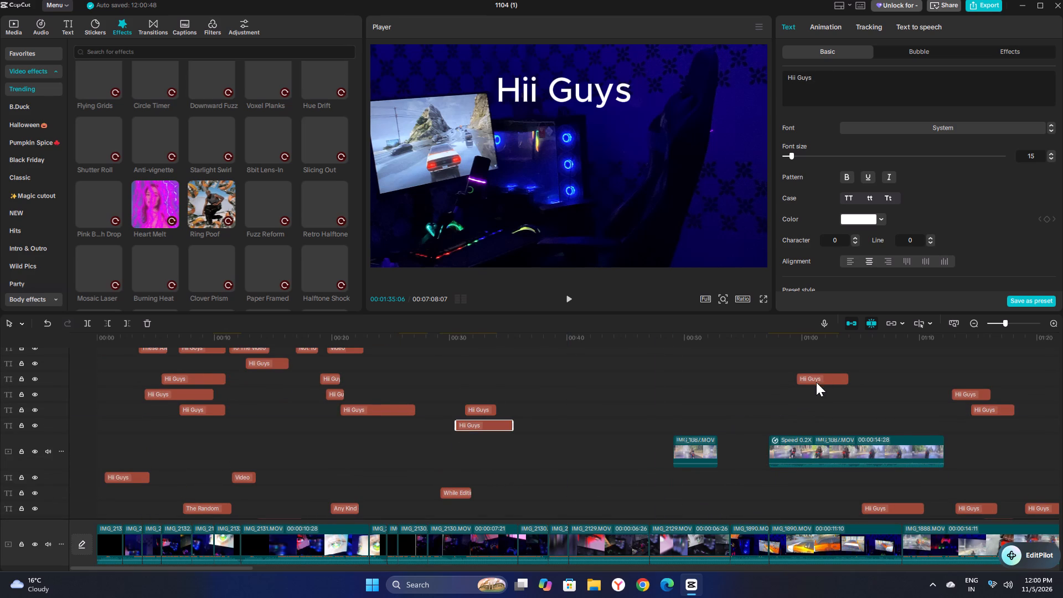
drag(816, 382, 500, 512)
drag(892, 507, 589, 498)
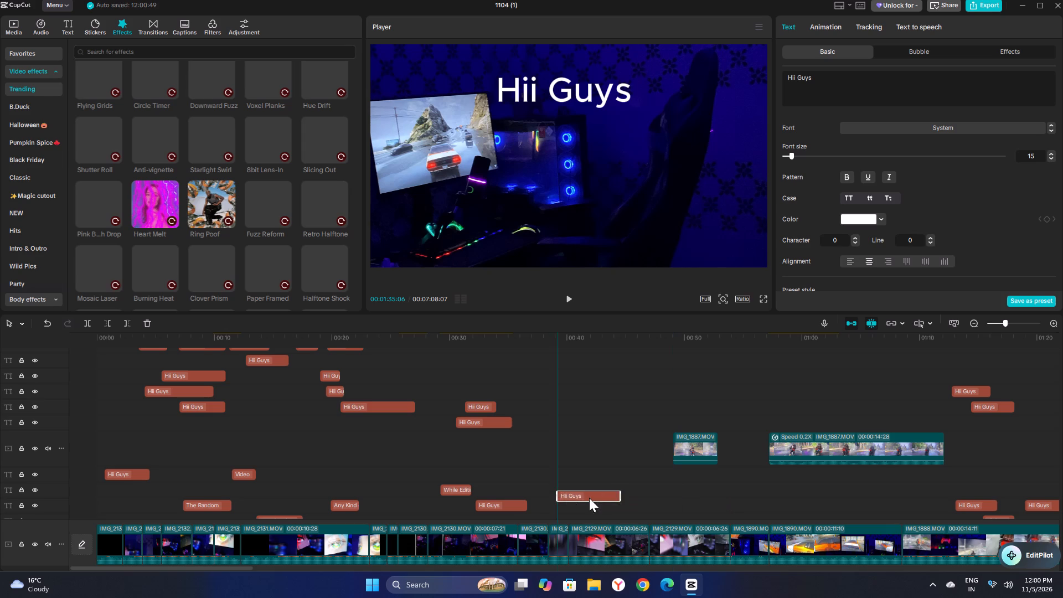
drag(589, 498, 577, 494)
drag(982, 409, 686, 468)
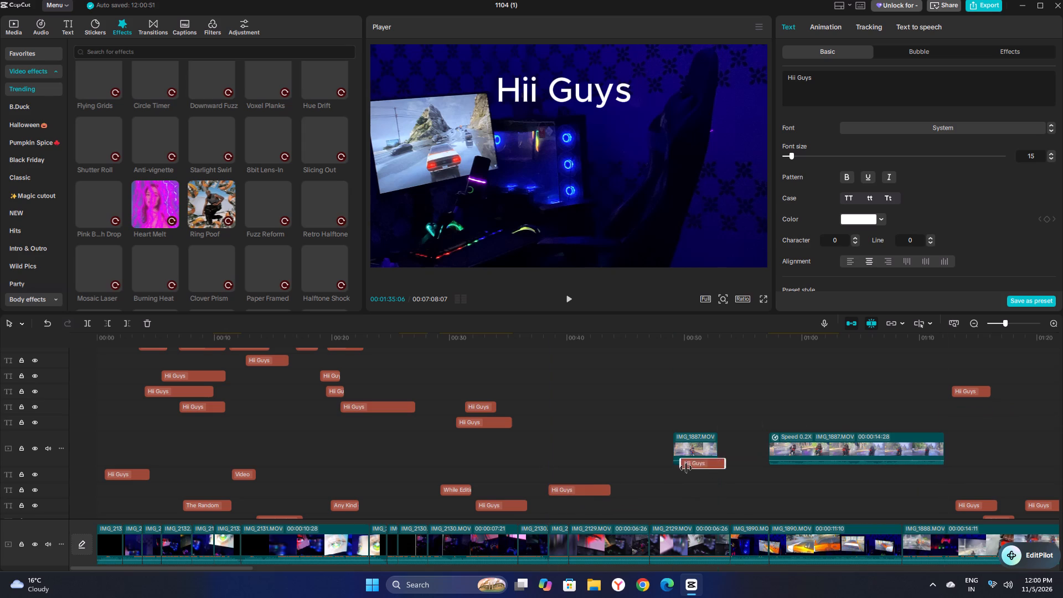
drag(686, 468, 509, 489)
Move the two Hii Guys segments at about 1:13 and the one at 1:19 earlier, starting at about 0:39, 0:44 and 0:46.
drag(961, 389, 716, 472)
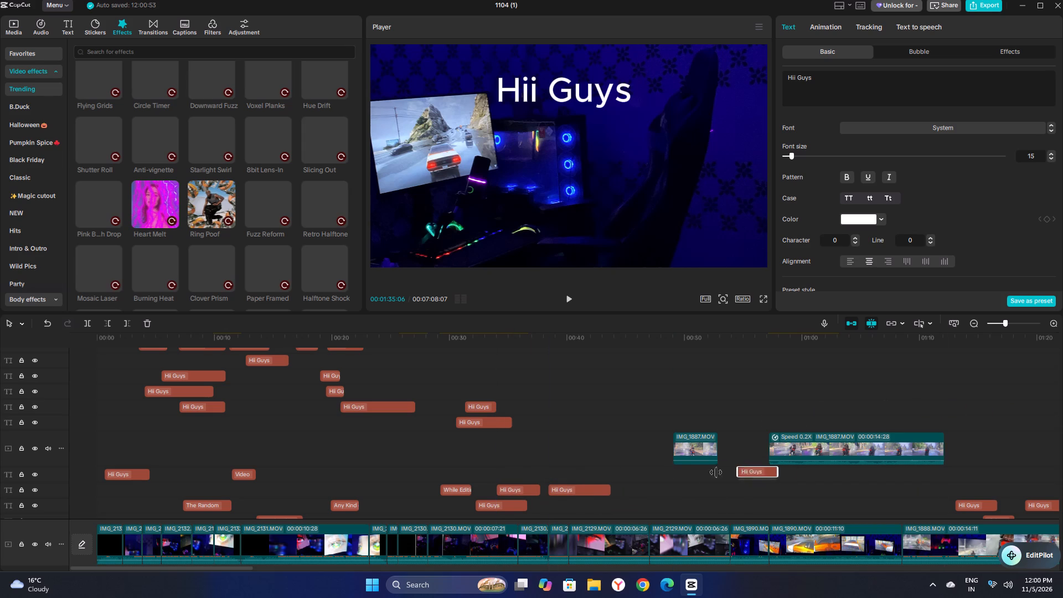
drag(716, 472, 569, 511)
drag(976, 488, 874, 491)
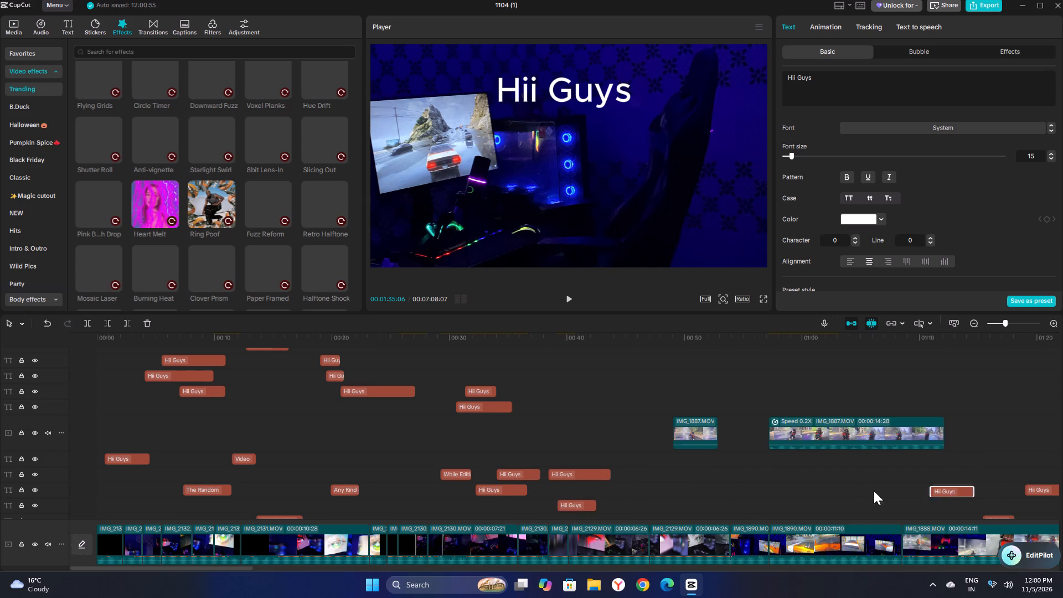
drag(874, 491, 633, 492)
drag(1045, 488, 979, 505)
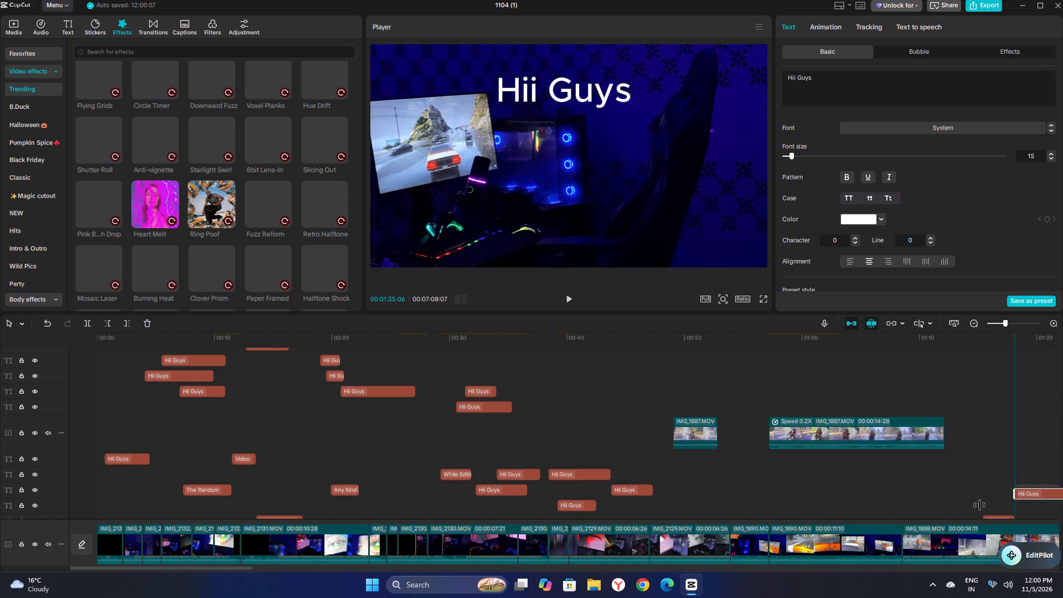
drag(979, 505, 659, 482)
Move the Hii Guys segment at about 1:15, on the Any Time last track, earlier among the other titles.
scroll(1003, 477, down, 4)
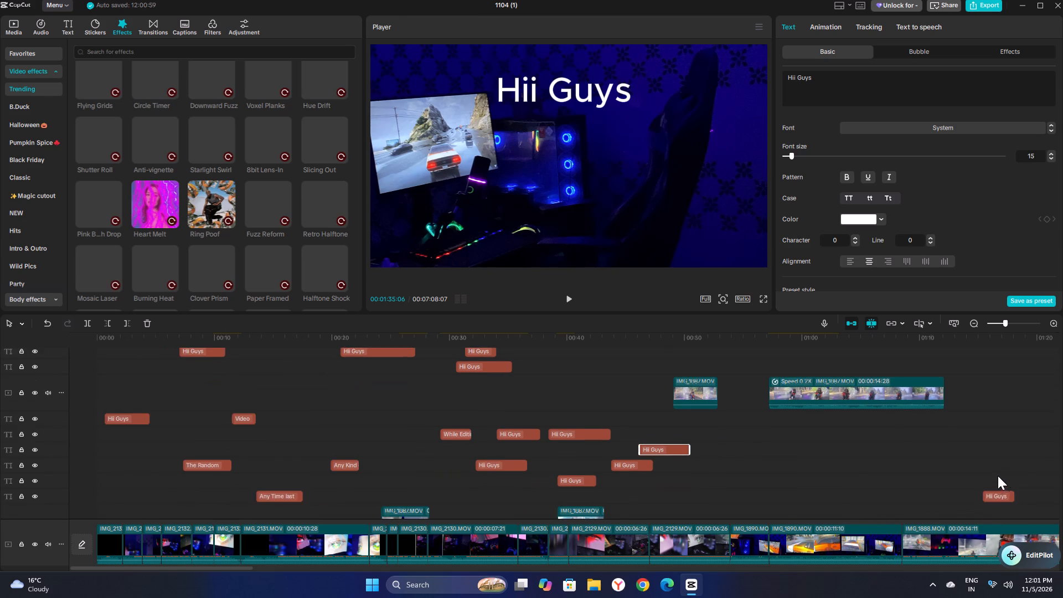
scroll(998, 476, down, 3)
drag(999, 440, 520, 436)
Move the short I'll S… title and the Hii Guys segments at about 0:08 and 0:12 lower, starting at about 0:04, 0:07 and 0:15.
scroll(848, 434, down, 4)
scroll(785, 445, up, 11)
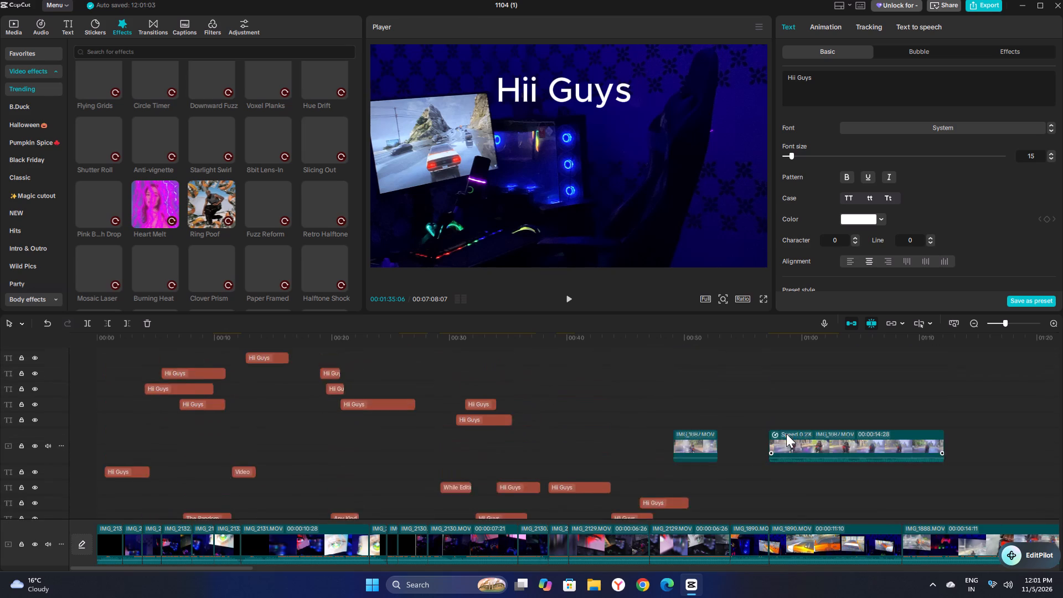
scroll(786, 434, up, 5)
scroll(1062, 430, up, 4)
scroll(756, 452, up, 5)
scroll(465, 461, up, 4)
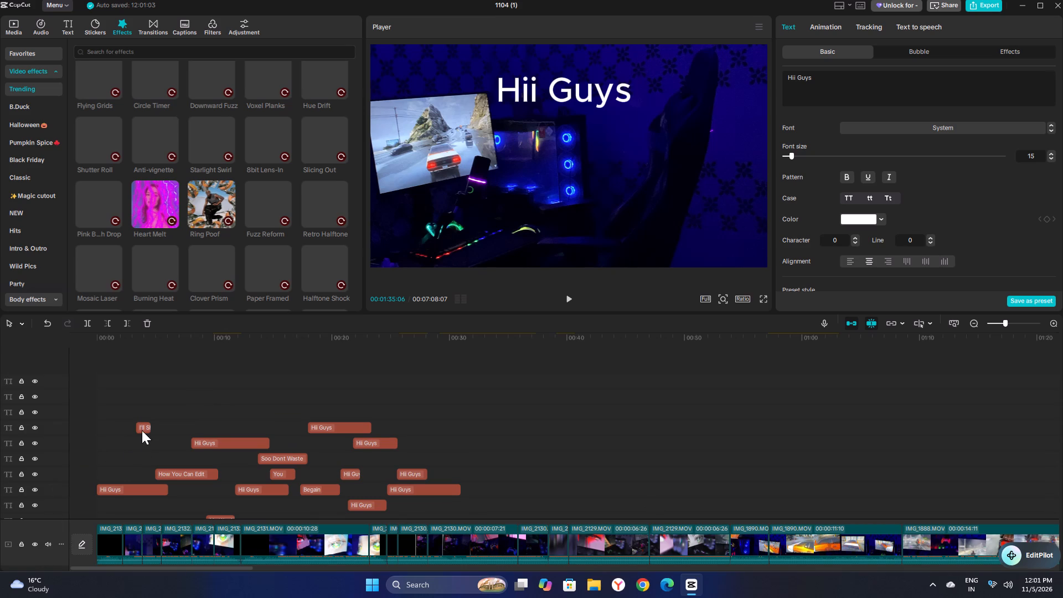
drag(143, 430, 144, 512)
drag(218, 427, 210, 481)
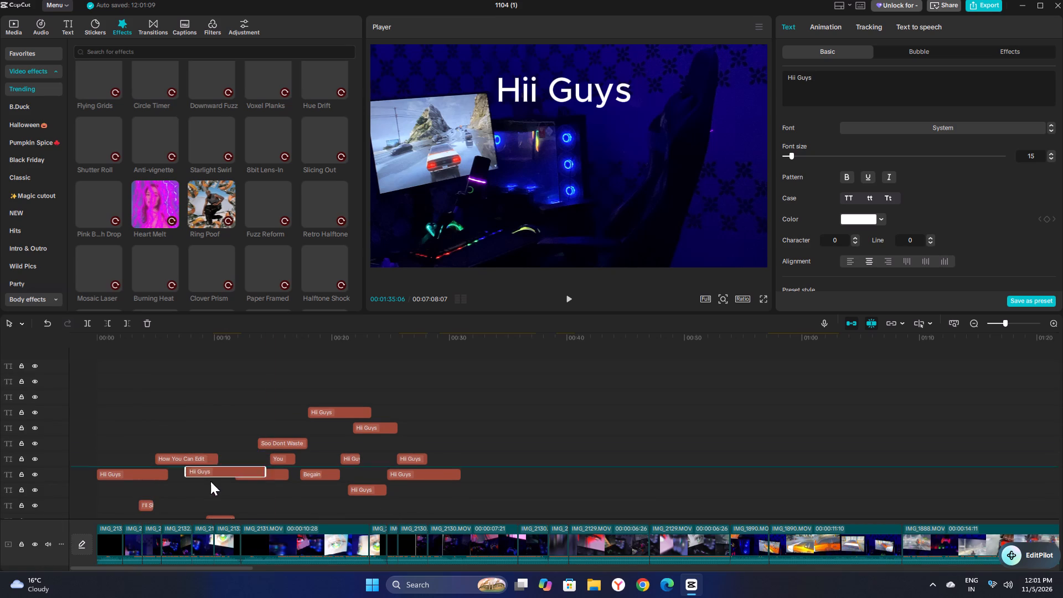
drag(210, 481, 204, 498)
drag(249, 475, 283, 504)
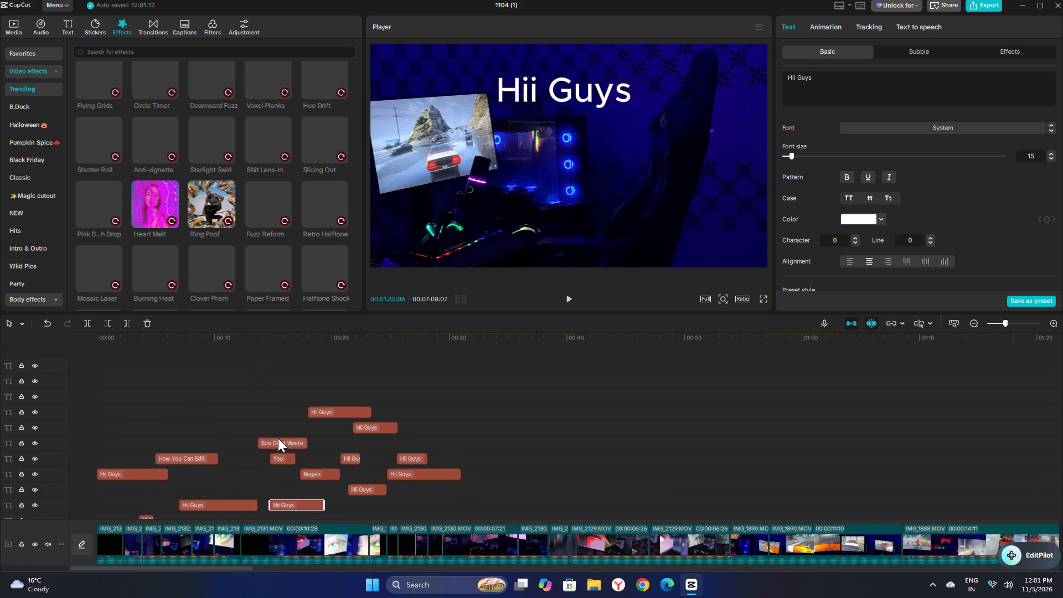
Move Soo Dont Waste and the Hii Guys segments at about 0:18 and 0:22 lower, starting at about 0:01, 0:20 and 0:12.
drag(278, 438, 134, 498)
drag(314, 414, 344, 507)
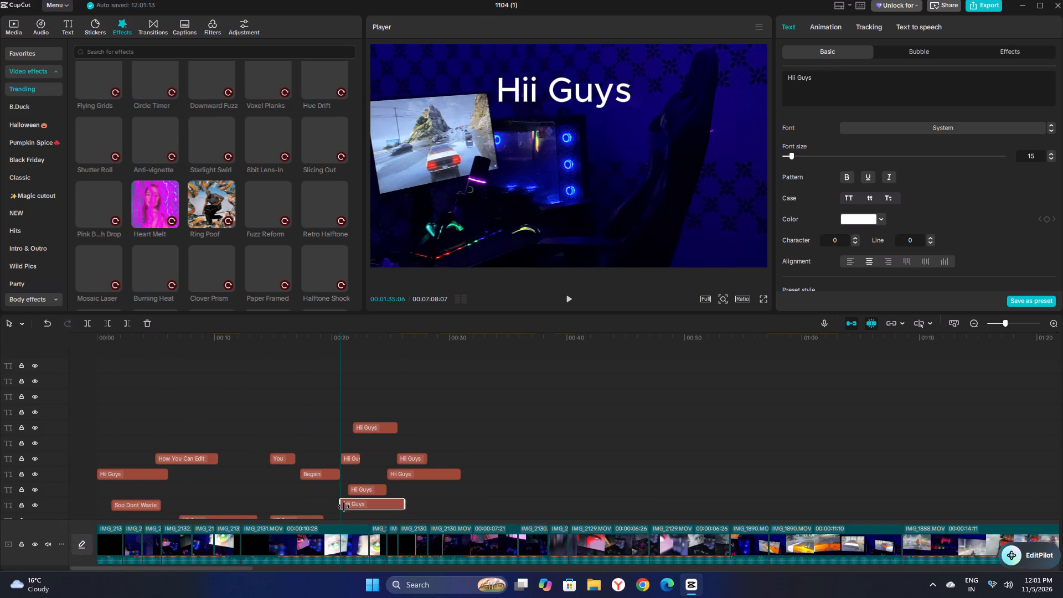
drag(344, 507, 341, 514)
drag(374, 409, 257, 497)
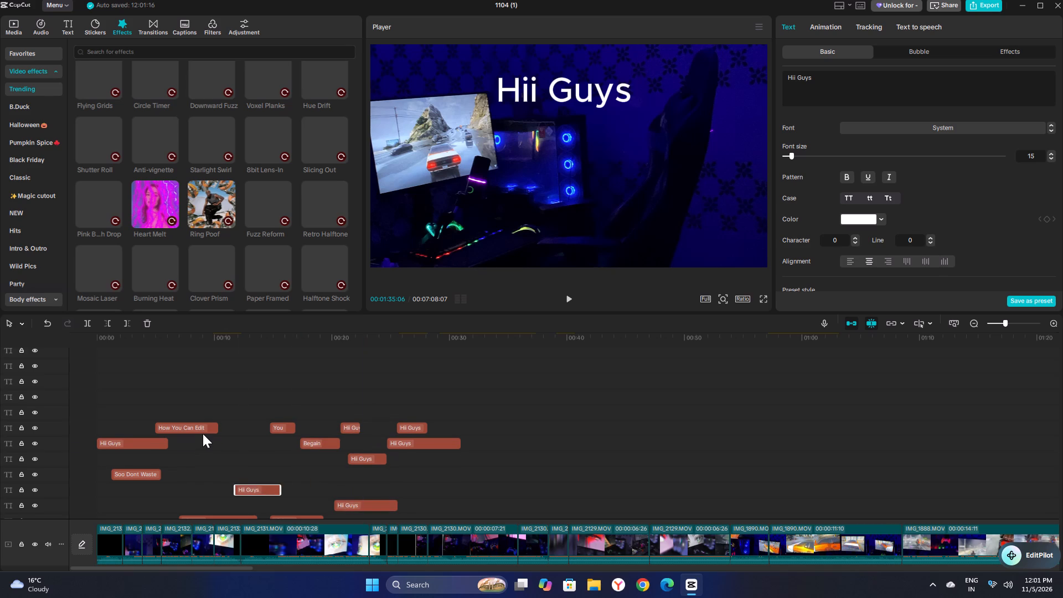
Move How You Can Edit, You and the two Hii Guys segments on their track lower, starting at about 0:05, 0:17, 0:24 and 0:27.
drag(204, 425, 203, 501)
drag(283, 428, 295, 467)
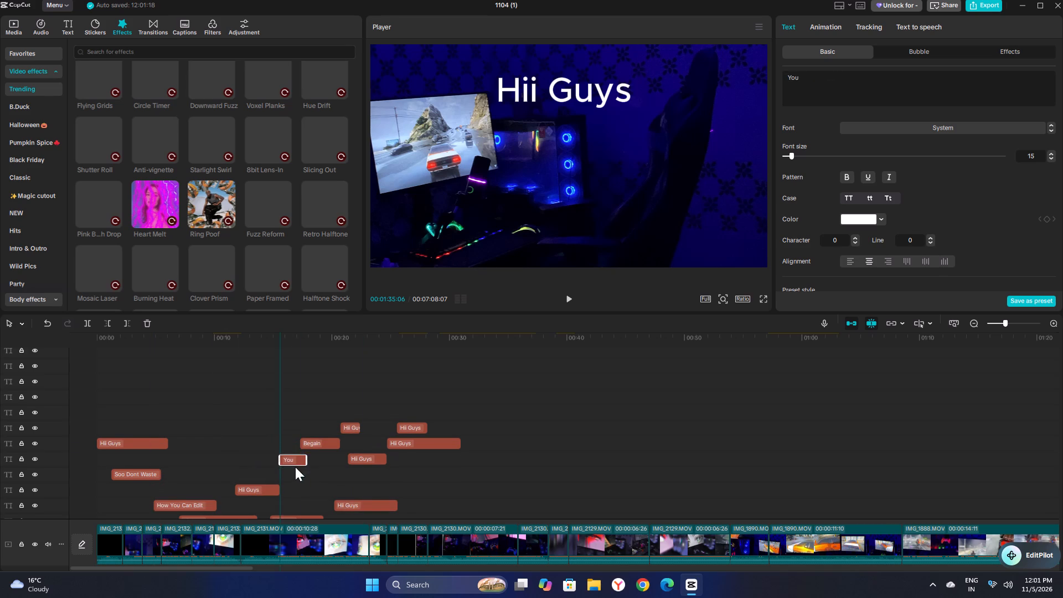
drag(295, 467, 303, 494)
drag(347, 428, 385, 502)
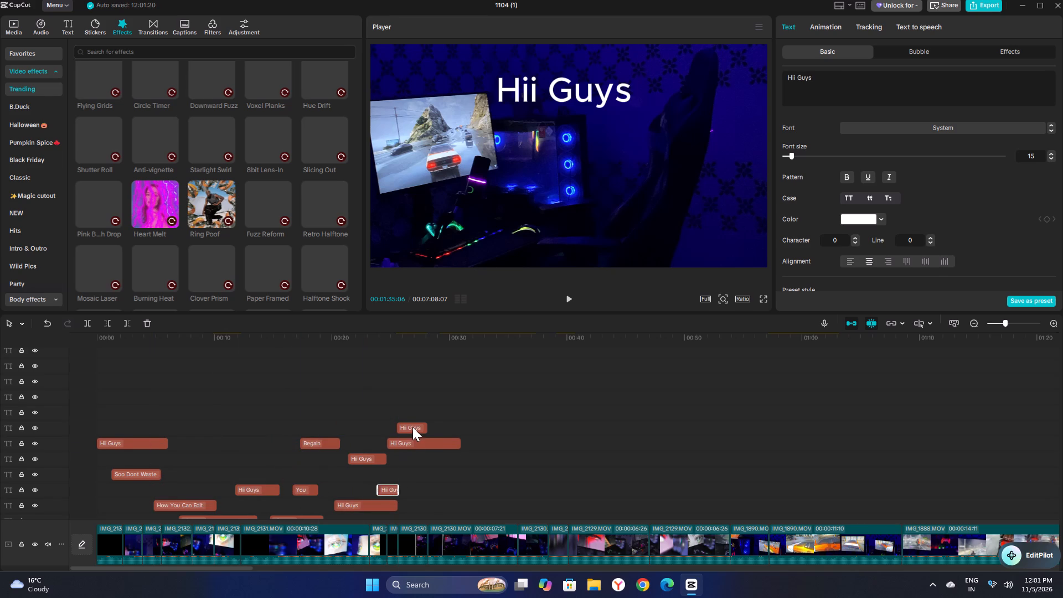
drag(413, 425, 429, 495)
Lower the Hii Guys segments at 0:00 and 0:12, Soo Dont Waste and You, placing the last two at about 0:06 and 0:18.
drag(146, 423, 140, 490)
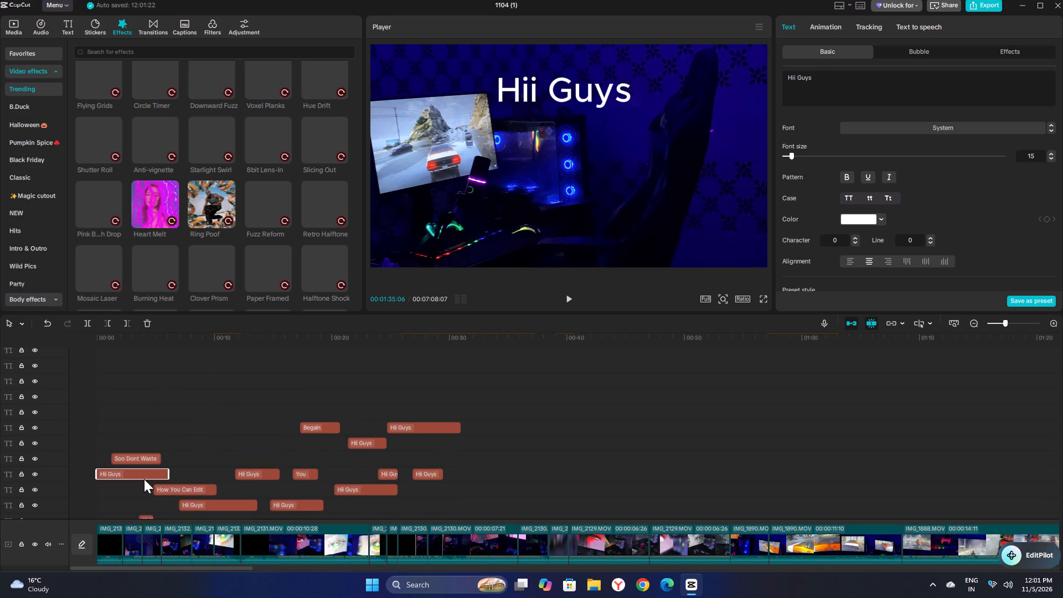
drag(150, 471, 123, 497)
drag(142, 460, 198, 515)
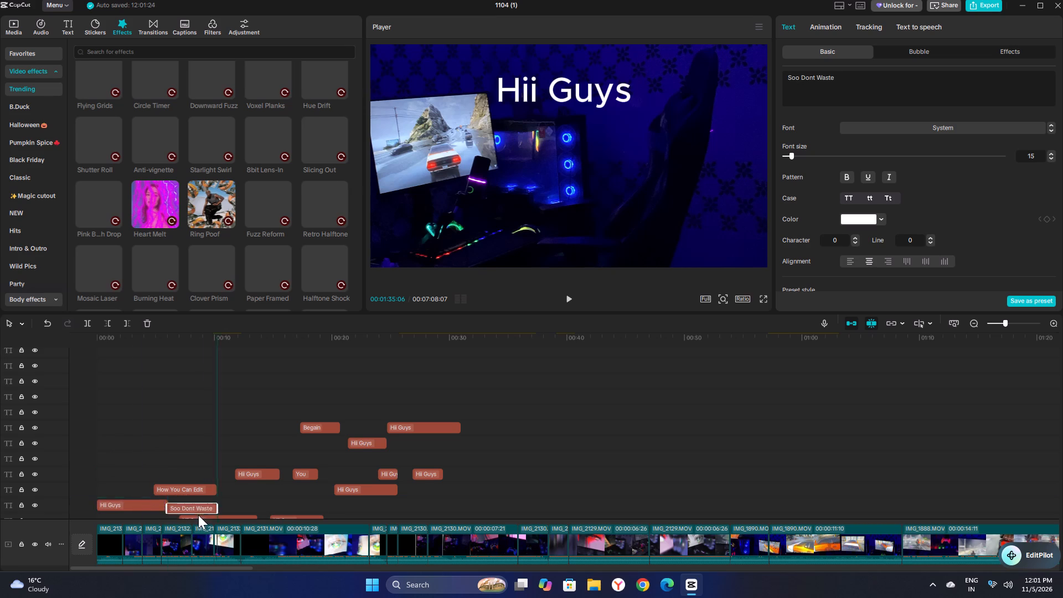
drag(198, 515, 199, 514)
drag(261, 457, 267, 498)
drag(302, 463, 318, 504)
Move the Any Time last title earlier on its own track, starting at about 0:01.
scroll(352, 462, down, 19)
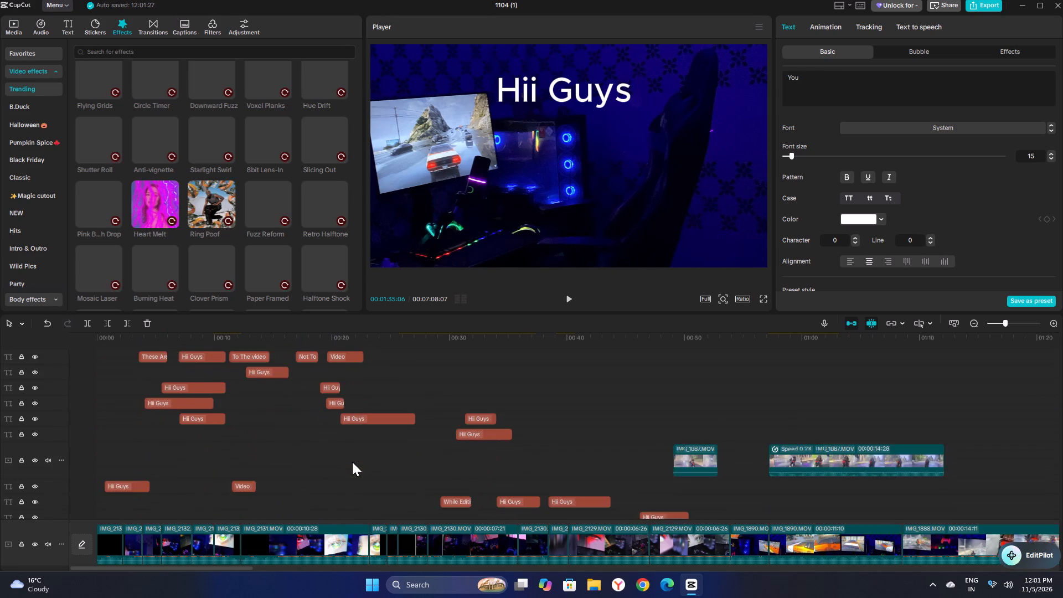
scroll(352, 462, down, 10)
scroll(358, 467, down, 12)
scroll(358, 467, up, 10)
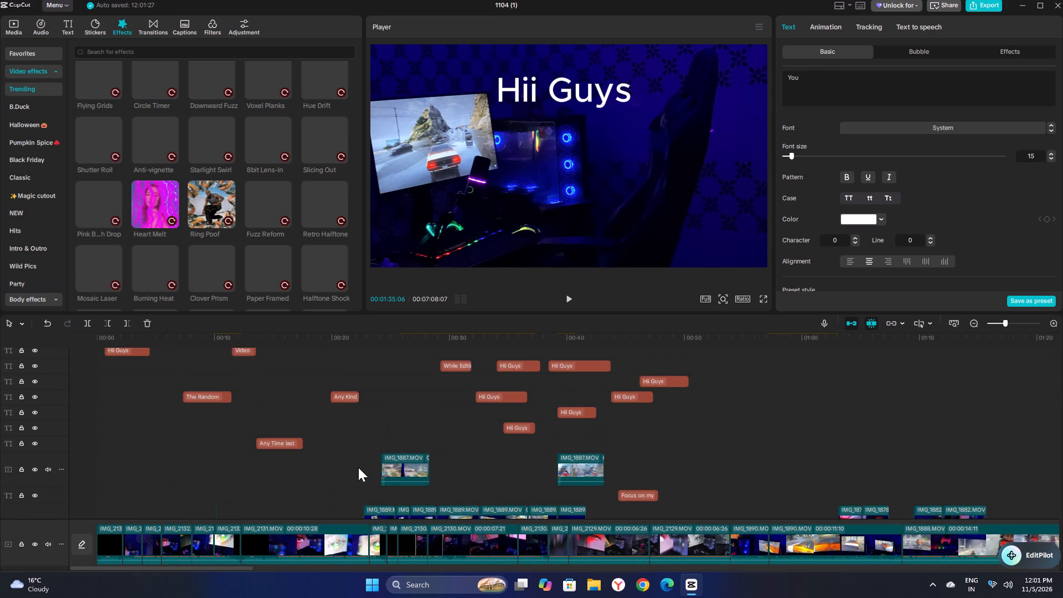
scroll(358, 467, up, 15)
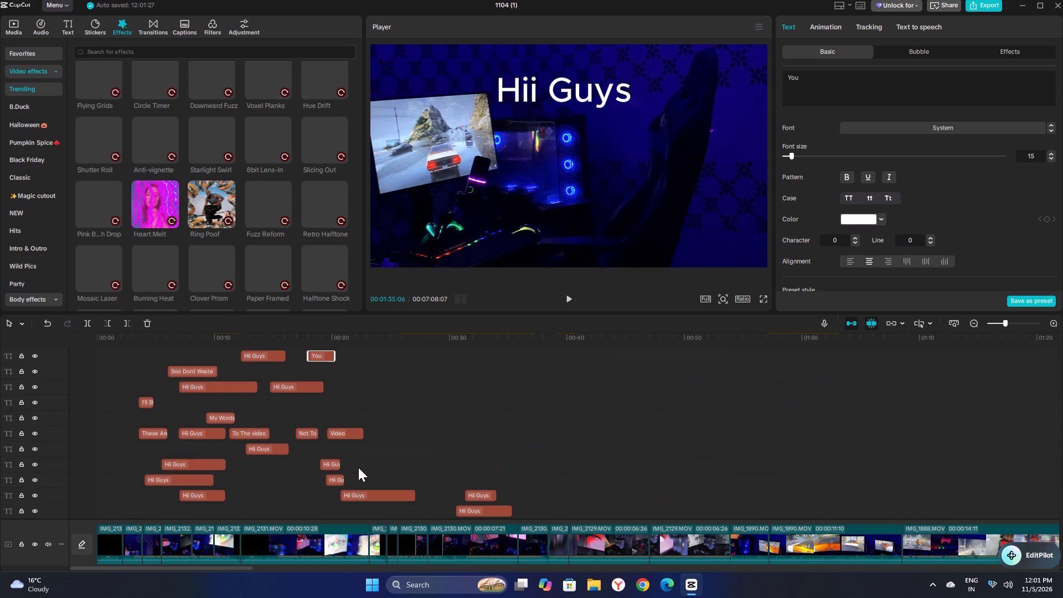
scroll(386, 498, down, 4)
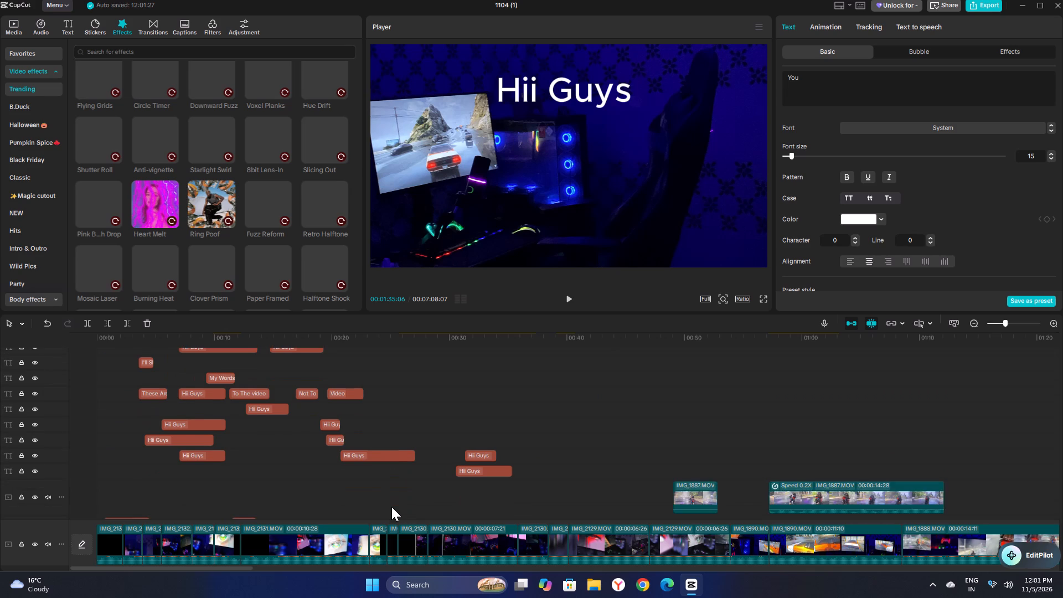
scroll(407, 523, down, 4)
scroll(383, 446, down, 15)
scroll(376, 480, up, 3)
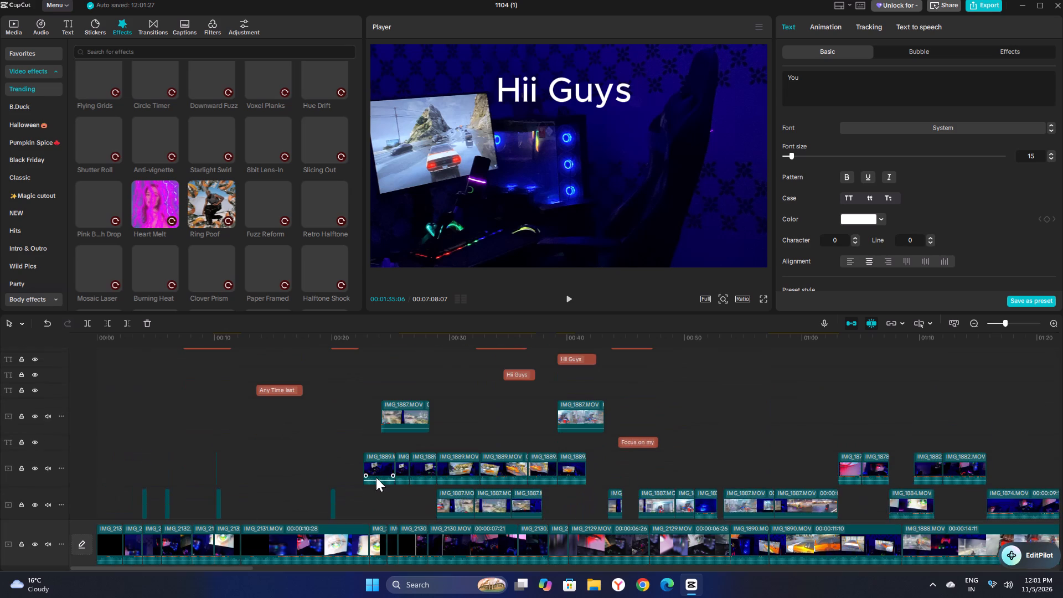
drag(277, 390, 171, 437)
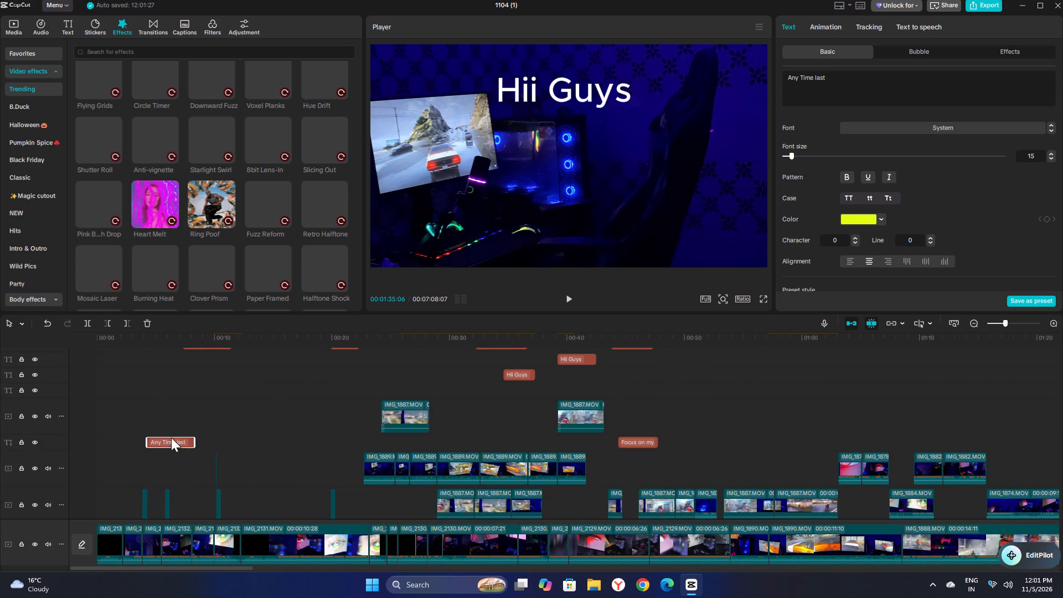
drag(160, 441, 80, 425)
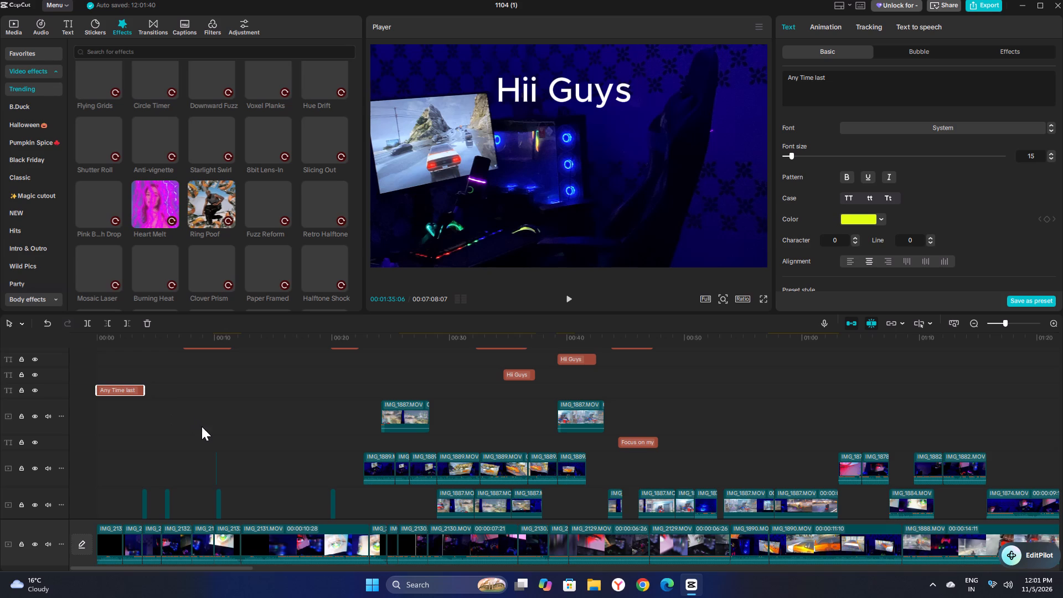
drag(128, 390, 136, 423)
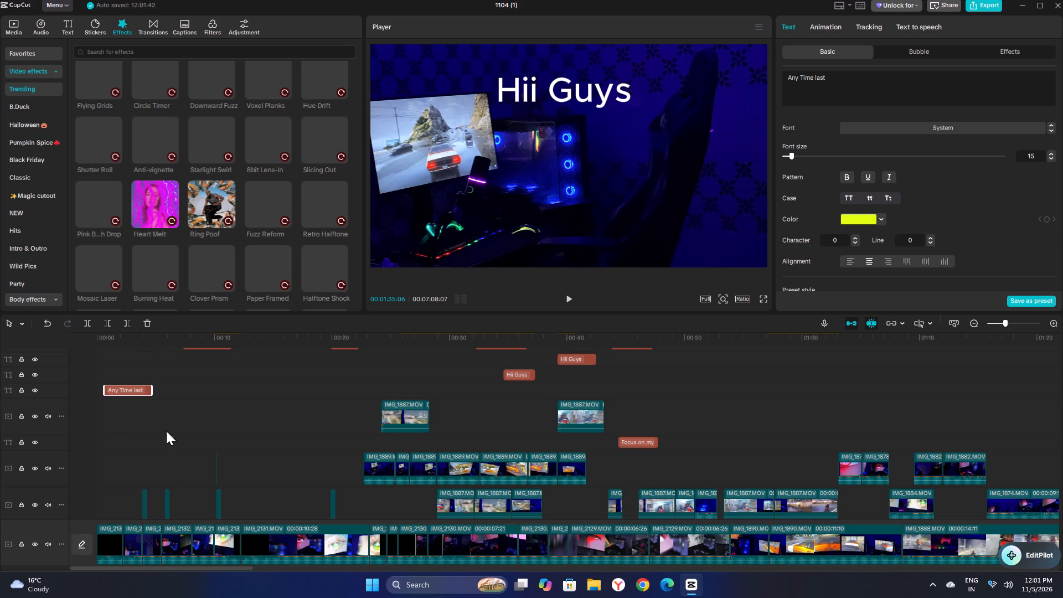
Move The Random and Any Kind of titles onto the Any Time last track, starting at about 0:05 and 0:11.
scroll(207, 440, up, 2)
drag(216, 369, 193, 420)
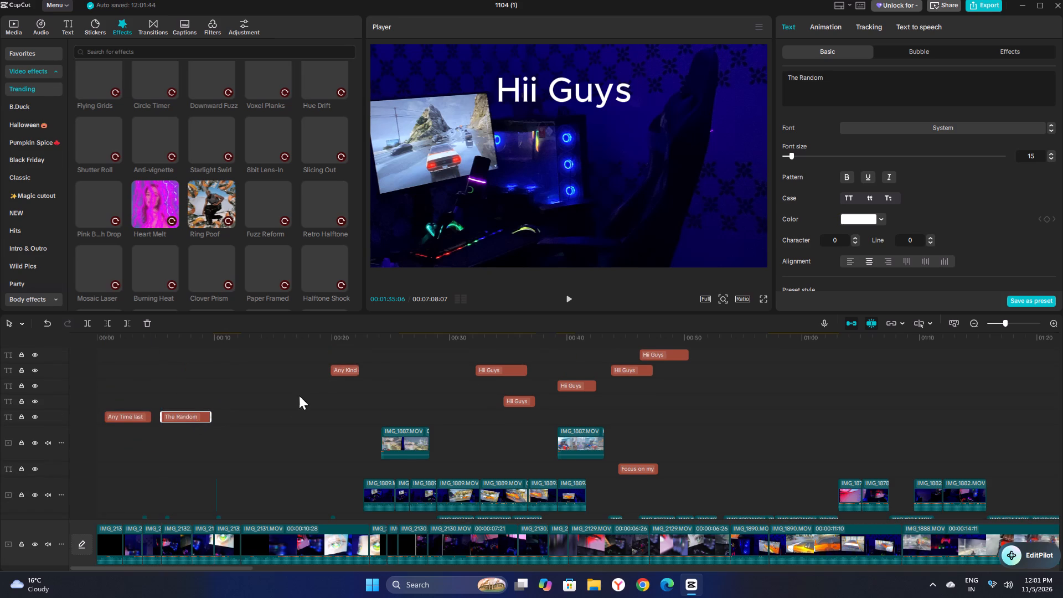
drag(346, 368, 238, 420)
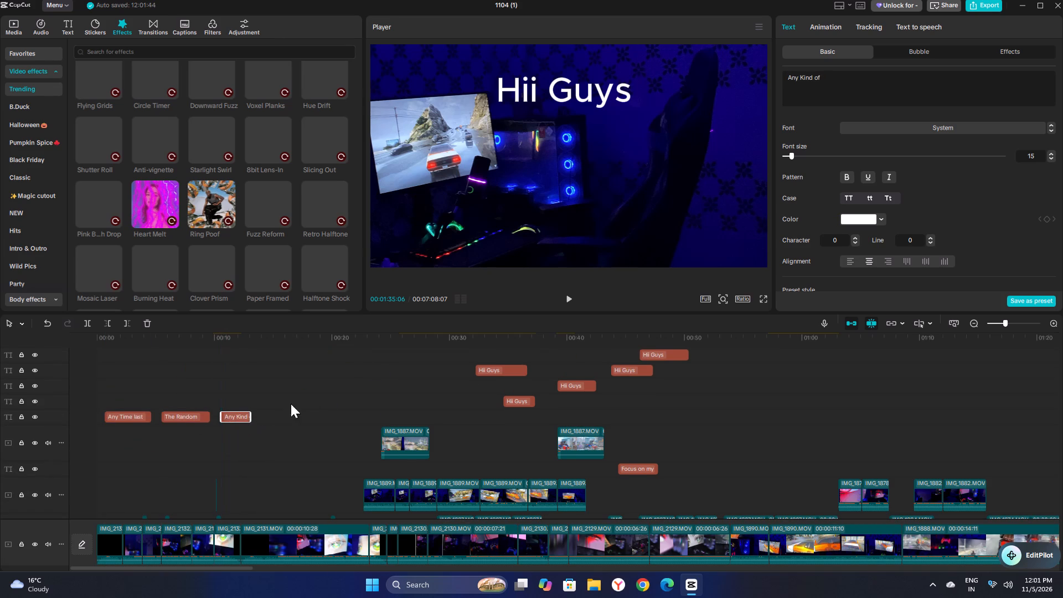
Move the Hii Guys segments at about 0:32, 0:35, 0:39 and 0:44 earlier, starting at about 0:13, 0:15, 0:18 and 0:21.
drag(488, 372, 257, 410)
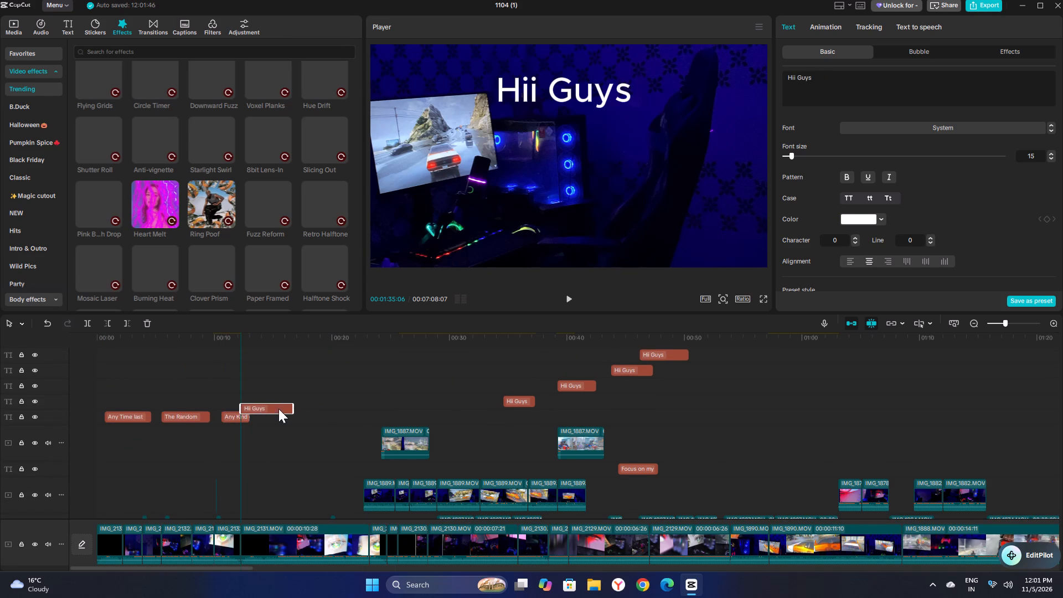
drag(517, 401, 290, 433)
drag(572, 386, 368, 389)
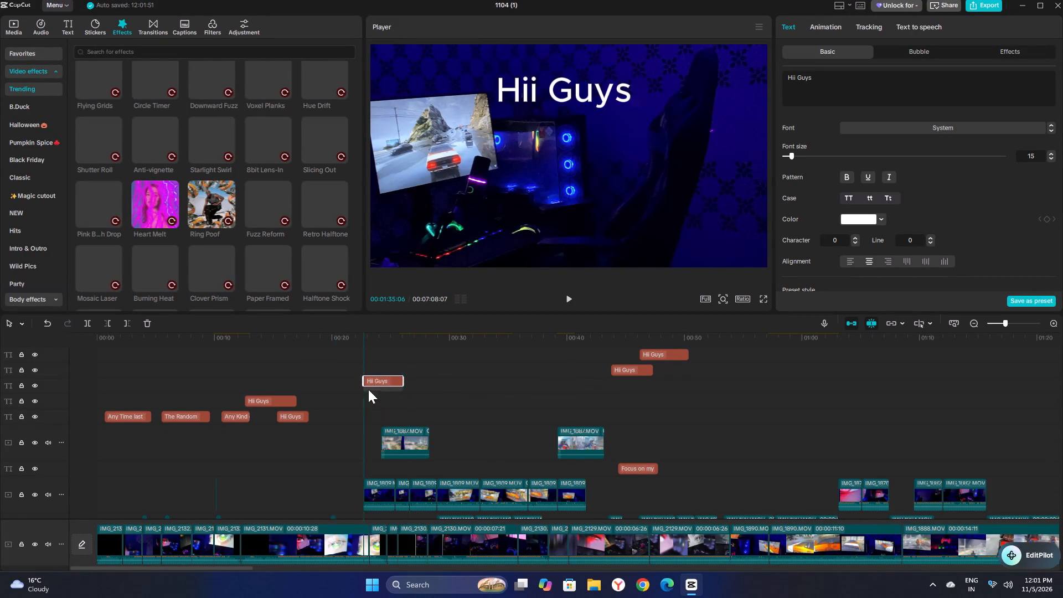
drag(368, 389, 322, 400)
drag(625, 369, 375, 413)
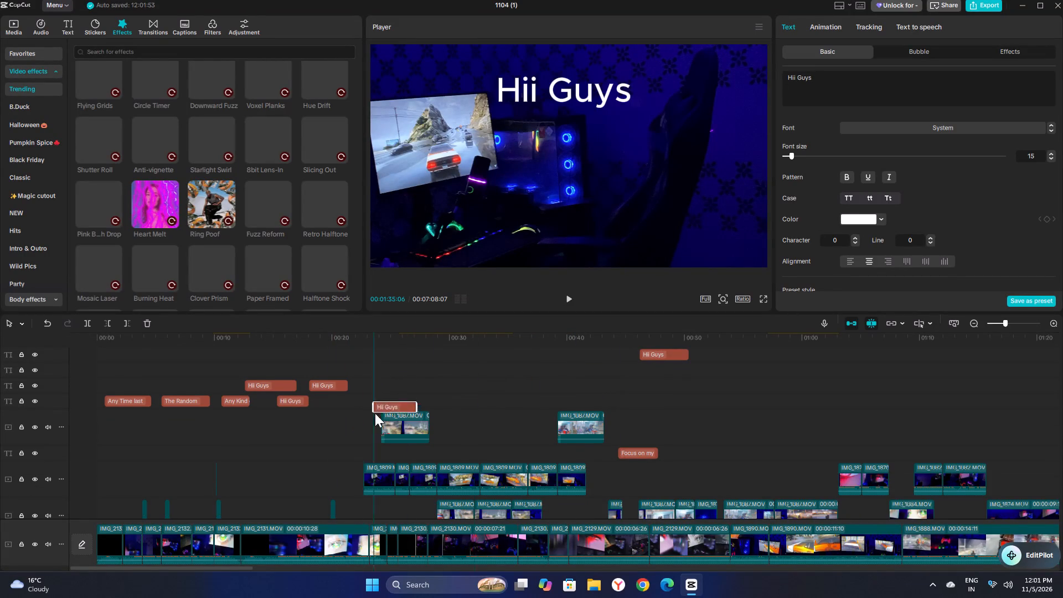
drag(375, 413, 354, 414)
Play a short stretch from about 1:35 and return to the earlier part of the timeline.
drag(449, 356, 453, 368)
key(space)
key(space)
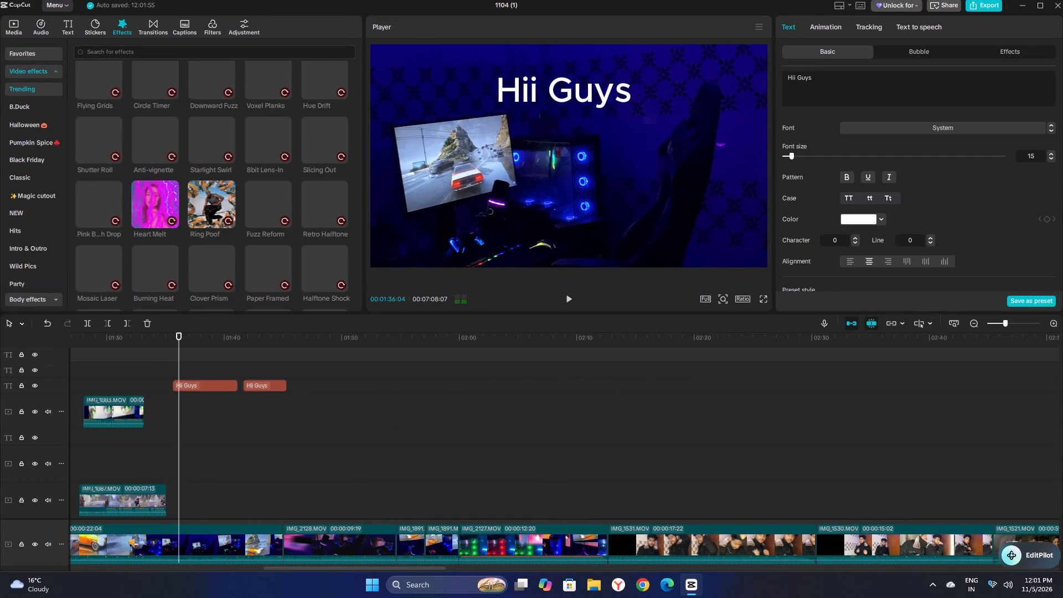
drag(395, 566, 247, 551)
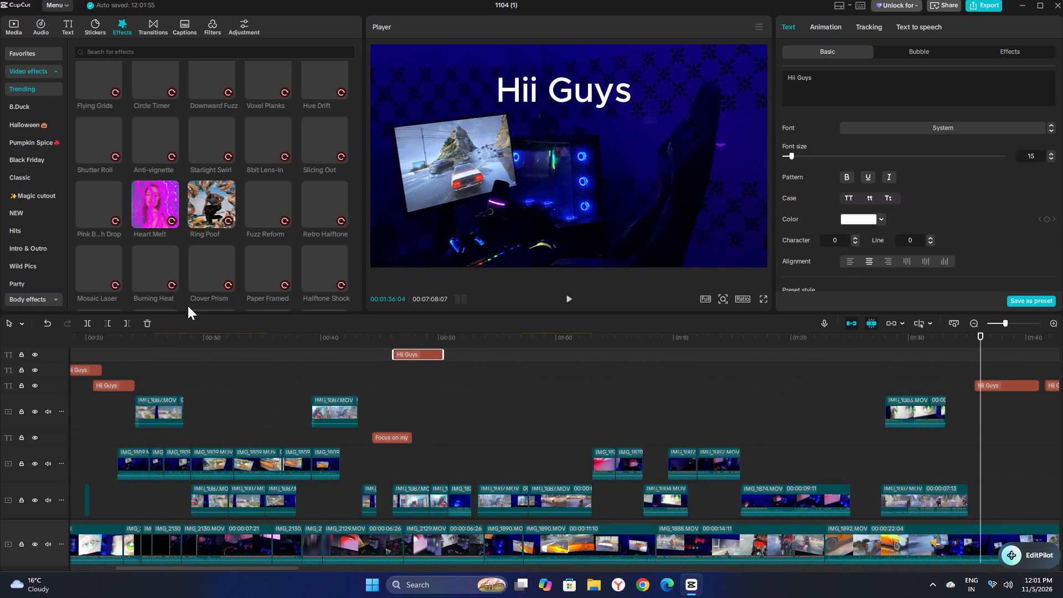
Preview the trending effects B.Duck Tropical, Crow Drum, Halloween Treat, Column Flow, Mosaic Laser and Panel Offset.
scroll(213, 230, up, 6)
scroll(214, 221, down, 1)
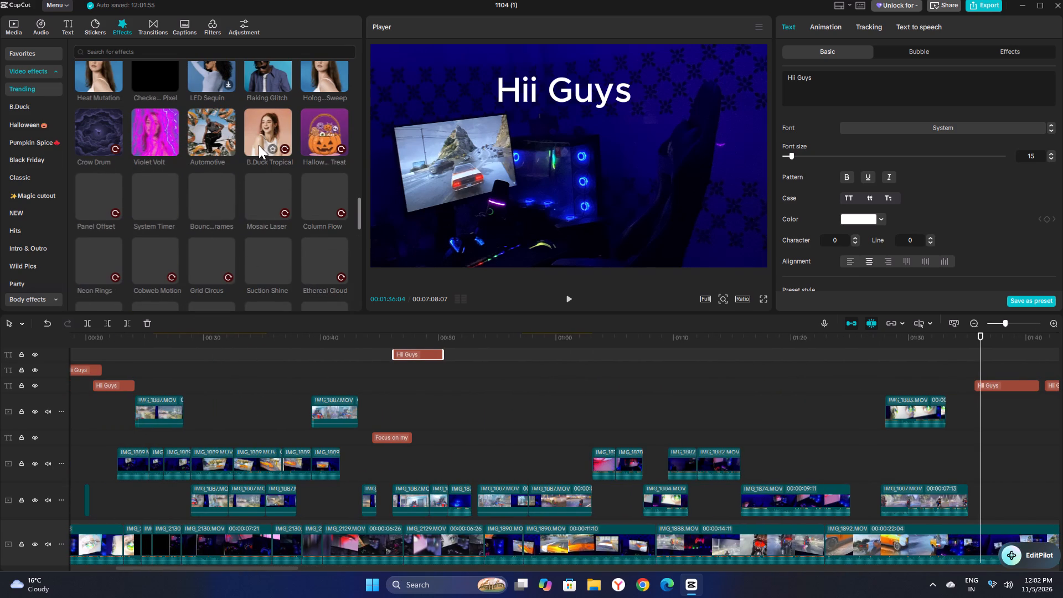
click(264, 138)
click(94, 134)
click(321, 128)
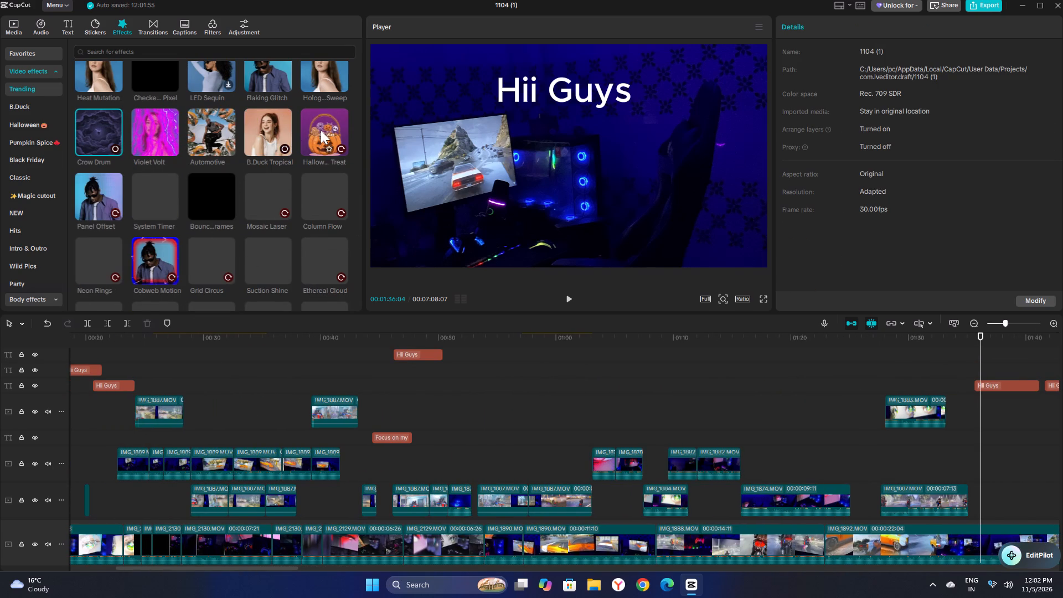
click(316, 183)
click(259, 183)
click(113, 187)
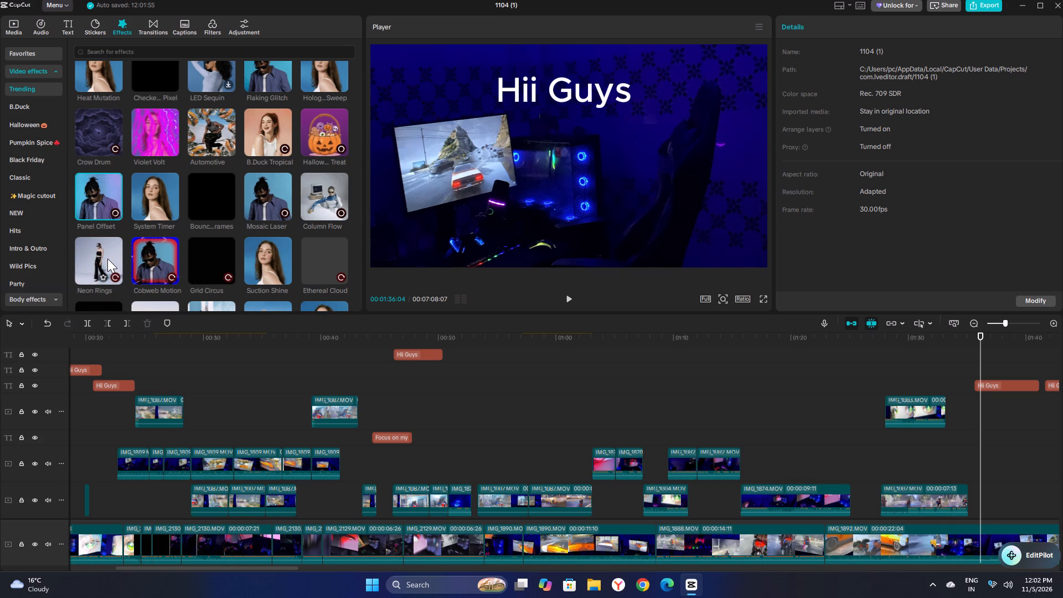
Browse the In animations for the overlay clip IMG_1887.MOV at about 0:58.
click(539, 494)
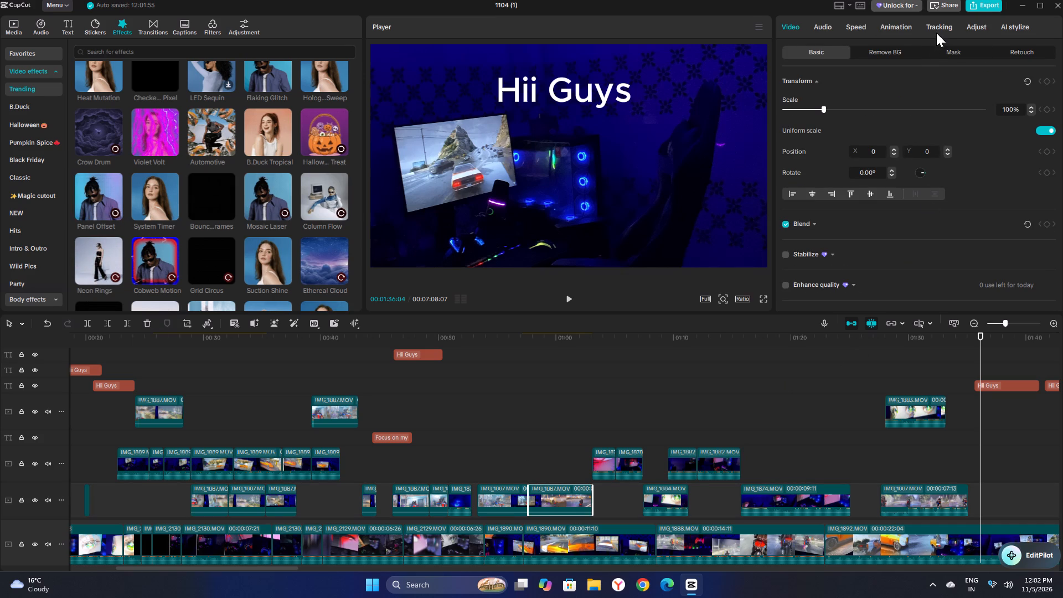
click(905, 25)
scroll(891, 192, down, 6)
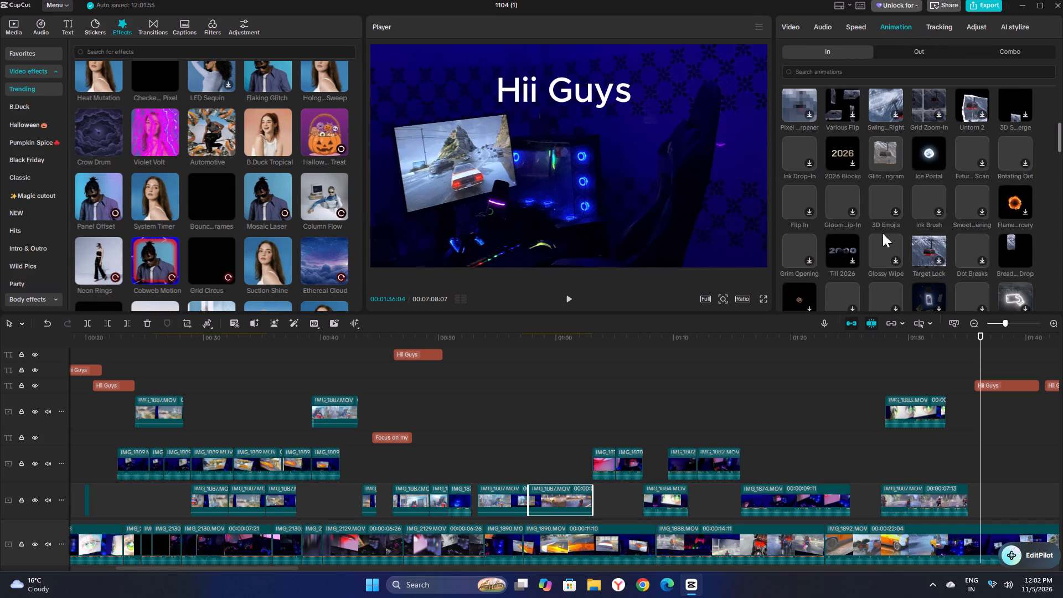
scroll(883, 233, down, 8)
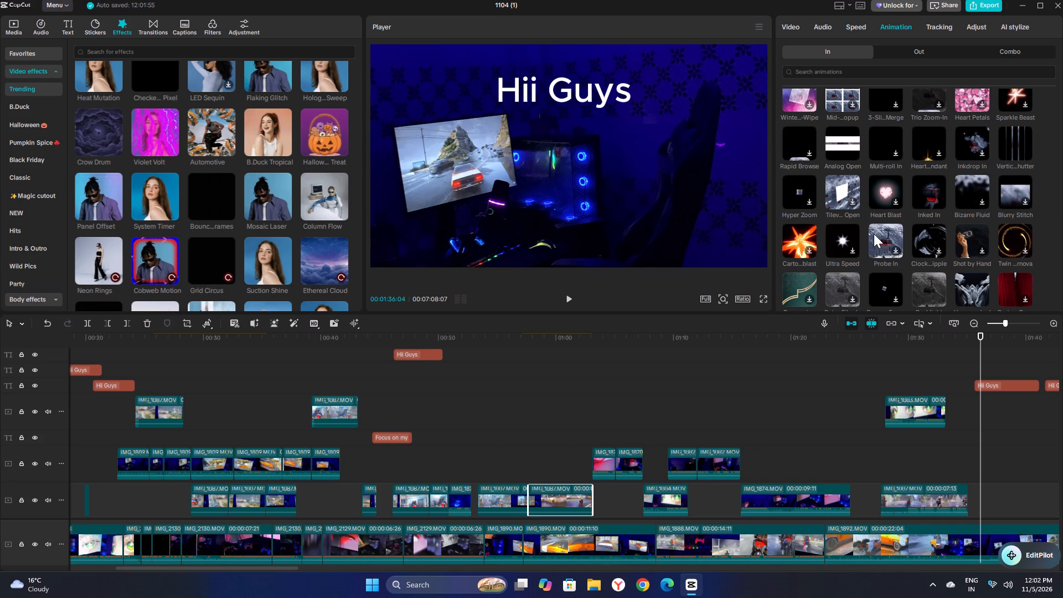
Preview the trending effects Neon Rings, Cobweb Motion, Grid Circus and Ethereal Cloud.
click(100, 258)
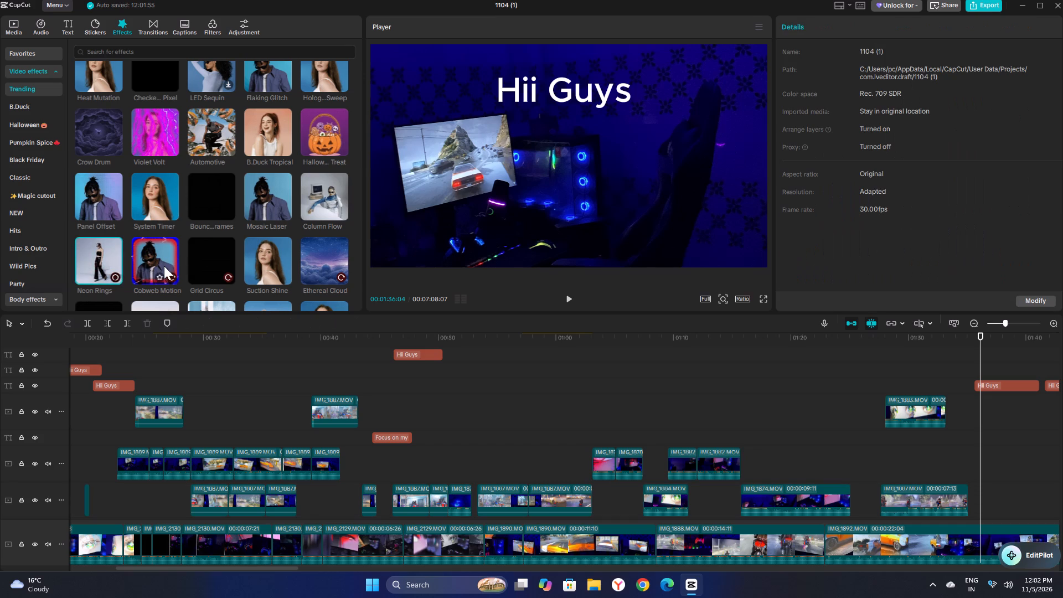
click(171, 261)
click(208, 258)
click(335, 257)
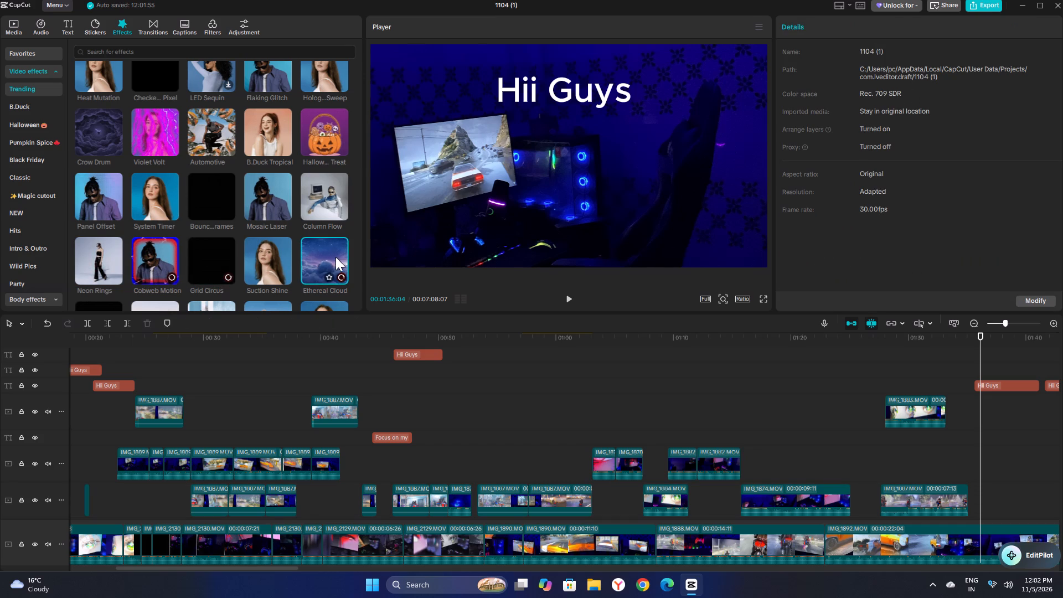
Preview the trending effects Hue Drift, Downward Fuzz, 8bit Lens-In and Slicing Out.
scroll(333, 243, down, 3)
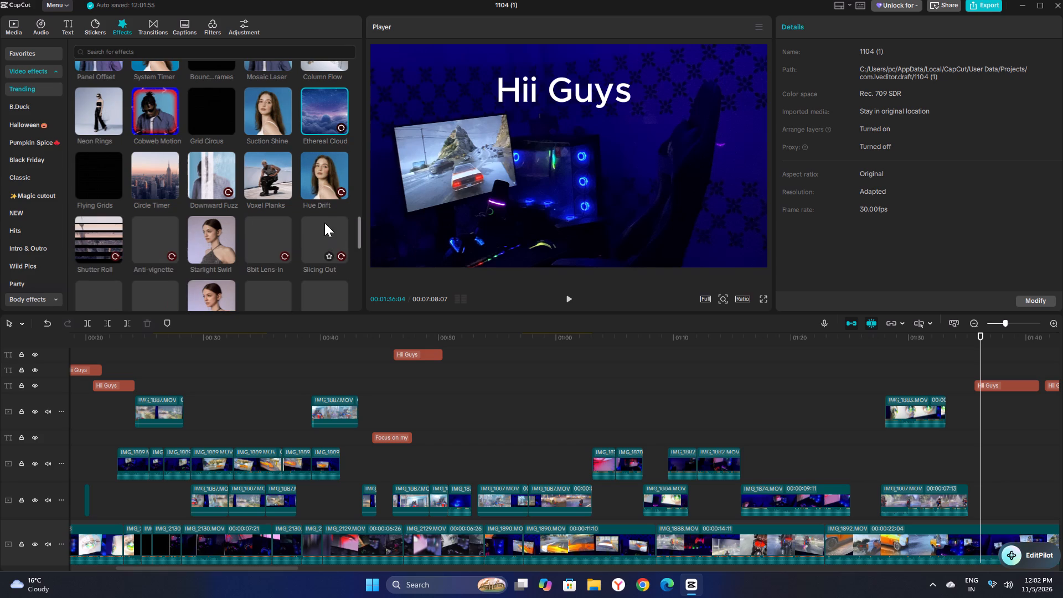
click(315, 173)
click(227, 171)
click(260, 232)
click(327, 236)
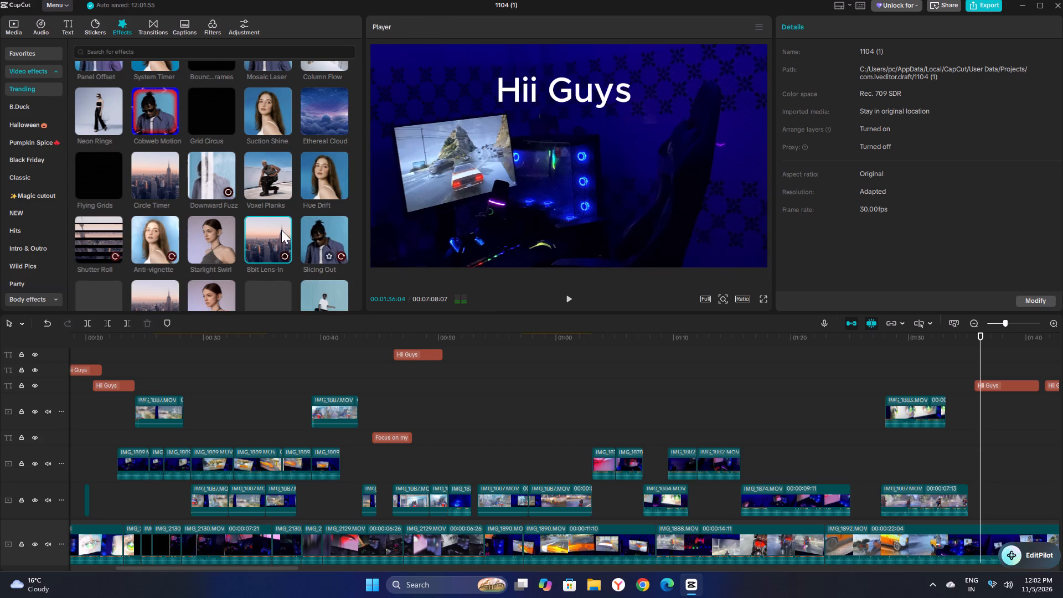
Preview the trending effects Anti-vignette, Shutter Roll, Retro Halftone, Fuzz Reform, Halftone Shock, Paper Framed, Clover Prism and Burning Heat.
click(174, 230)
click(107, 230)
scroll(161, 225, down, 2)
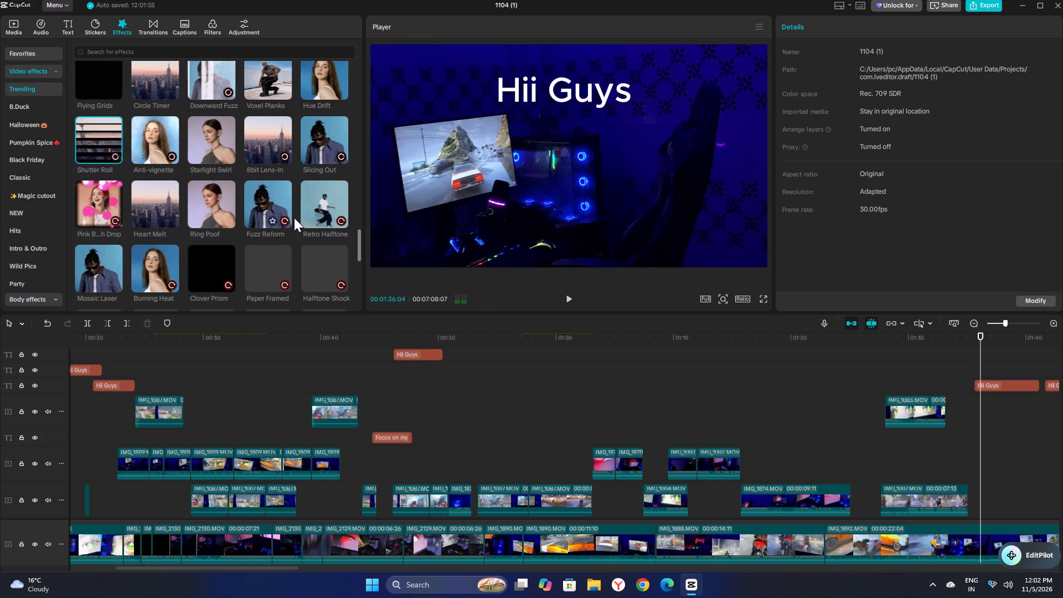
click(343, 198)
click(276, 196)
click(321, 265)
click(266, 265)
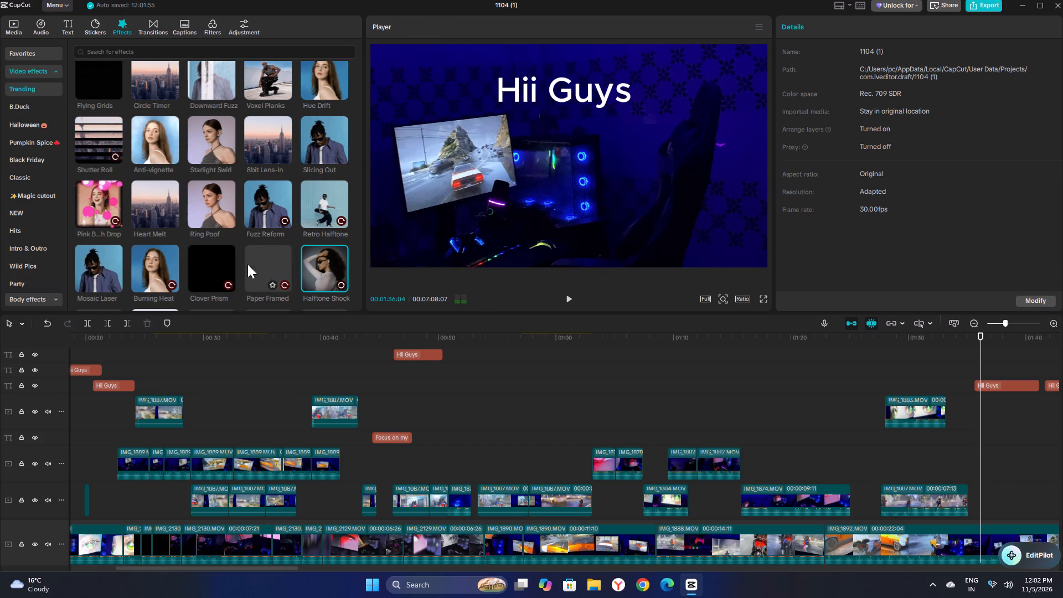
click(200, 264)
click(155, 261)
click(94, 202)
Preview the trending effects Cyber Rain, Tilt Slide-O, Panel Cover, Rainbow Levels, Heat Snaps, Light Curtain, Pinch Scan, Profile Sync, Soft Side Leak and Unchained.
scroll(136, 199, down, 3)
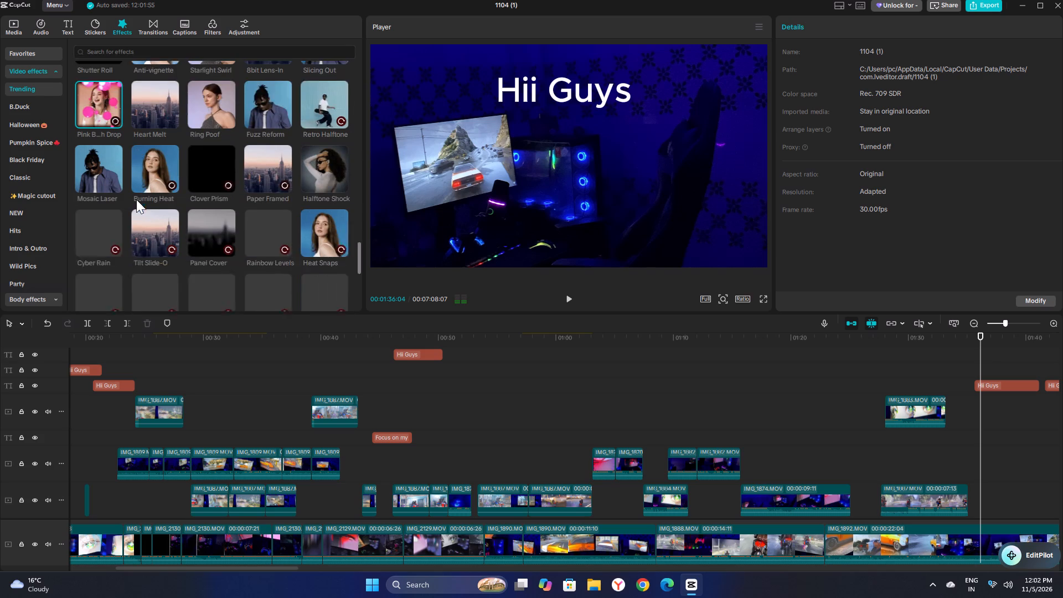
click(86, 177)
click(150, 179)
click(211, 176)
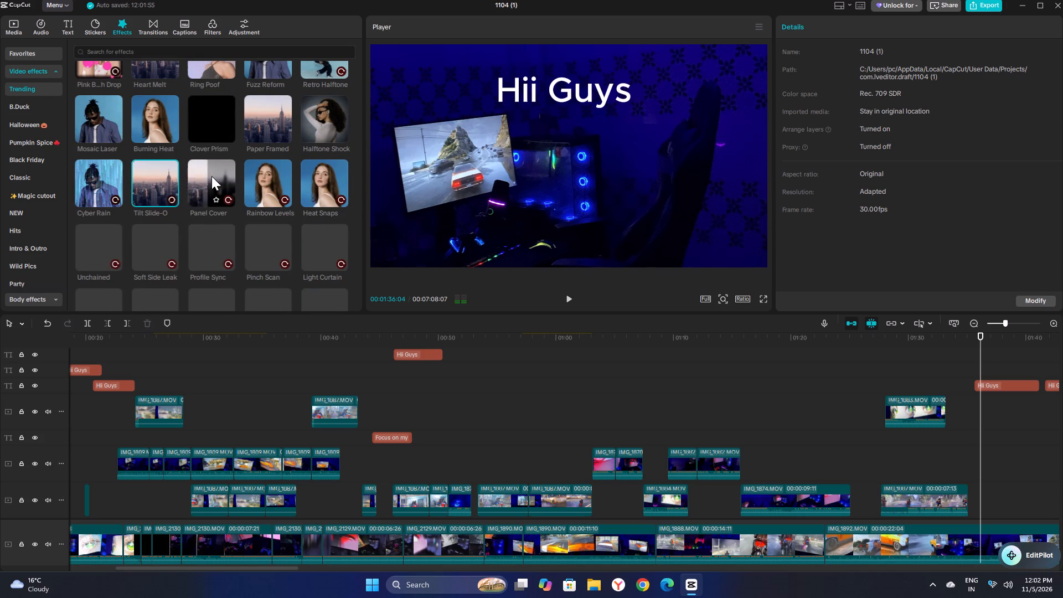
click(262, 180)
click(317, 178)
click(326, 232)
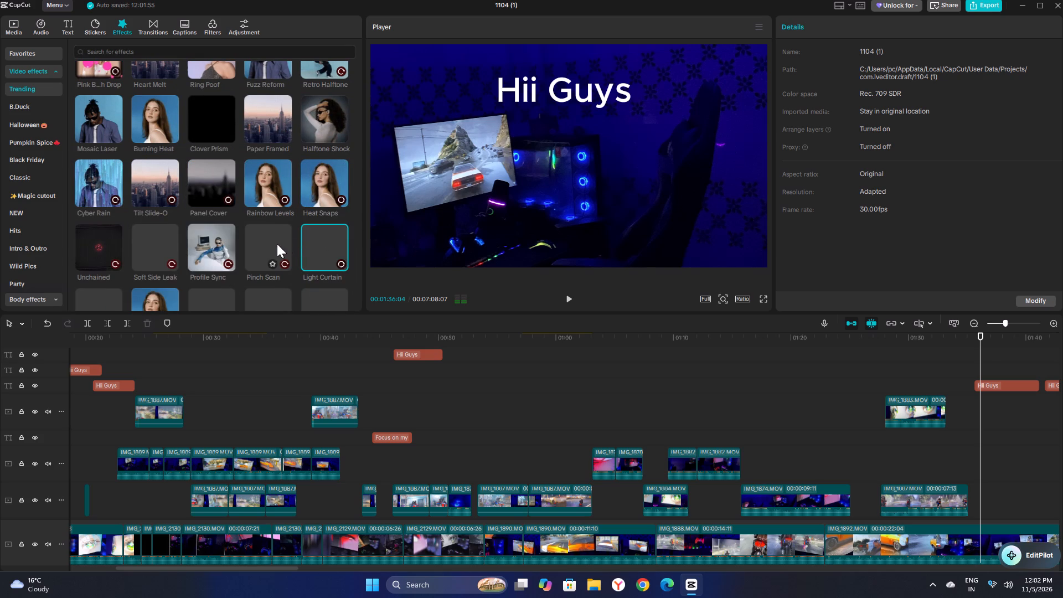
click(276, 244)
click(192, 245)
click(137, 250)
click(95, 246)
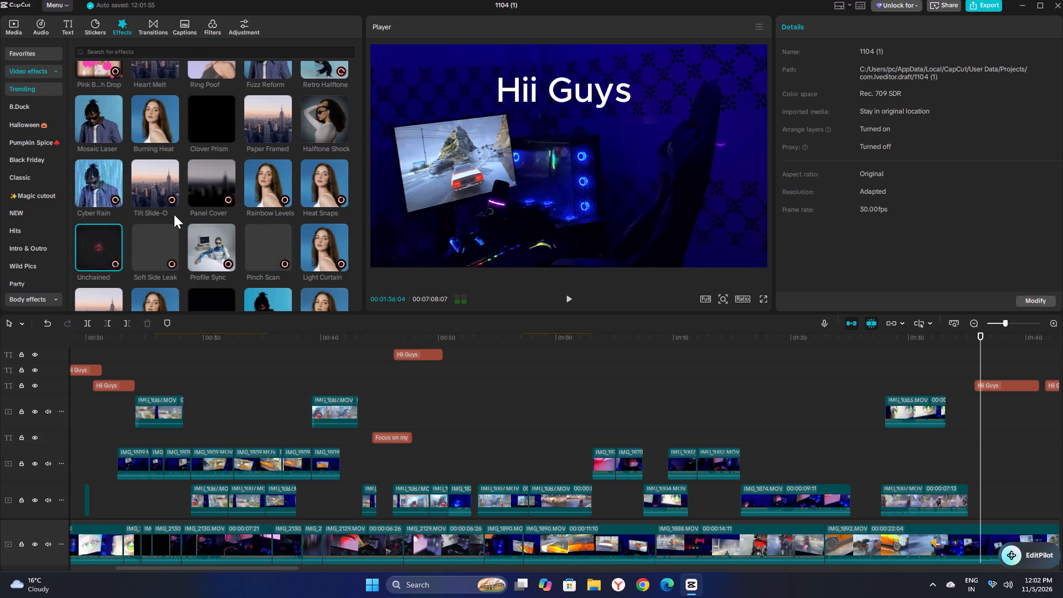
Preview the trending effects Ember Gas, Convex Beat, Crossing Rays, Float Slide-O, Vignette Focus, Crystal Cracks, Phone Wheel 3 and Star Spawn.
scroll(174, 214, down, 2)
click(317, 216)
click(282, 219)
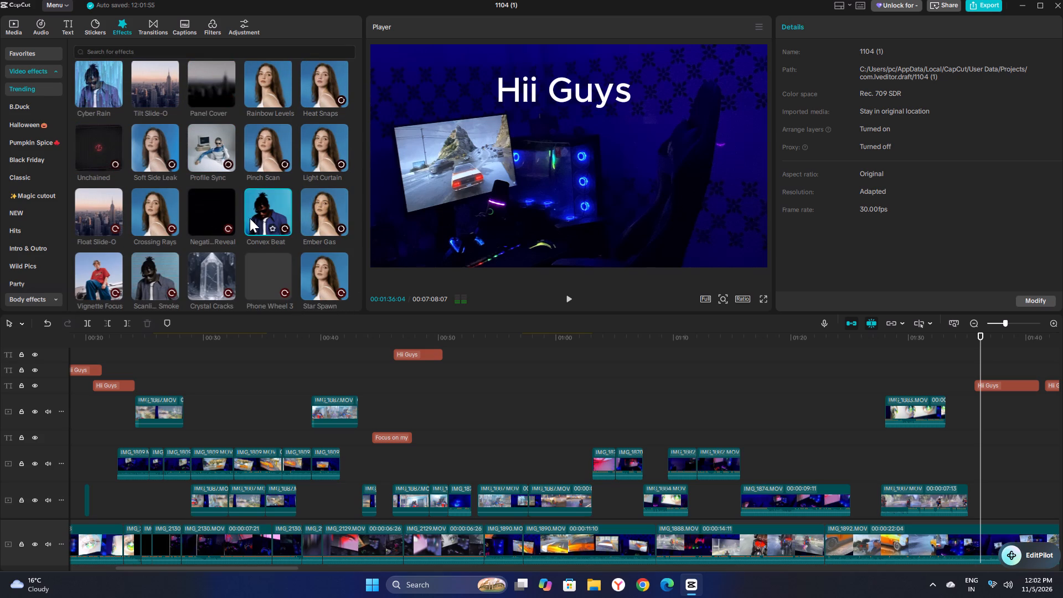
click(224, 215)
click(166, 211)
click(106, 205)
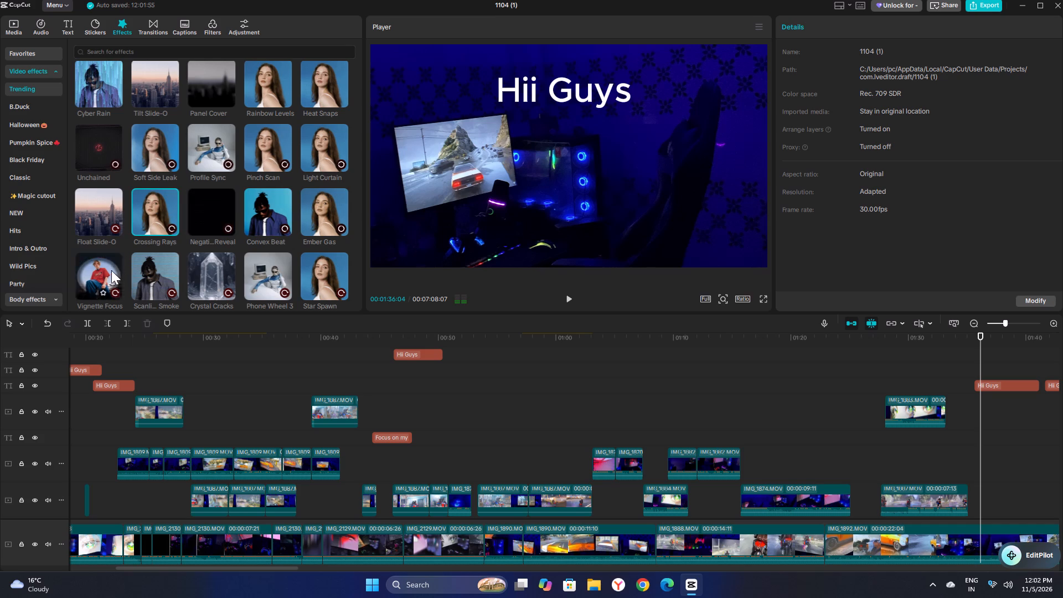
click(111, 270)
click(148, 265)
click(216, 266)
click(267, 266)
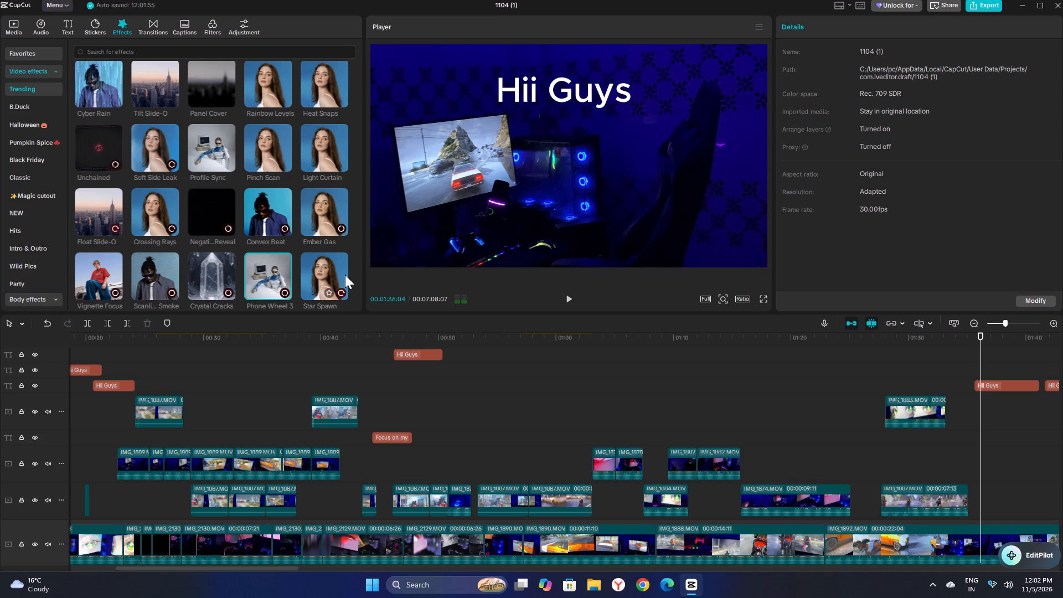
click(332, 272)
Preview the trending effects Viral Crumble, Ice Blocks, Color Blob, Glitch Beam, Quarter Lines, Skull Shock, Fuzzy Icons and Flake Nebula.
scroll(316, 226, down, 3)
click(318, 207)
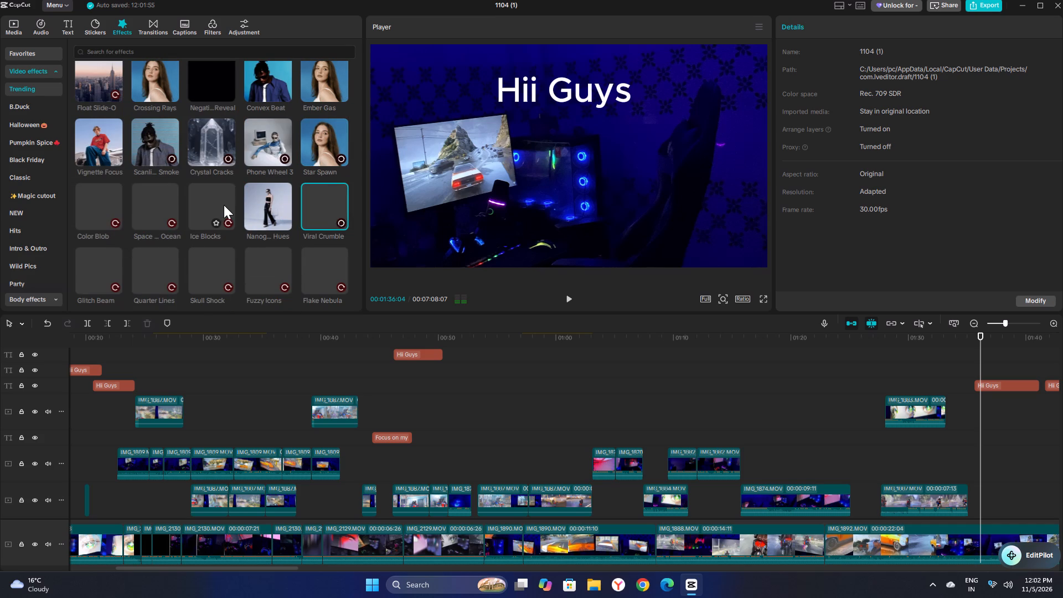
click(223, 205)
click(163, 202)
click(85, 200)
click(112, 267)
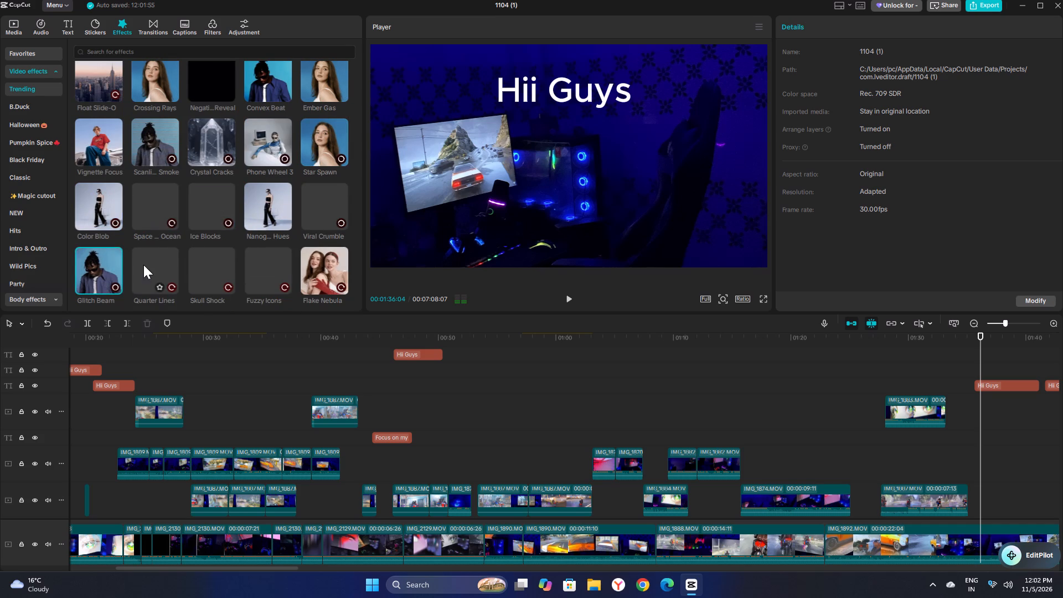
click(143, 265)
click(215, 266)
click(255, 268)
click(326, 257)
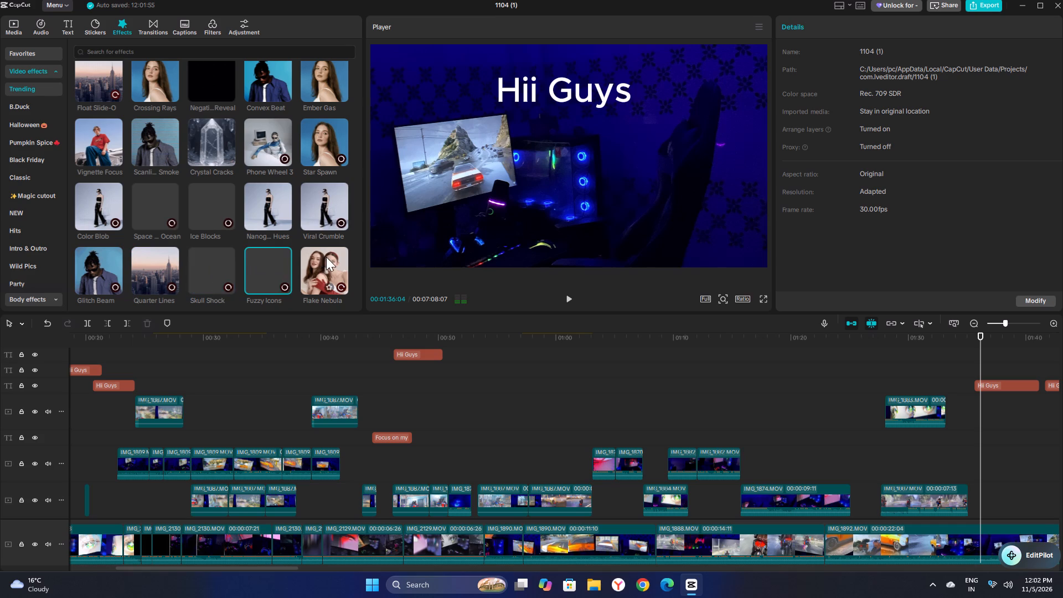
scroll(291, 236, down, 8)
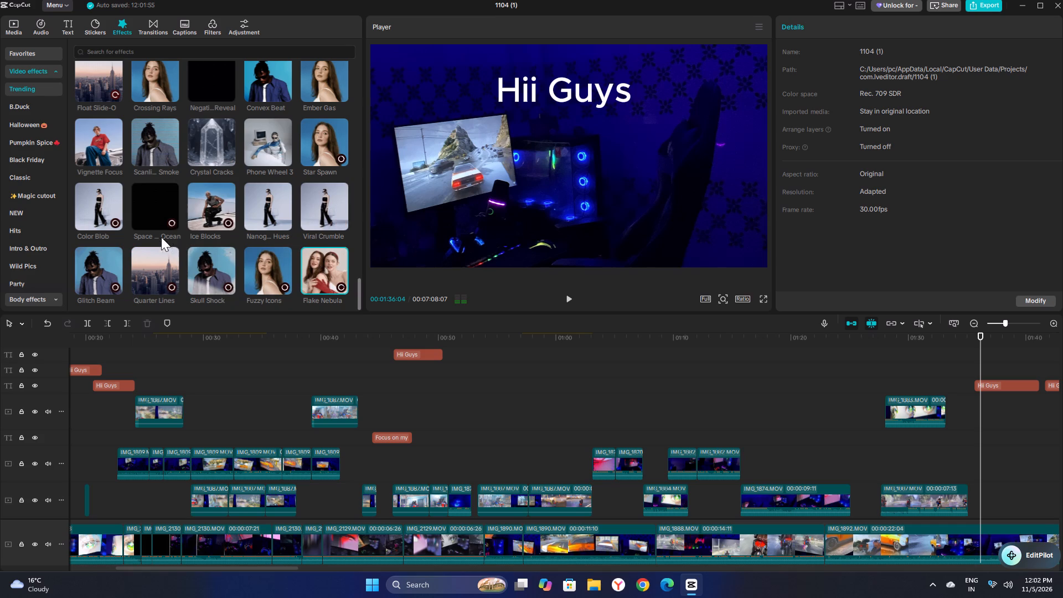
scroll(164, 235, down, 4)
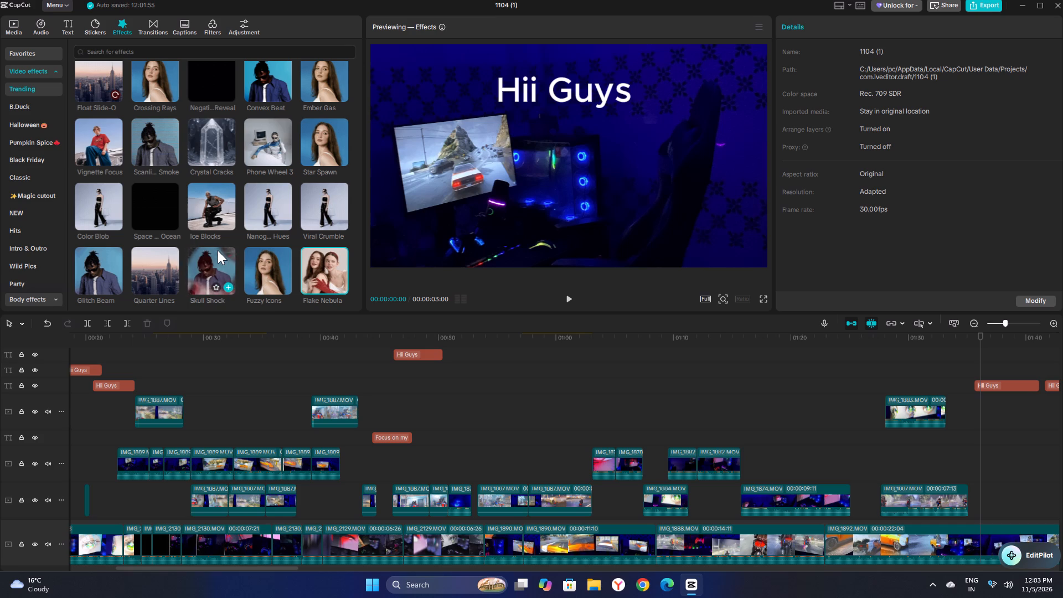
scroll(198, 222, up, 4)
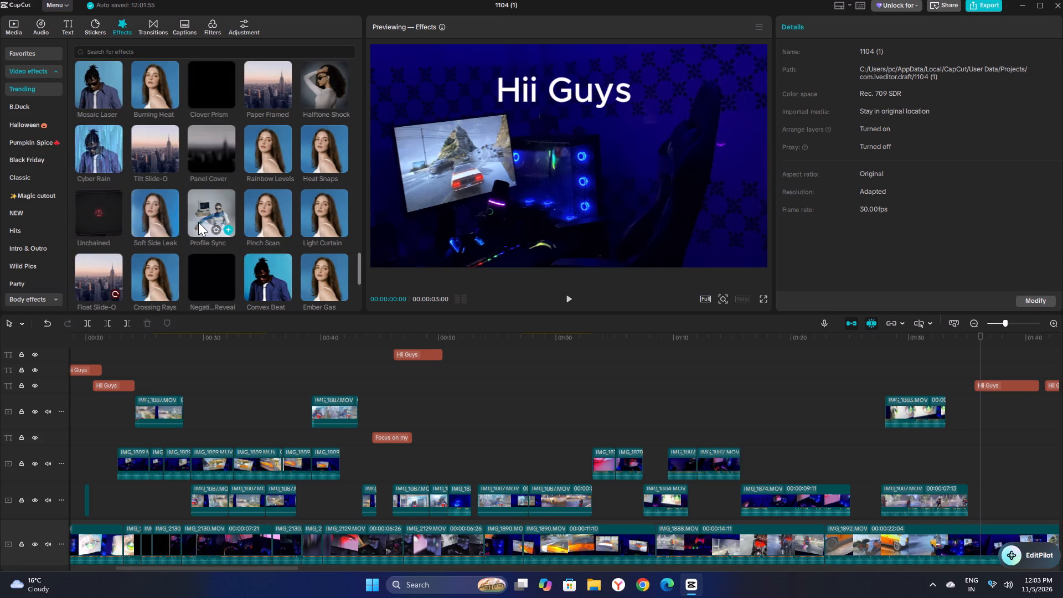
scroll(197, 228, up, 4)
Try In animations including Blur In, turn one and Blurry Quake on the overlay clip IMG_1887.MOV at about 0:58.
click(443, 394)
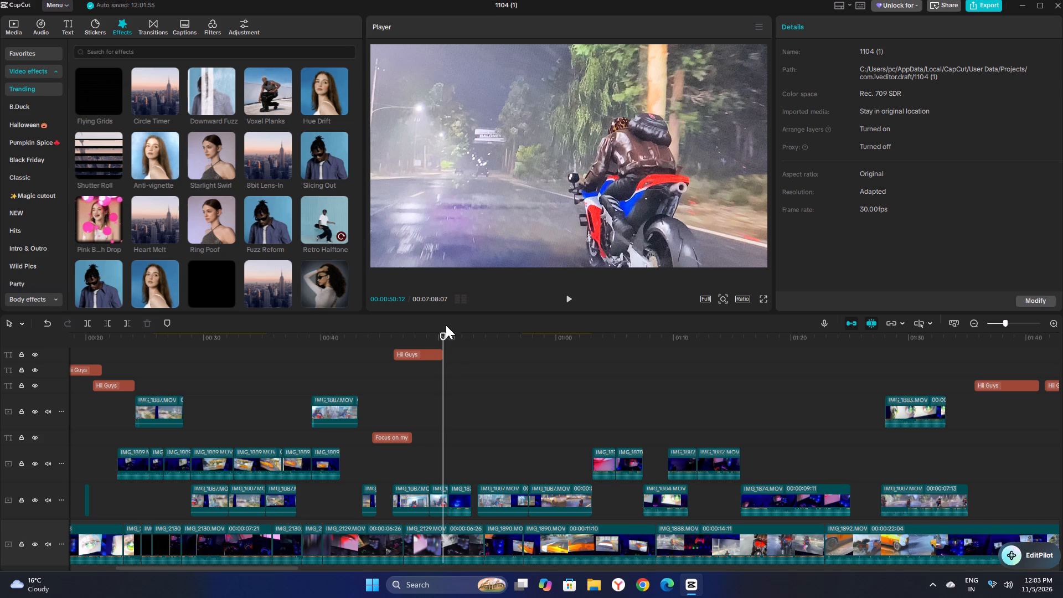
click(605, 391)
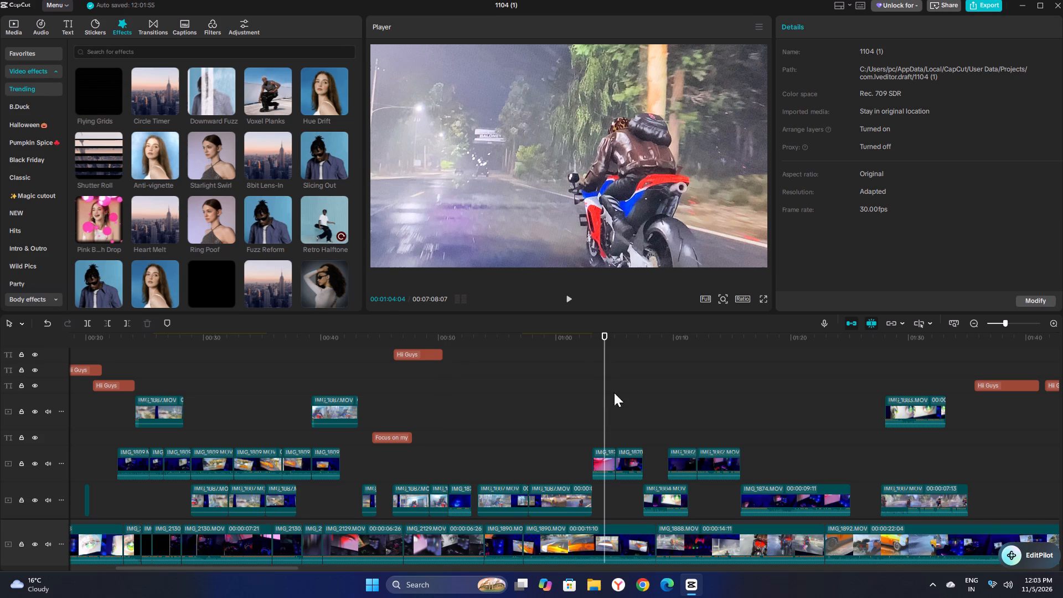
click(614, 461)
click(610, 466)
click(560, 497)
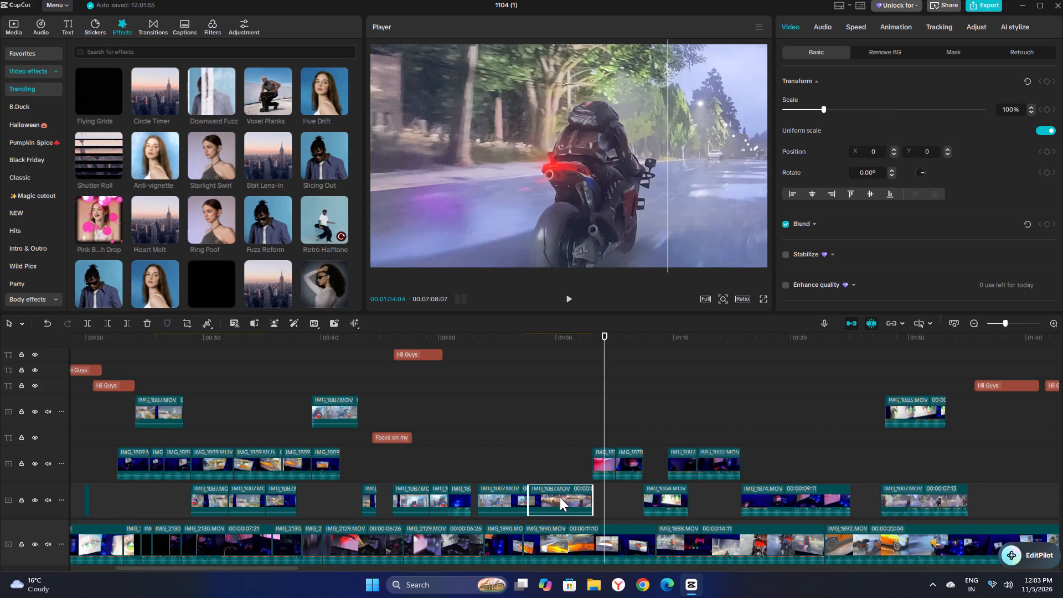
click(896, 28)
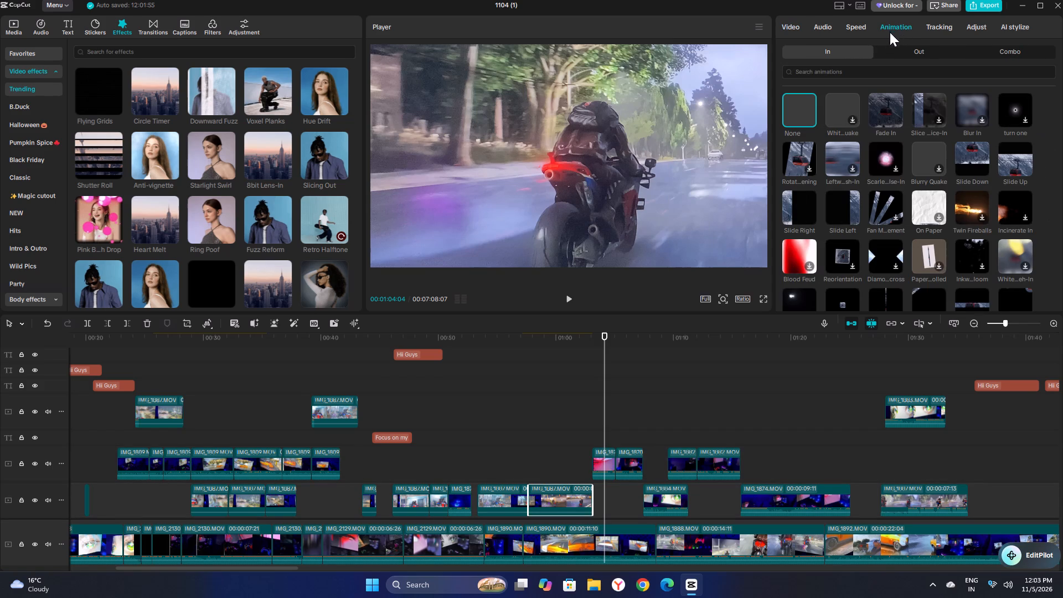
click(845, 114)
click(929, 111)
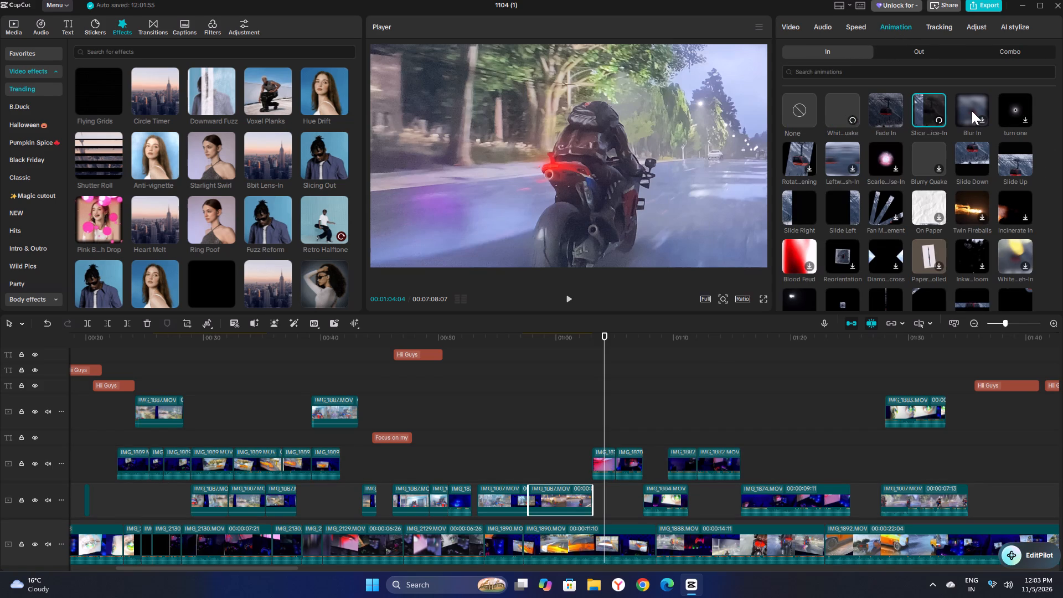
click(972, 111)
click(1024, 106)
click(936, 155)
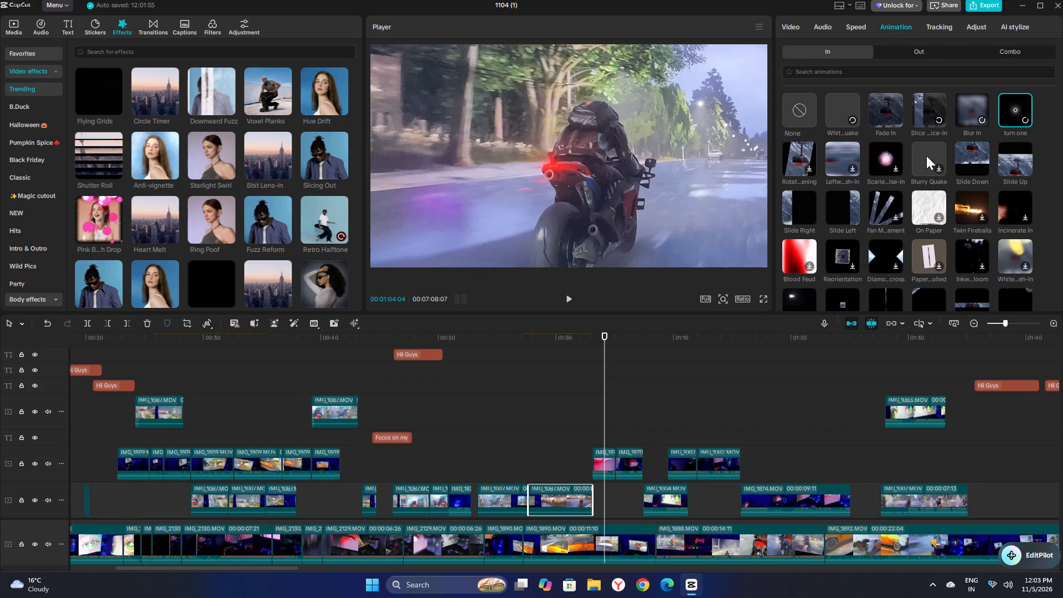
click(896, 157)
click(849, 156)
click(805, 155)
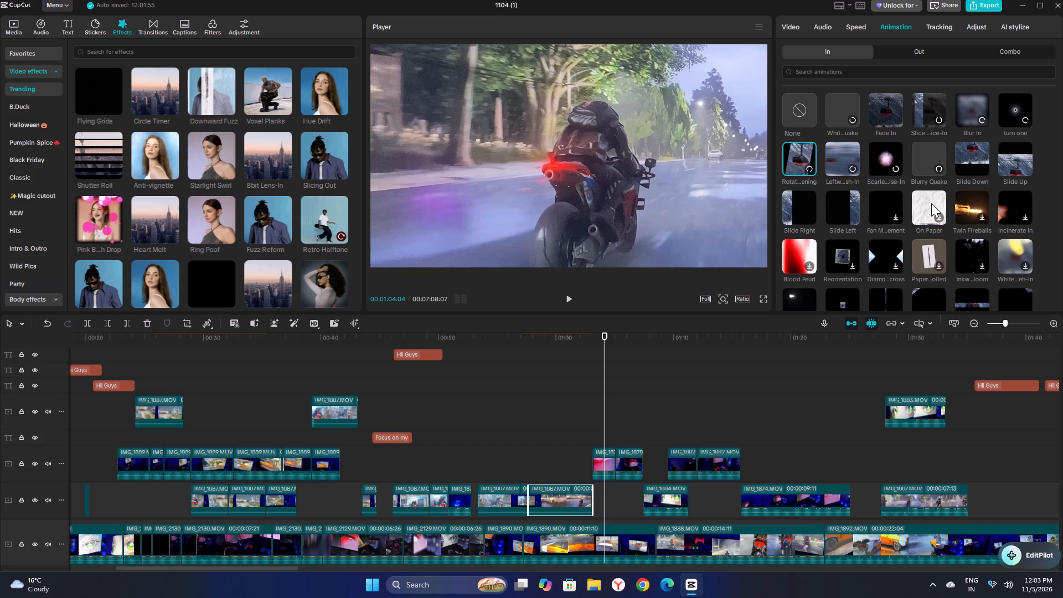
Try the In animations On Paper, Twin Fireballs, Incinerate In, Reorientation and Blood Feud on the selected overlay clip.
click(939, 204)
click(892, 207)
click(982, 209)
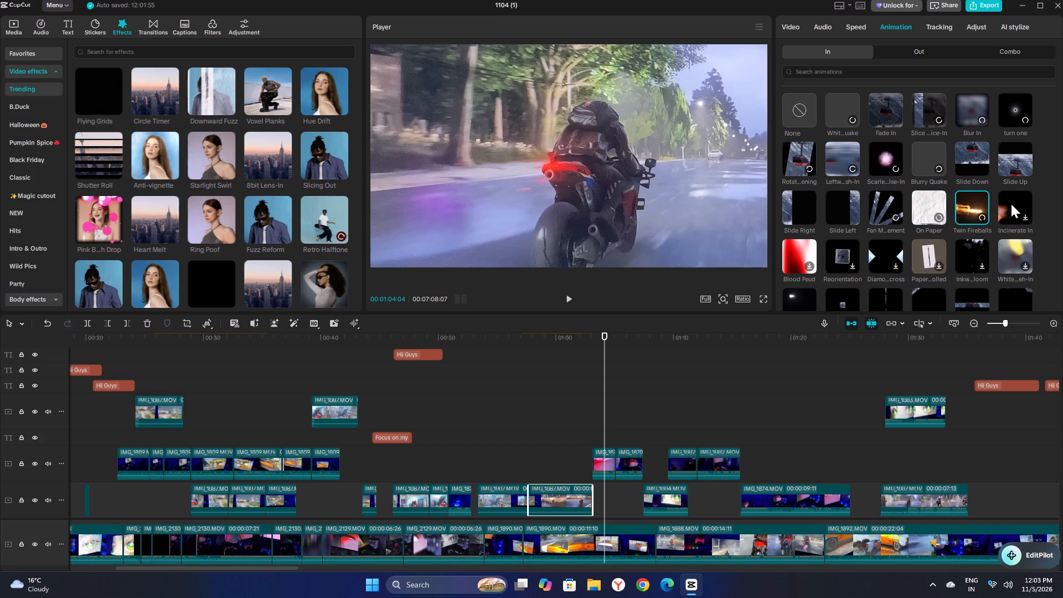
click(1015, 204)
click(1014, 250)
click(974, 256)
click(917, 254)
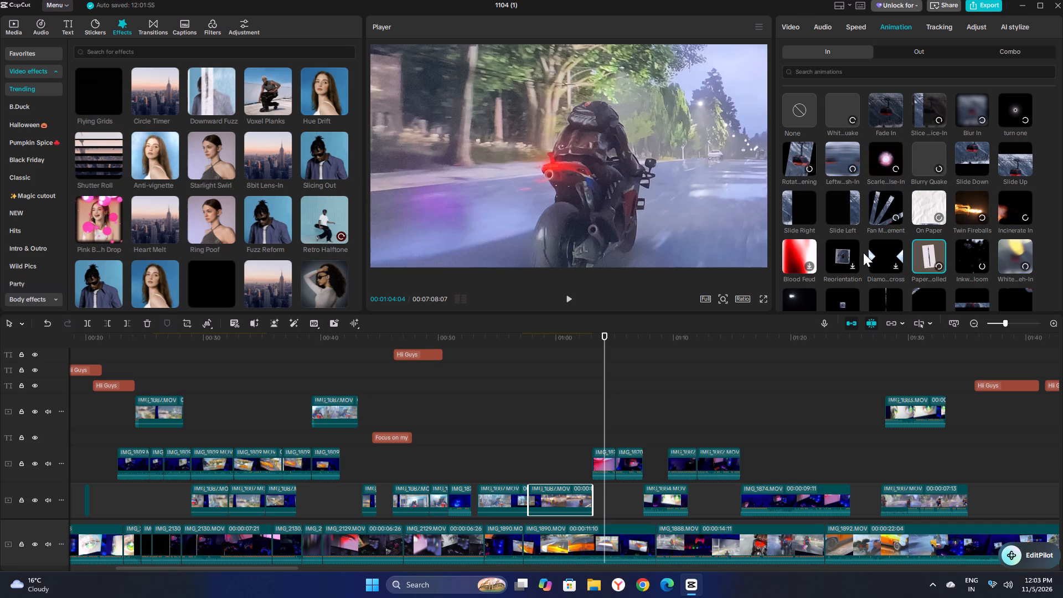
click(887, 254)
click(833, 251)
click(801, 250)
Try further In animations on the overlay clip, including Ferris Wheel, Untorn 2, Grid Zoom-In and Various Flip.
scroll(832, 220, down, 2)
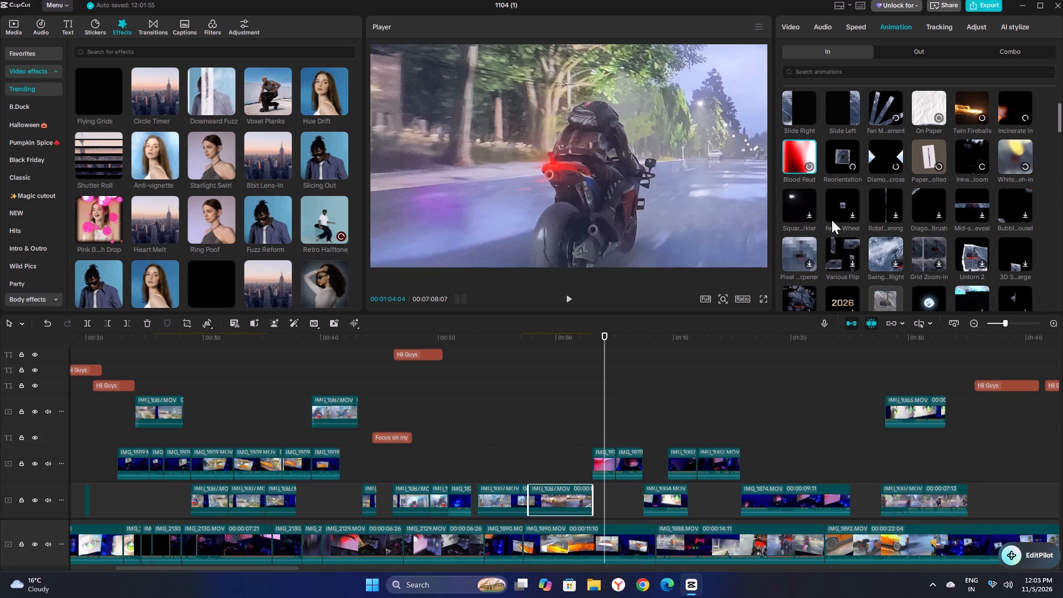
click(792, 200)
click(852, 200)
click(889, 199)
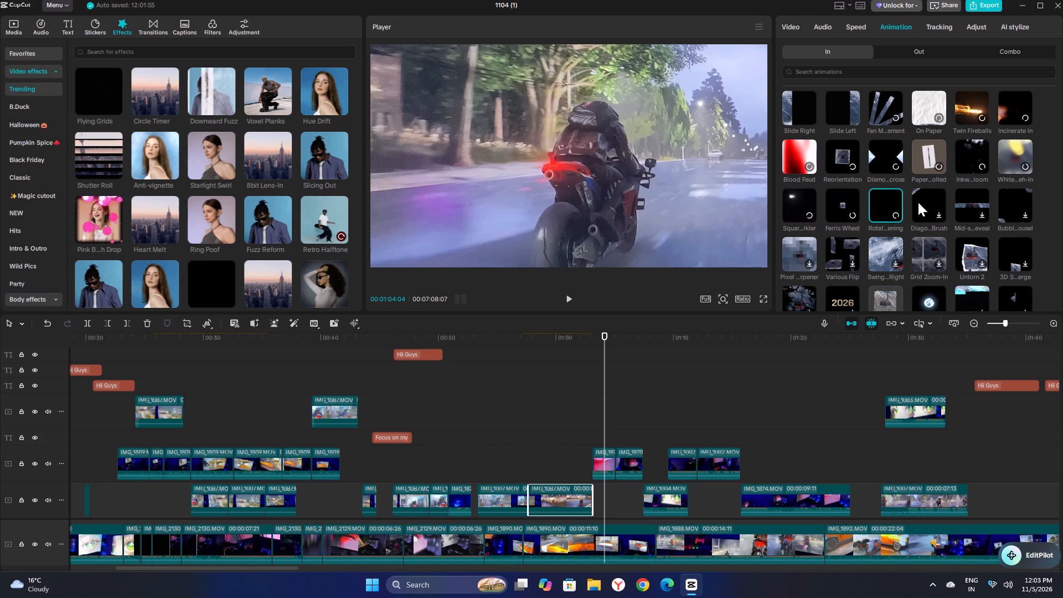
click(924, 203)
click(964, 199)
click(1011, 202)
click(1009, 244)
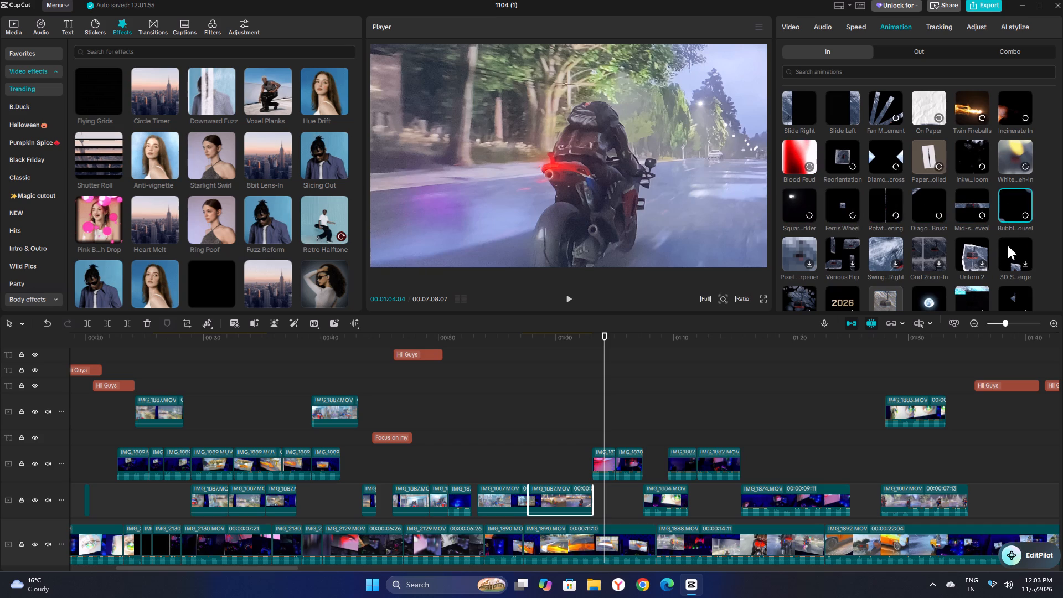
click(957, 254)
click(930, 254)
click(888, 252)
click(843, 250)
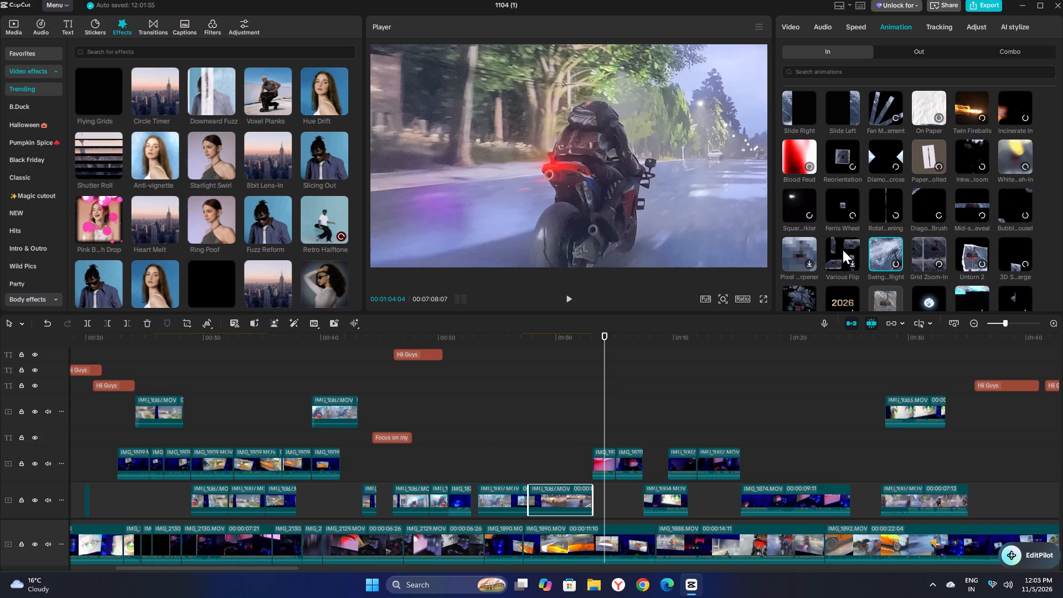
click(775, 252)
click(800, 250)
Try the In animations Ink Drop-In, 2026 Blocks, Rotating Out, Ink Brush, 3D Emojis and Flip In on the overlay clip.
scroll(890, 205, down, 2)
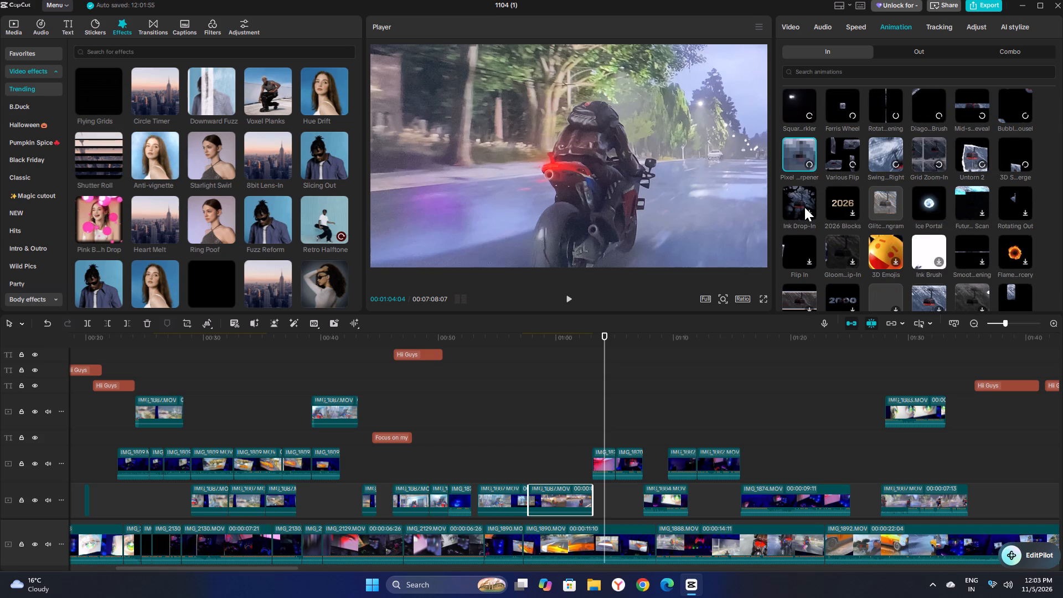
click(804, 207)
click(853, 200)
click(978, 200)
click(1028, 199)
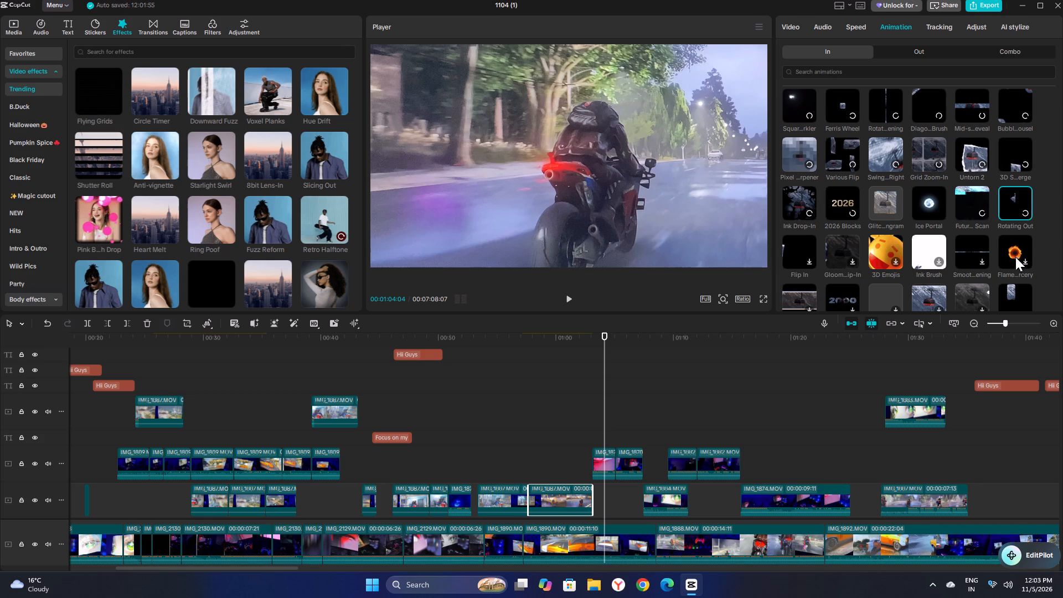
click(1009, 252)
click(979, 248)
click(933, 250)
click(885, 251)
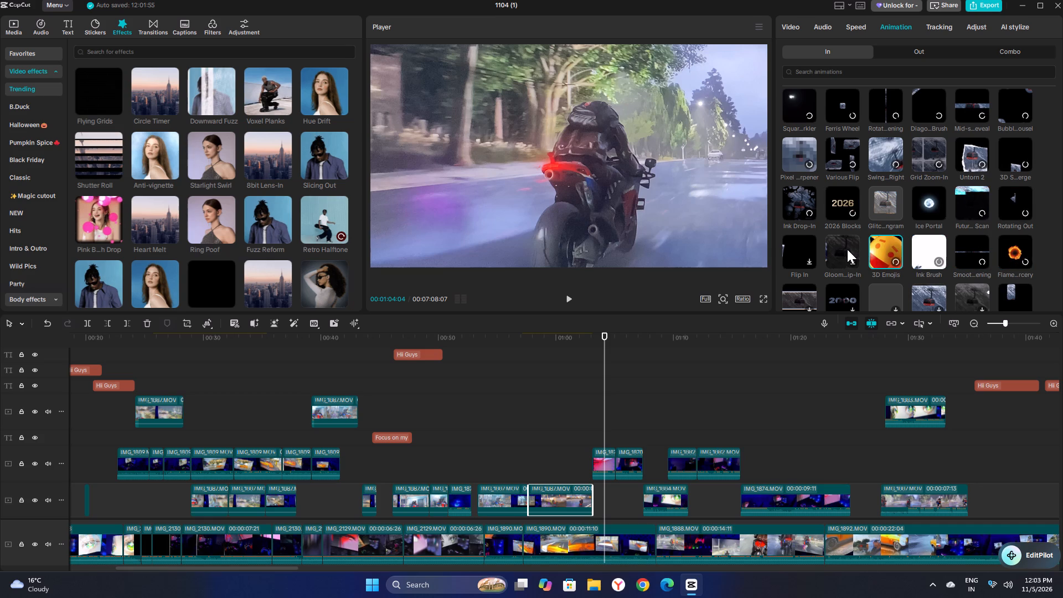
click(838, 248)
click(801, 249)
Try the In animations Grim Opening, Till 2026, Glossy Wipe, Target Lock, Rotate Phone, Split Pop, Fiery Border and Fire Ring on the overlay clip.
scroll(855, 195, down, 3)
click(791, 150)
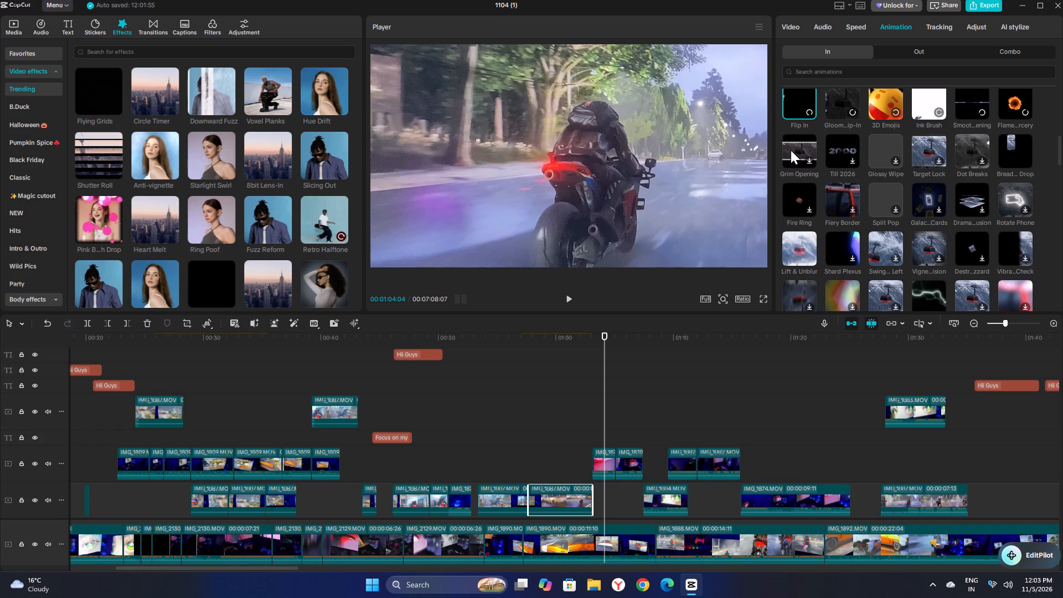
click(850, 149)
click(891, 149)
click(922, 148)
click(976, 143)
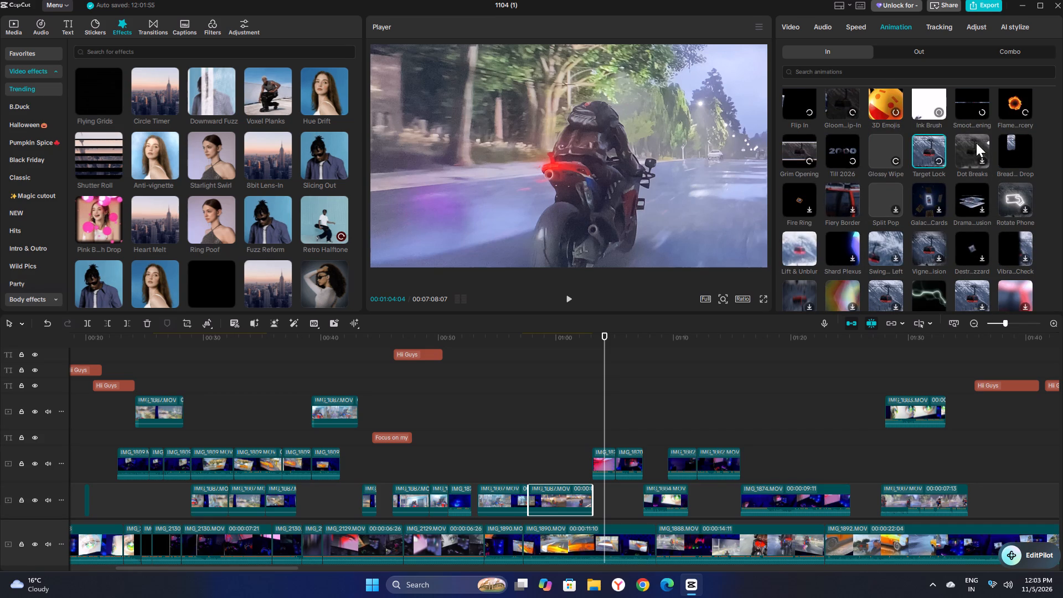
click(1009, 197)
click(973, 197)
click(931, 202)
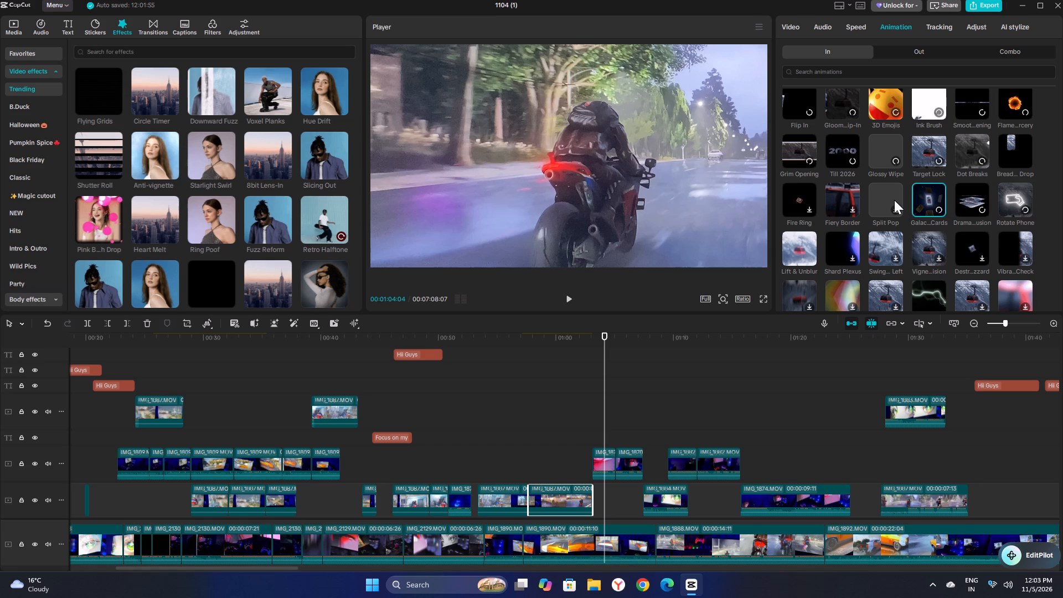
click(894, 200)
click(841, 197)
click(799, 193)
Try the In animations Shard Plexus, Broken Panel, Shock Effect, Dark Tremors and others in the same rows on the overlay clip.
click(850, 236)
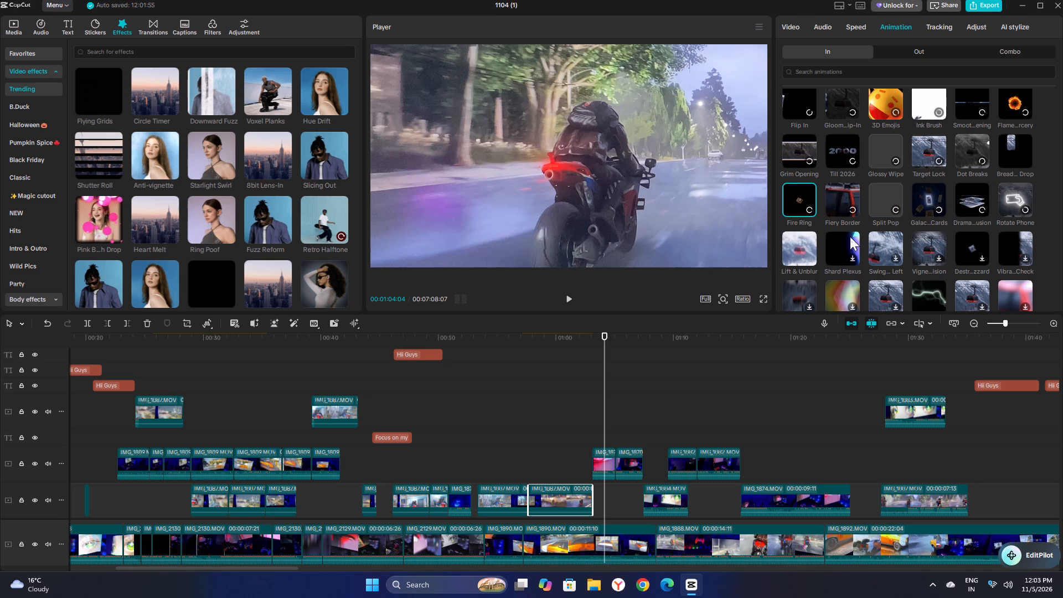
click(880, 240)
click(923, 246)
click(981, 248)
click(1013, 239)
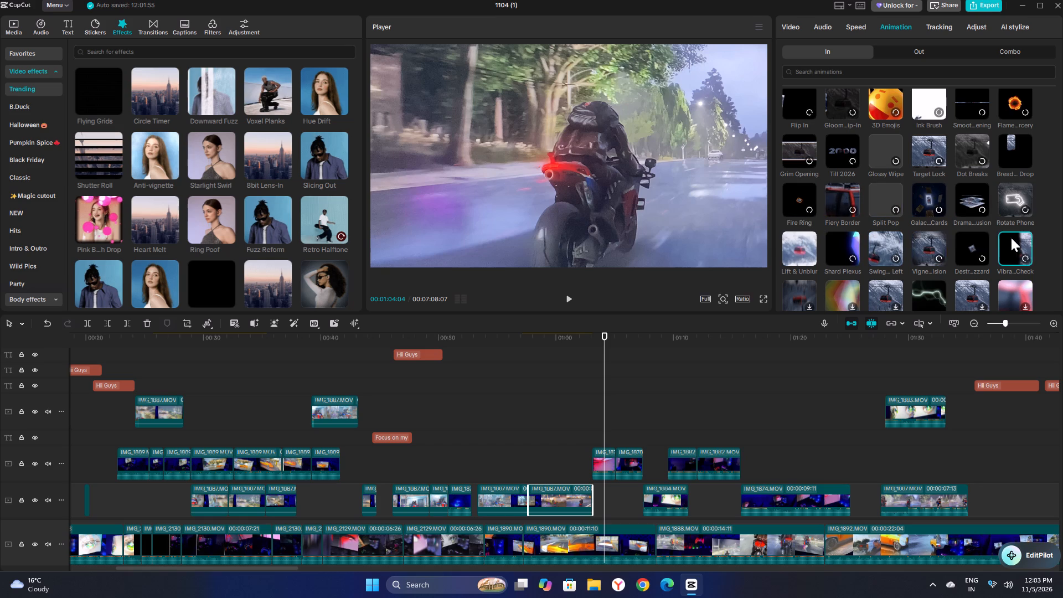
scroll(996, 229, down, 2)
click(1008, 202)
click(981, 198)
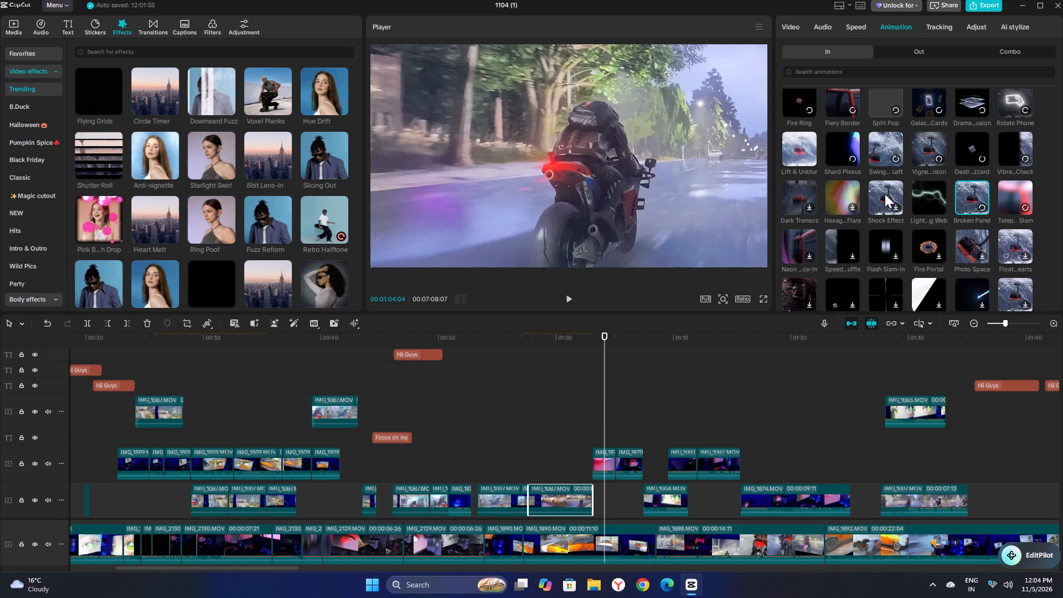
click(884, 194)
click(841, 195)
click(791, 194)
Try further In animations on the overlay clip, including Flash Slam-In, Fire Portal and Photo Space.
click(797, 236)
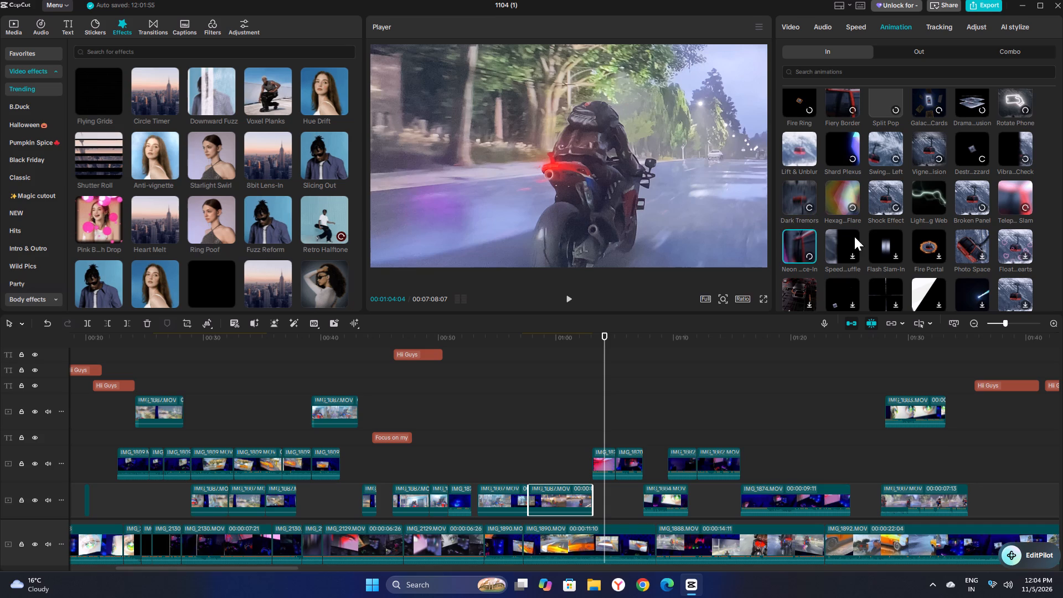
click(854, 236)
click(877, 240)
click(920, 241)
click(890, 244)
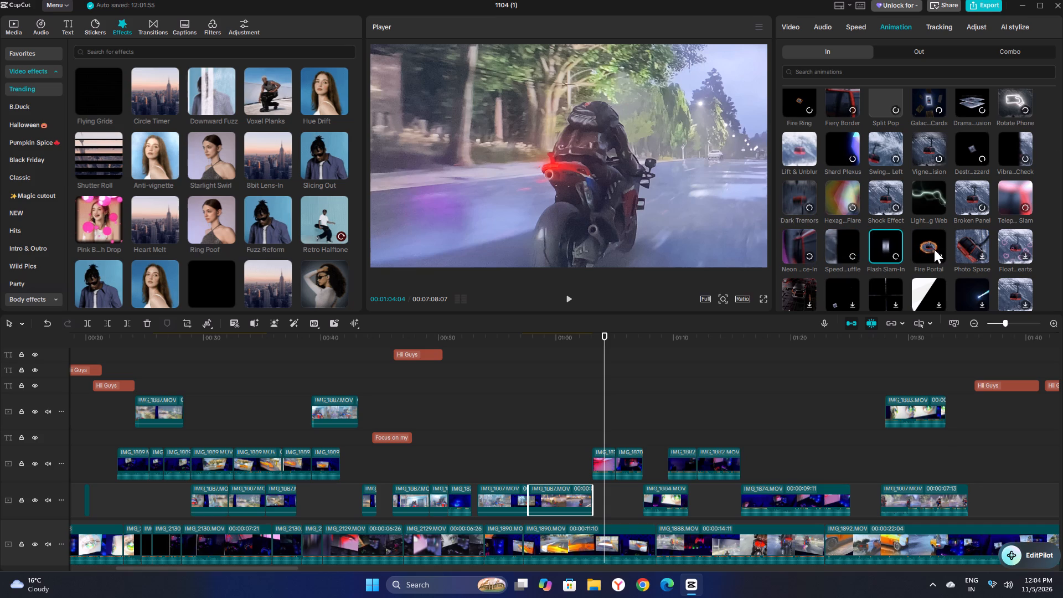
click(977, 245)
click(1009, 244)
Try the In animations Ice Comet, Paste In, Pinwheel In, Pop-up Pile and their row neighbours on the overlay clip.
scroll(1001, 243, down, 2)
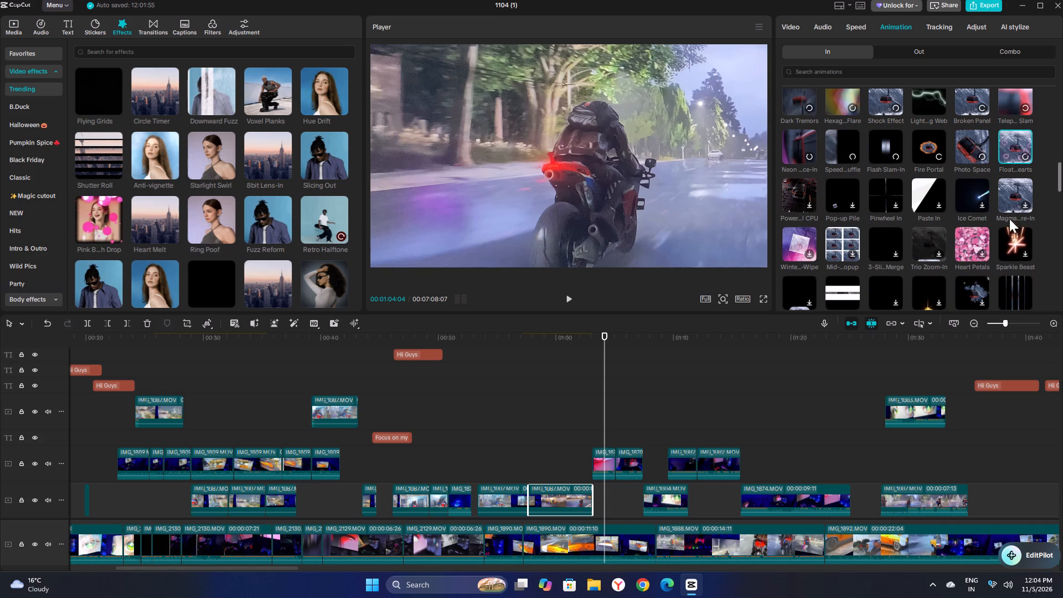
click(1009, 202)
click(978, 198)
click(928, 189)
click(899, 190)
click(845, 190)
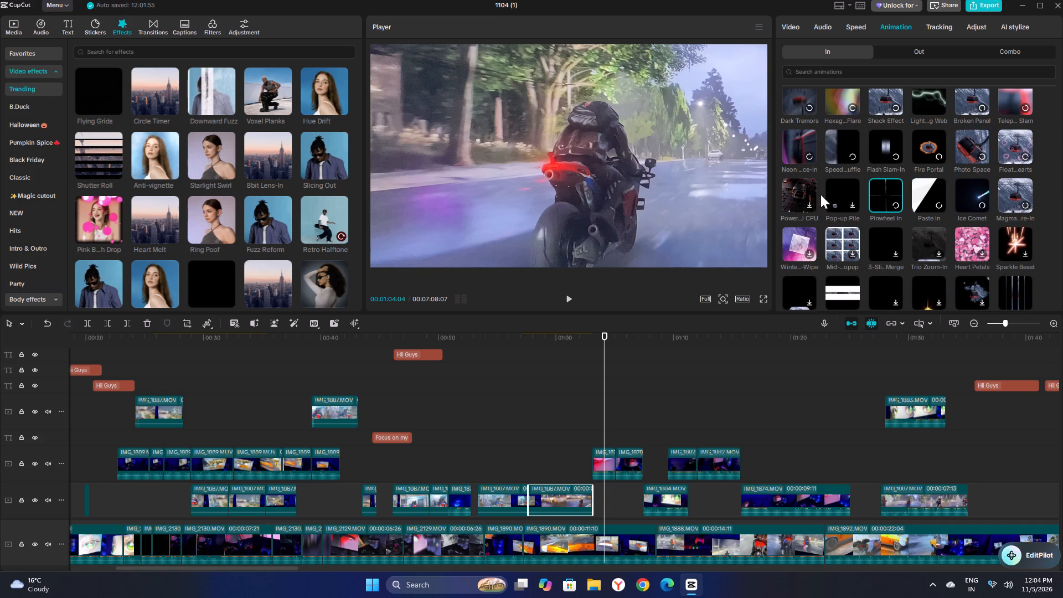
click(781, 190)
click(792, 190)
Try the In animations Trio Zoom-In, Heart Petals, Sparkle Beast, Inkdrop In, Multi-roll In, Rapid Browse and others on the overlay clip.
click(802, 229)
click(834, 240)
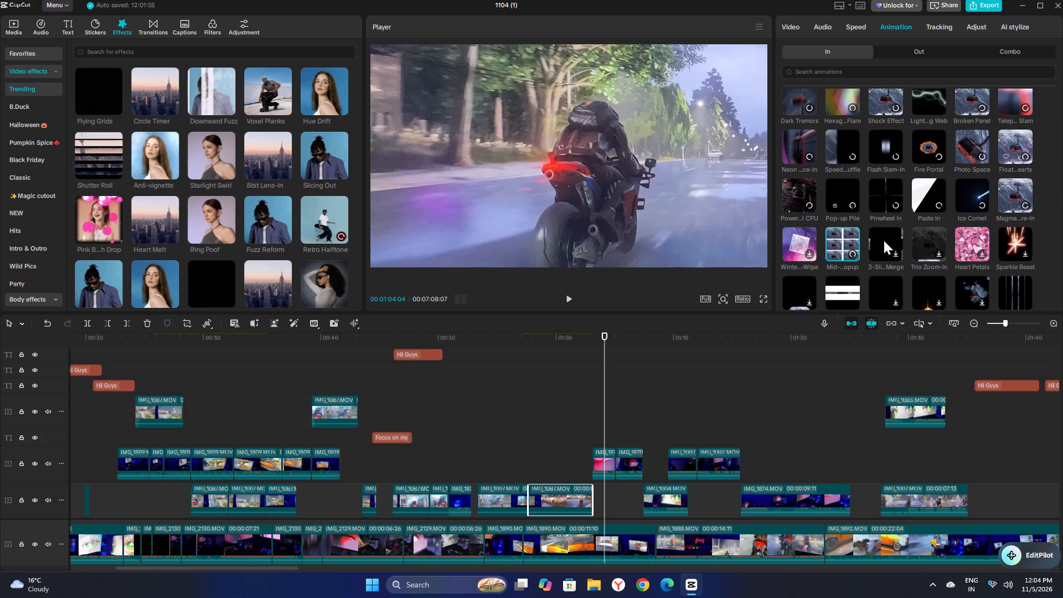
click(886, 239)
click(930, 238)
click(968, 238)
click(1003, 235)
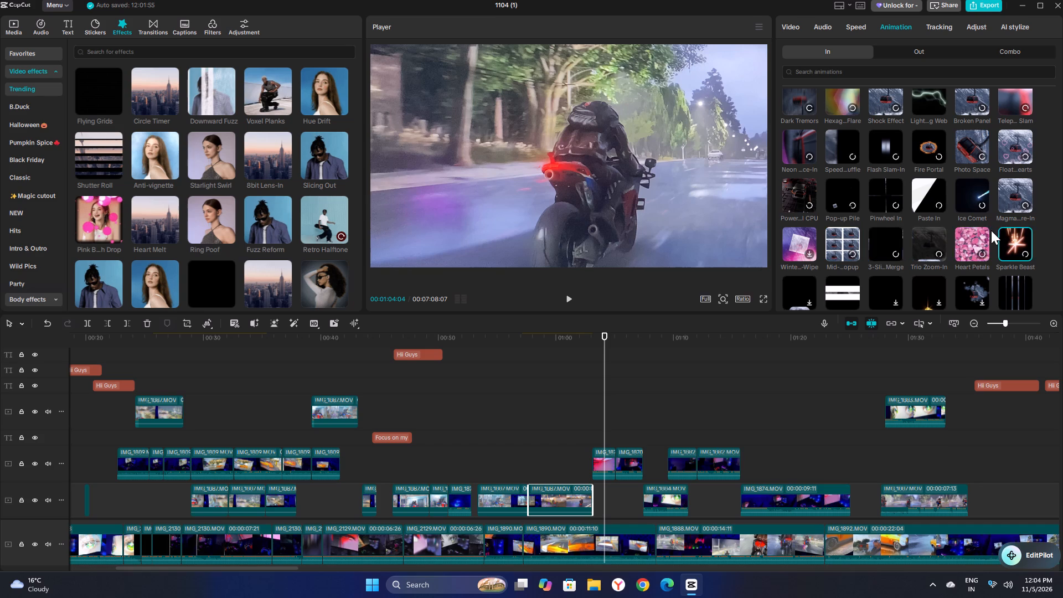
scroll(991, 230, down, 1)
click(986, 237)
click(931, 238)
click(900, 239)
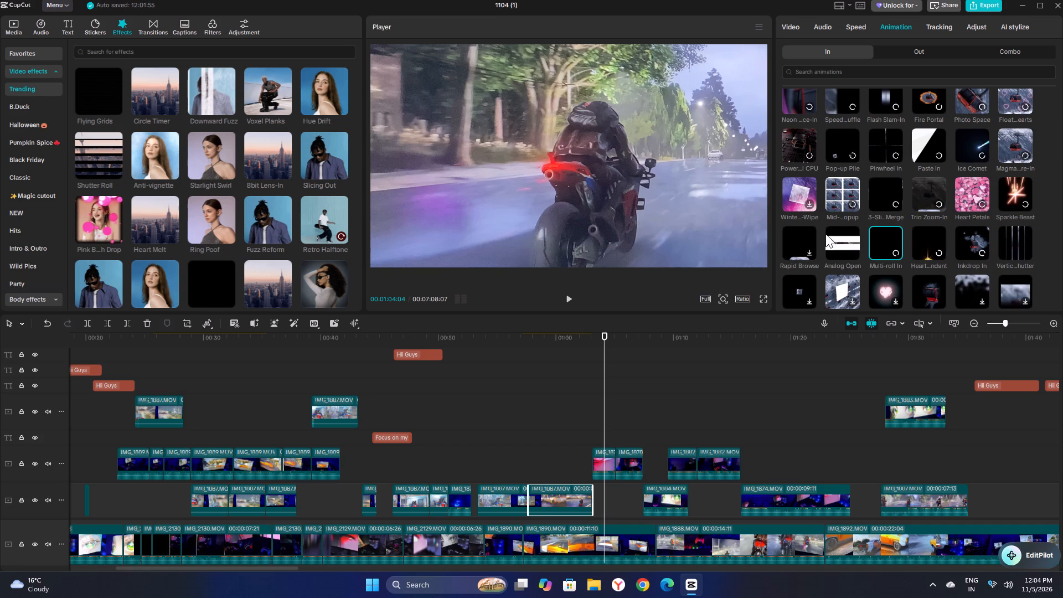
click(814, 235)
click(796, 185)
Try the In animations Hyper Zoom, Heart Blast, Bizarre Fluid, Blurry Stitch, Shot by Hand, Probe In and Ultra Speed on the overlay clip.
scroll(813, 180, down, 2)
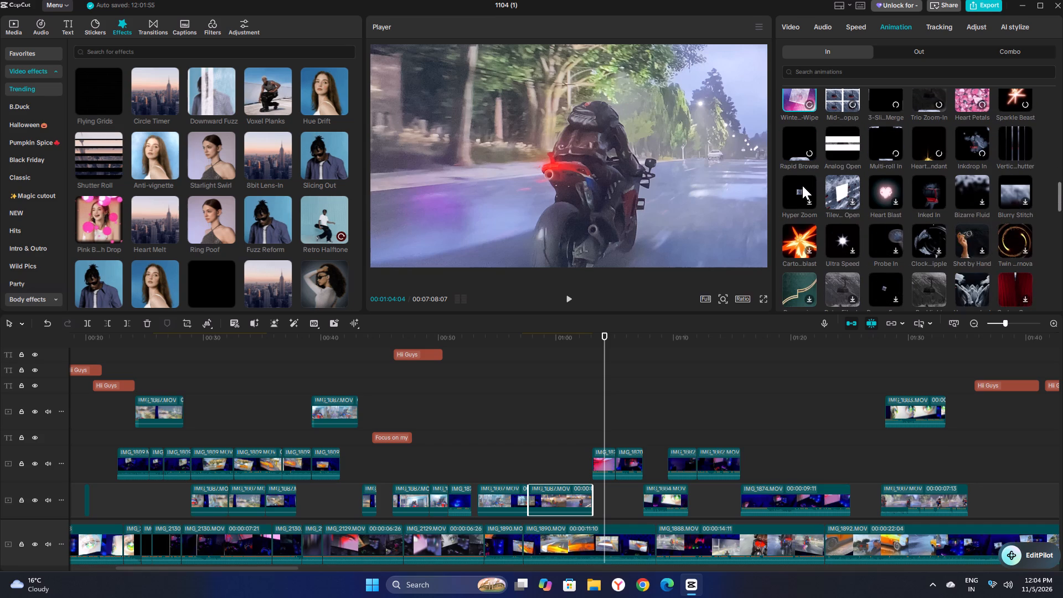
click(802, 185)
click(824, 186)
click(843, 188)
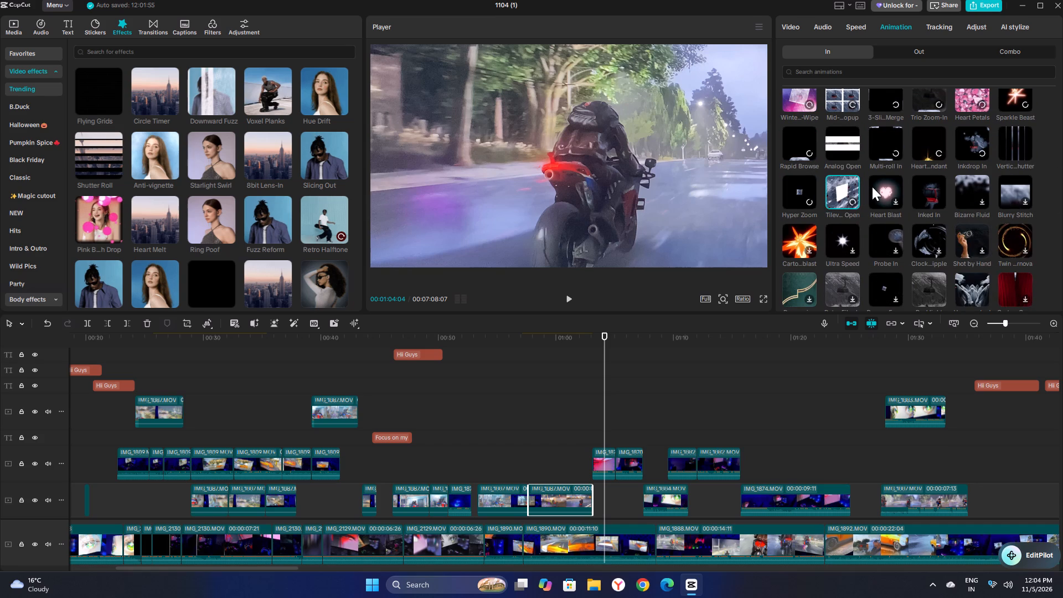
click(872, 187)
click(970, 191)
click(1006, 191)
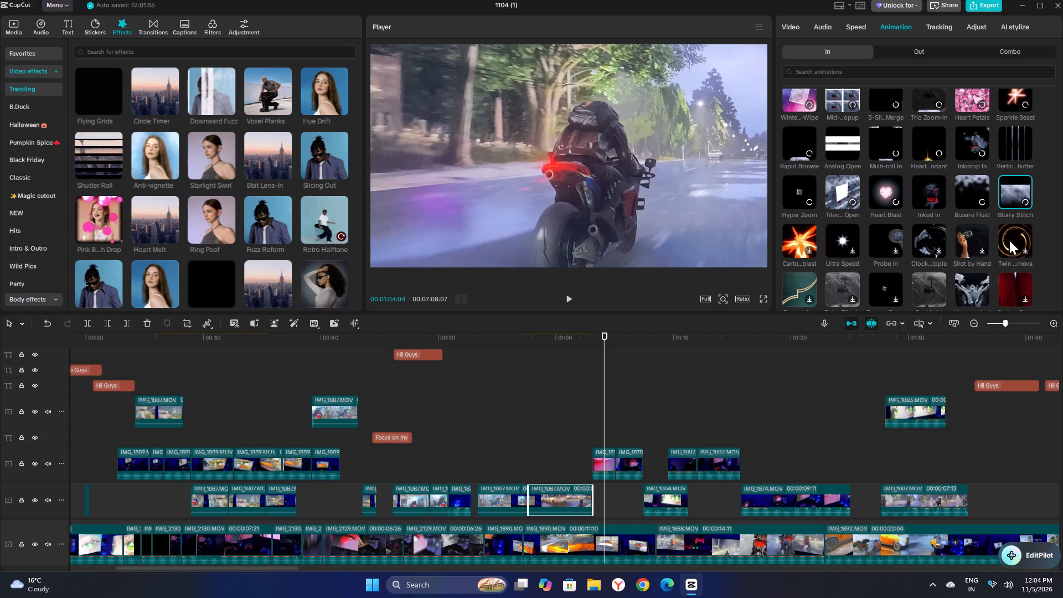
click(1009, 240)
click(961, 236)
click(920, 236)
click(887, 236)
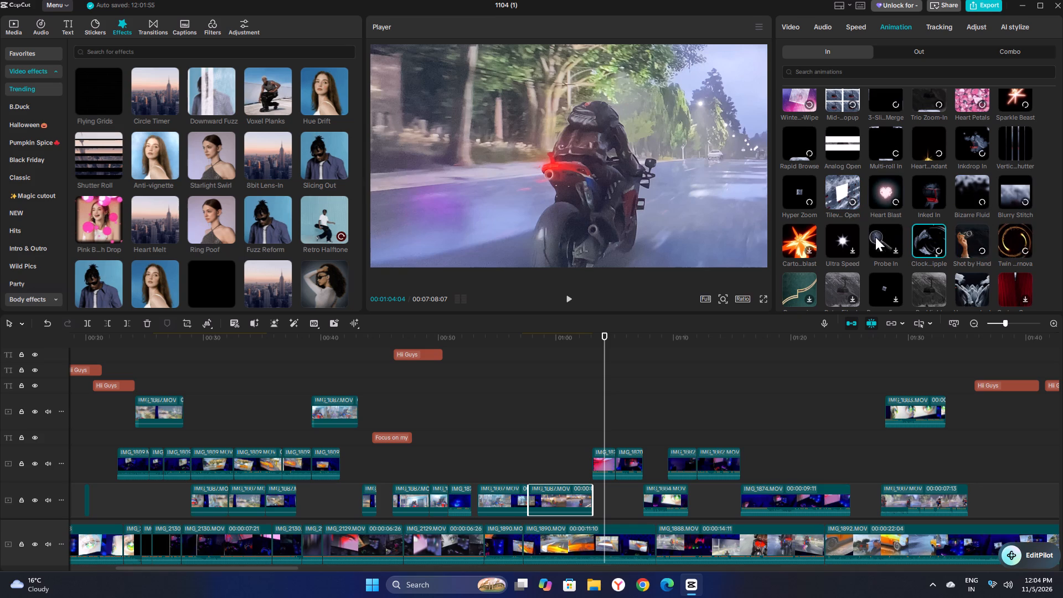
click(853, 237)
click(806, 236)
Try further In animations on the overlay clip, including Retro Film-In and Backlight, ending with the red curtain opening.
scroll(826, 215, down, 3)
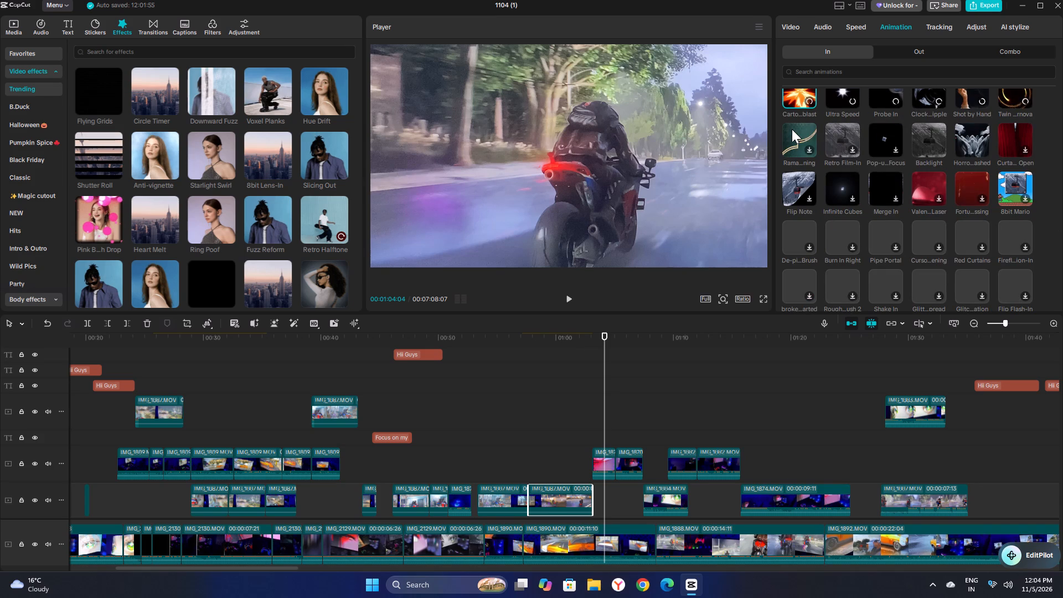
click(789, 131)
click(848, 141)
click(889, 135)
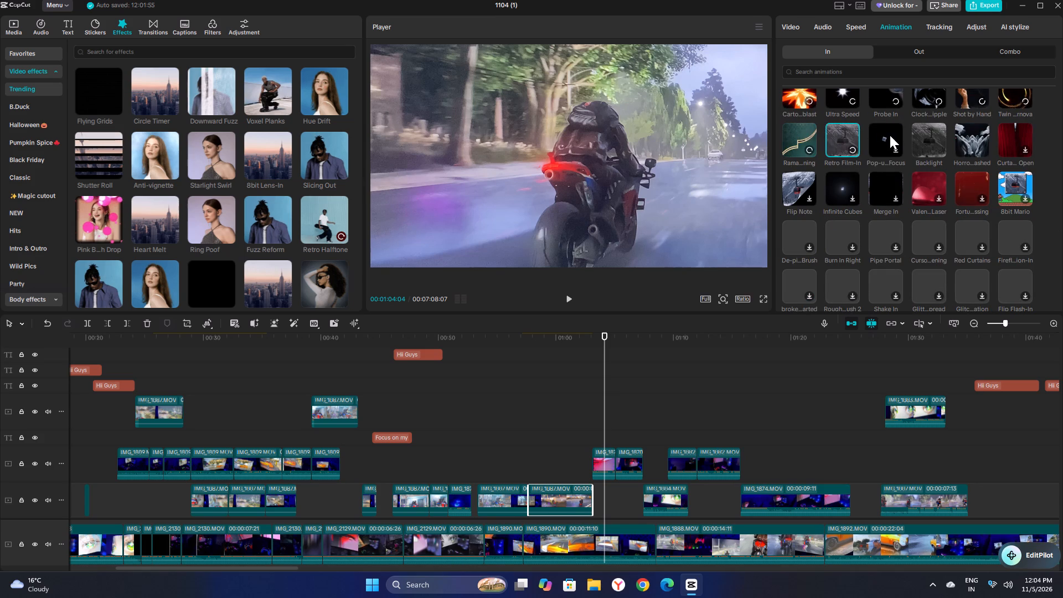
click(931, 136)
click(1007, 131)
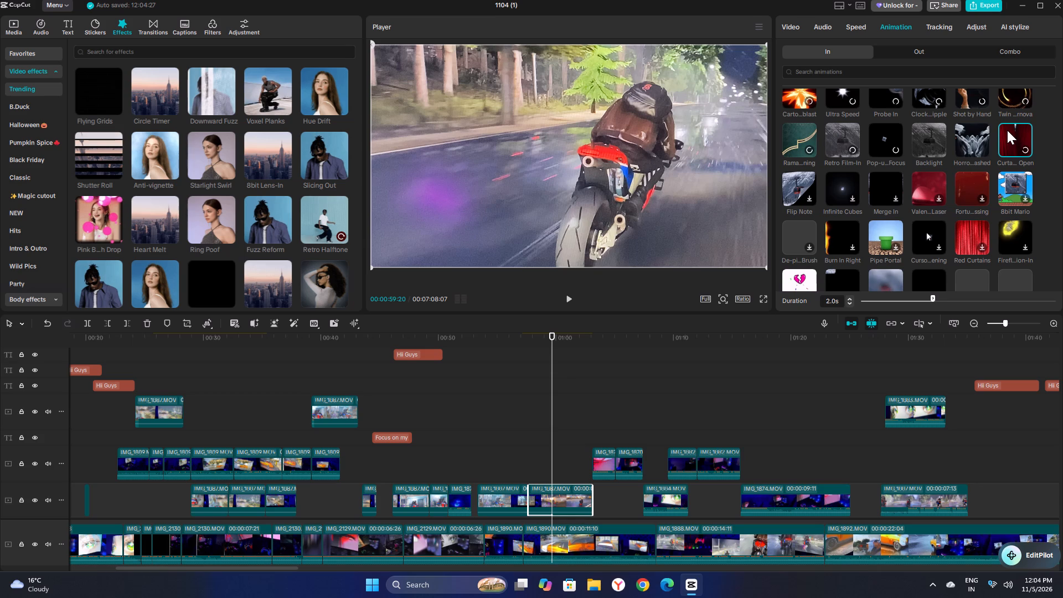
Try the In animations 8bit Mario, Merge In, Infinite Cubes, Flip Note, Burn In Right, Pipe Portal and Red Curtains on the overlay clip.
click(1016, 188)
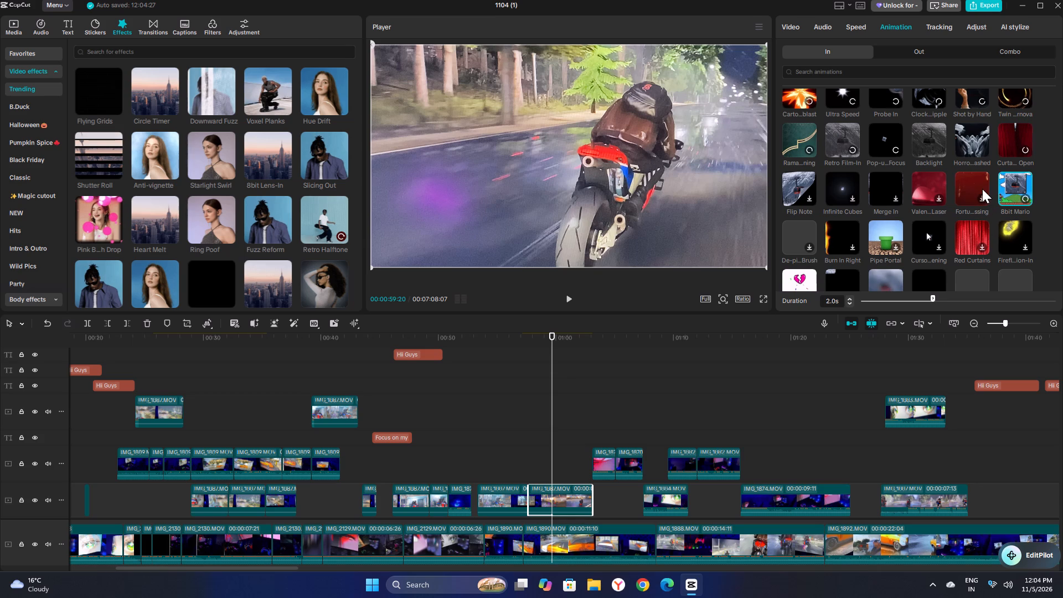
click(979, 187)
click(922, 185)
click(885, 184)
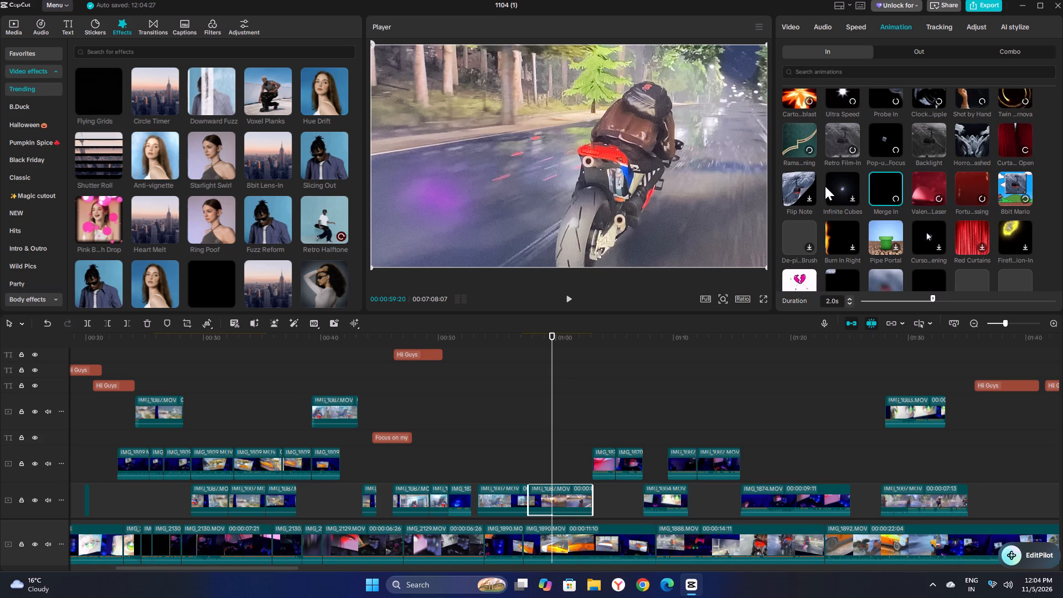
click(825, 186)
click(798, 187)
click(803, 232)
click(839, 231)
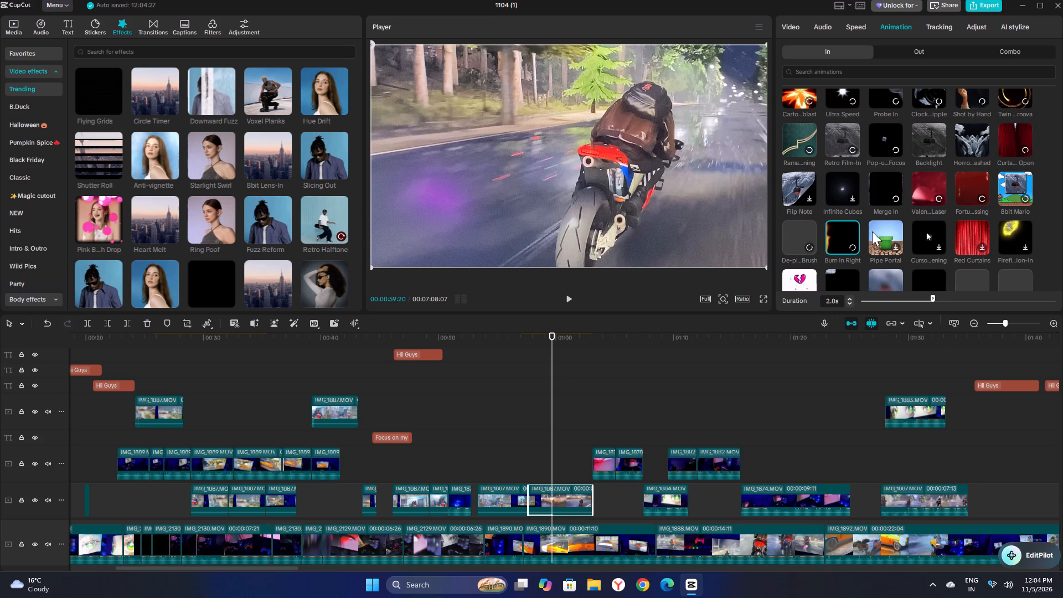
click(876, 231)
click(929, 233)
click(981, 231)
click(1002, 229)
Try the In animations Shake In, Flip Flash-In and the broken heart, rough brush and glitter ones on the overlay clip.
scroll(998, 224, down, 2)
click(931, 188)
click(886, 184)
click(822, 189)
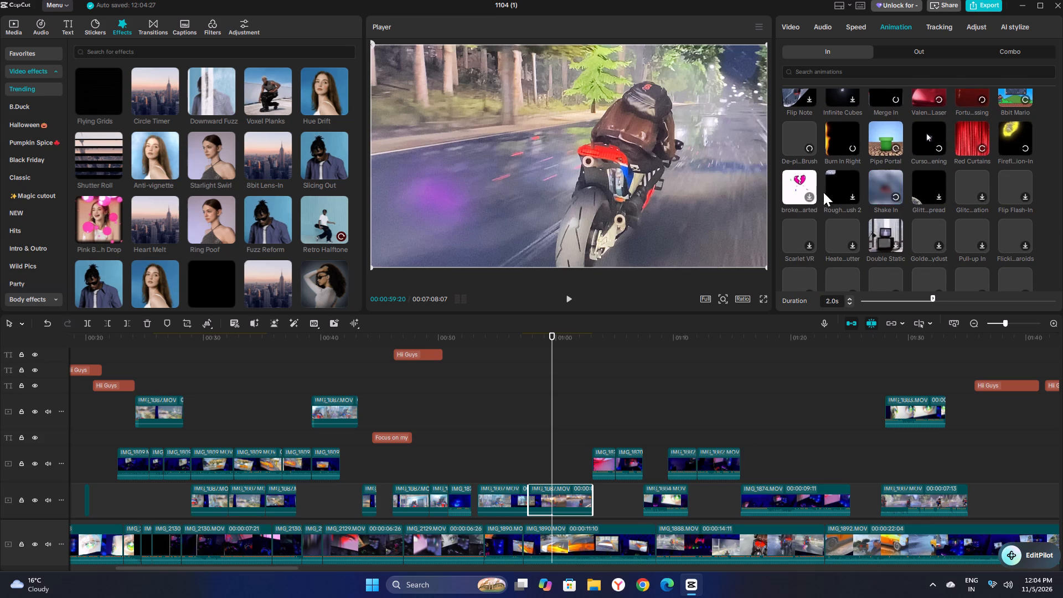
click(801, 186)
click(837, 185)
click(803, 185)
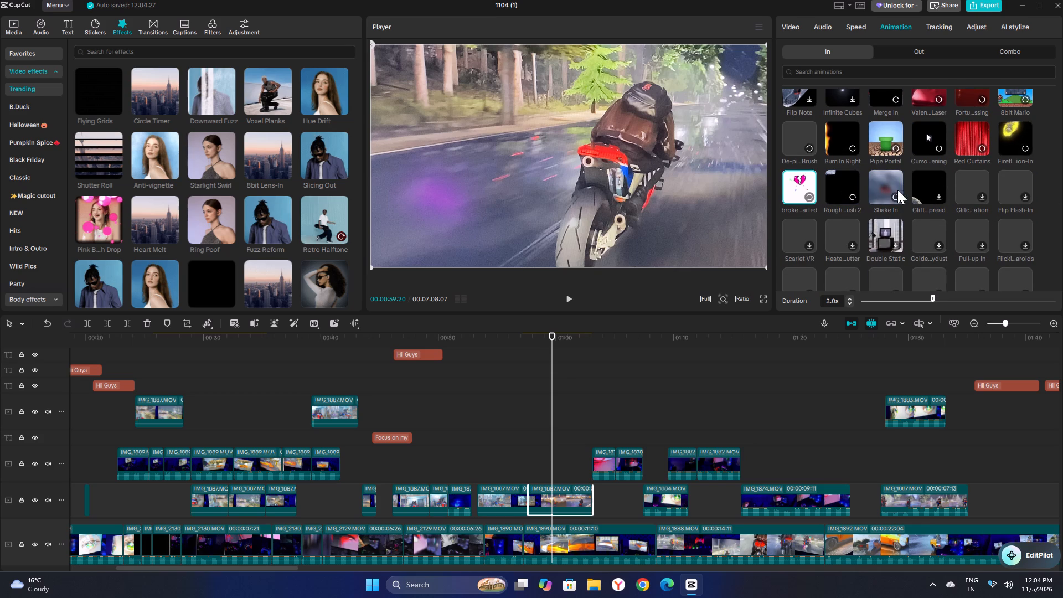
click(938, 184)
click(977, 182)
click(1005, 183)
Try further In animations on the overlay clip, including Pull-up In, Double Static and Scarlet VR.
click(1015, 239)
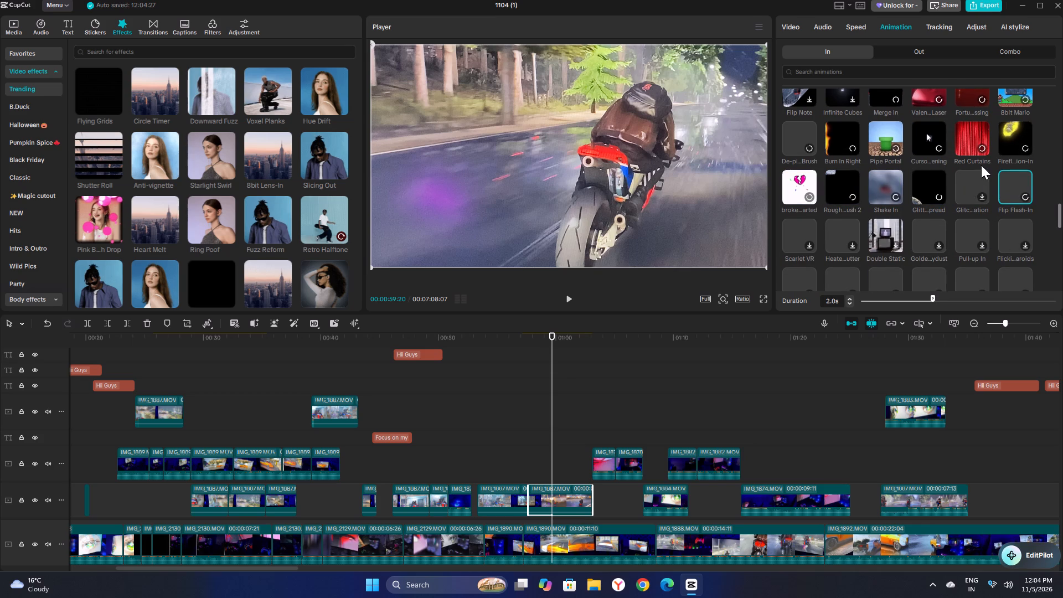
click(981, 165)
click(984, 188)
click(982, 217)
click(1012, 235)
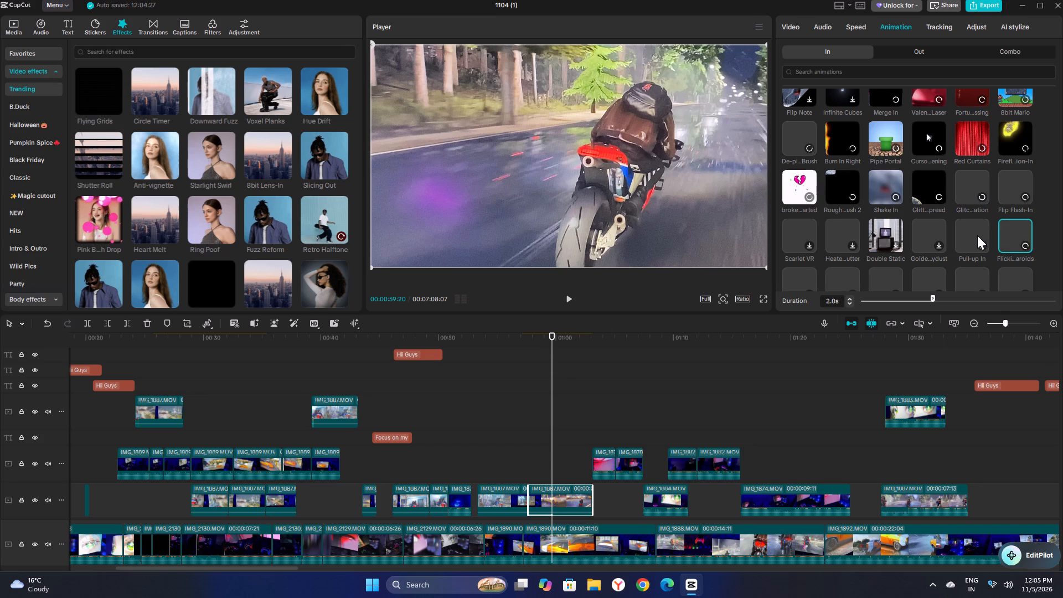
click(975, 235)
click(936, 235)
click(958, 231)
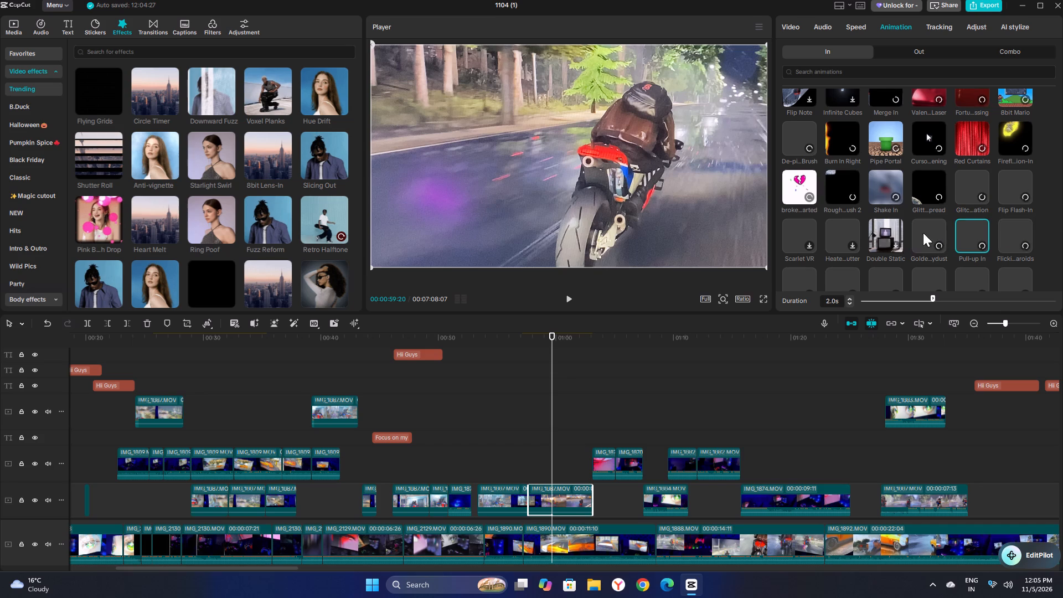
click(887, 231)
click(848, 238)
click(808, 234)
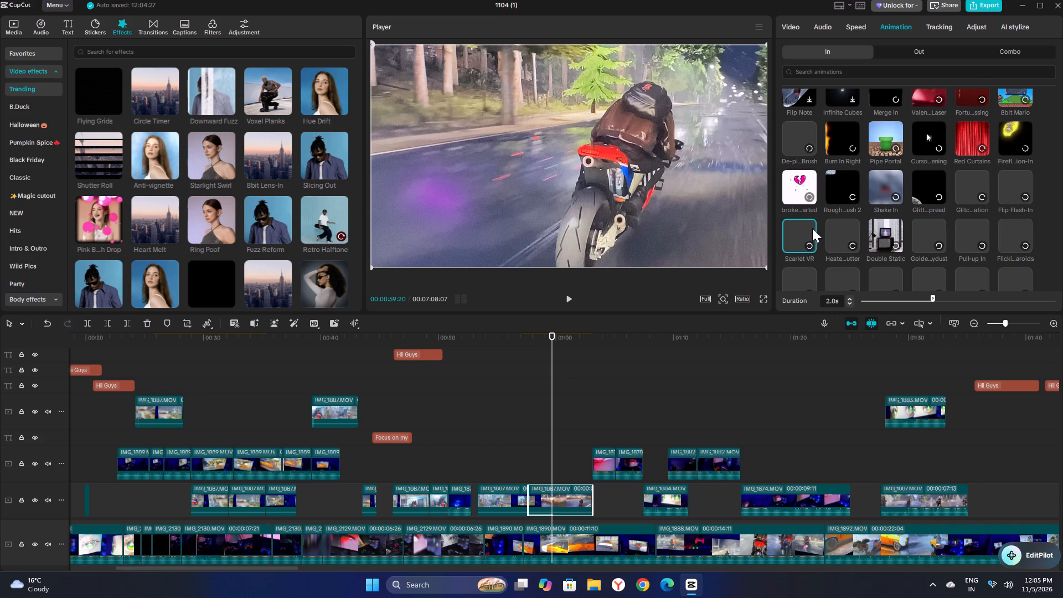
Apply the Flip Note In animation to the selected overlay clip after trying Infinite Cubes.
click(832, 100)
click(798, 96)
Browse the In animations to find a suitable one for the selected overlay clip.
scroll(849, 159, up, 1)
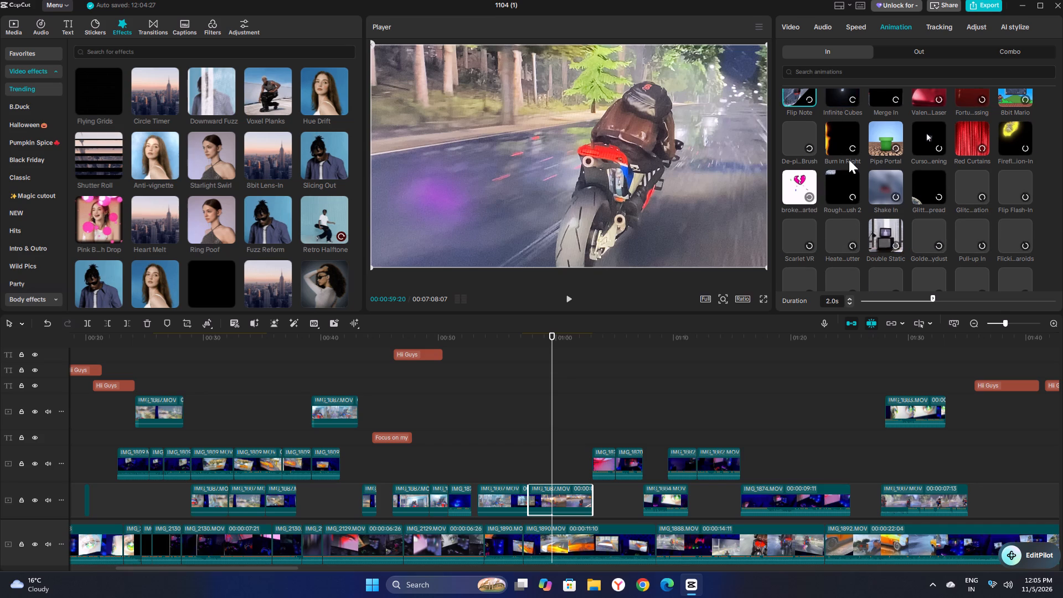
scroll(849, 159, up, 4)
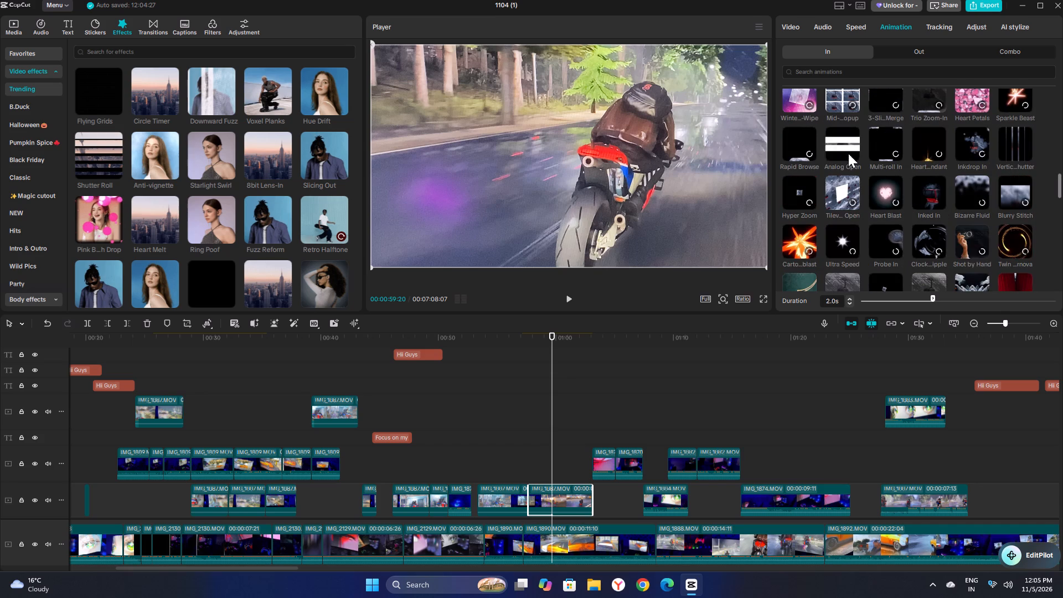
scroll(848, 153, down, 1)
scroll(848, 153, up, 9)
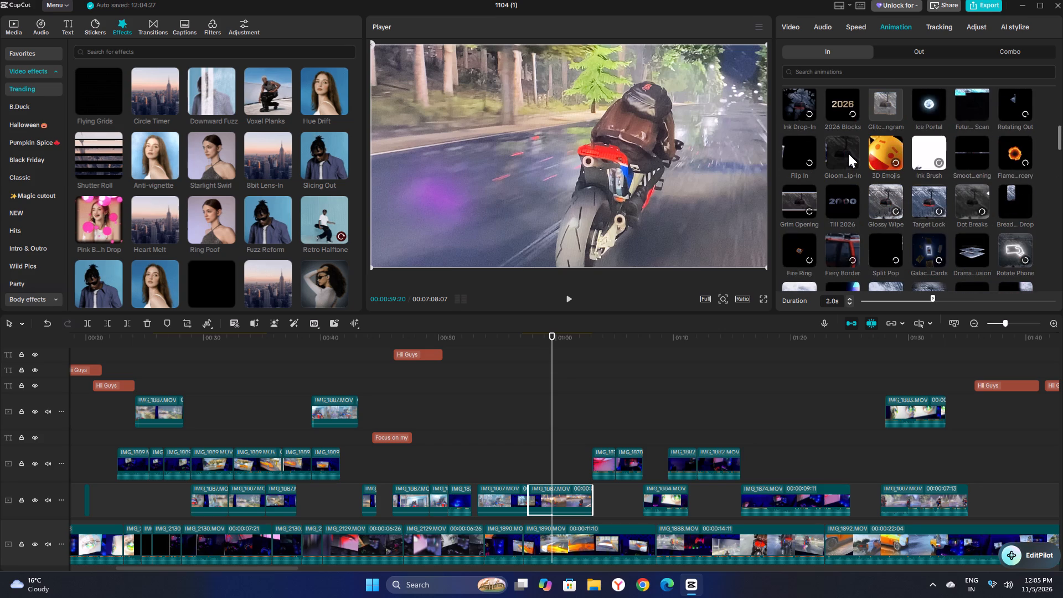
scroll(850, 153, up, 11)
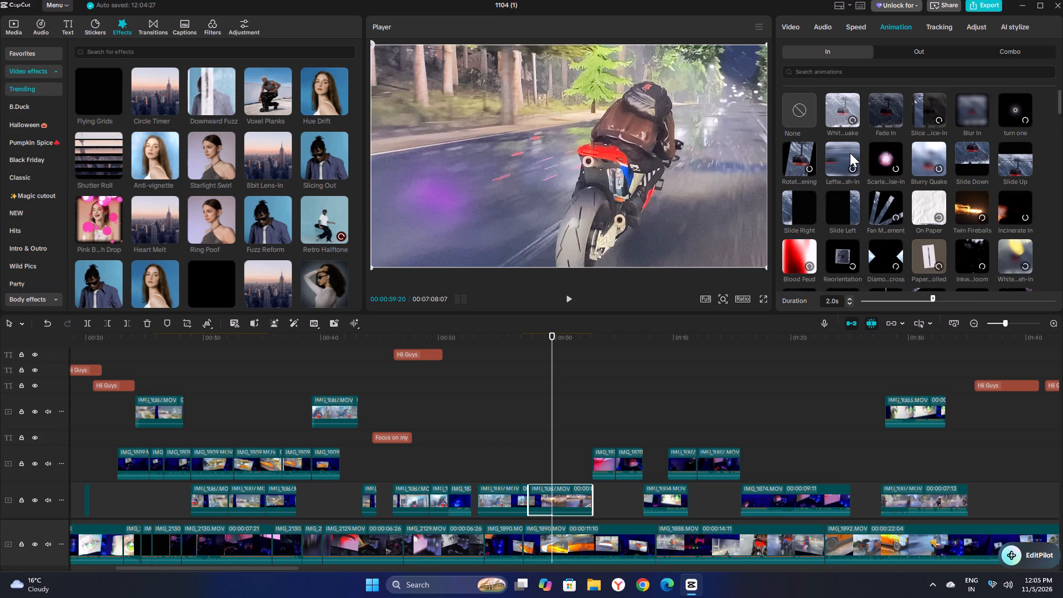
scroll(850, 153, down, 11)
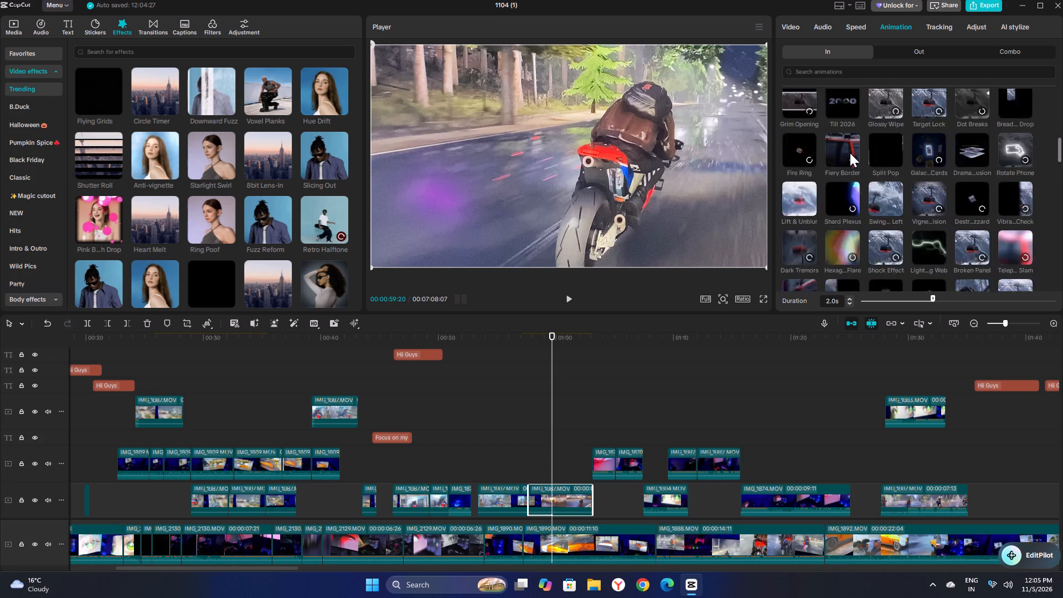
scroll(850, 153, down, 10)
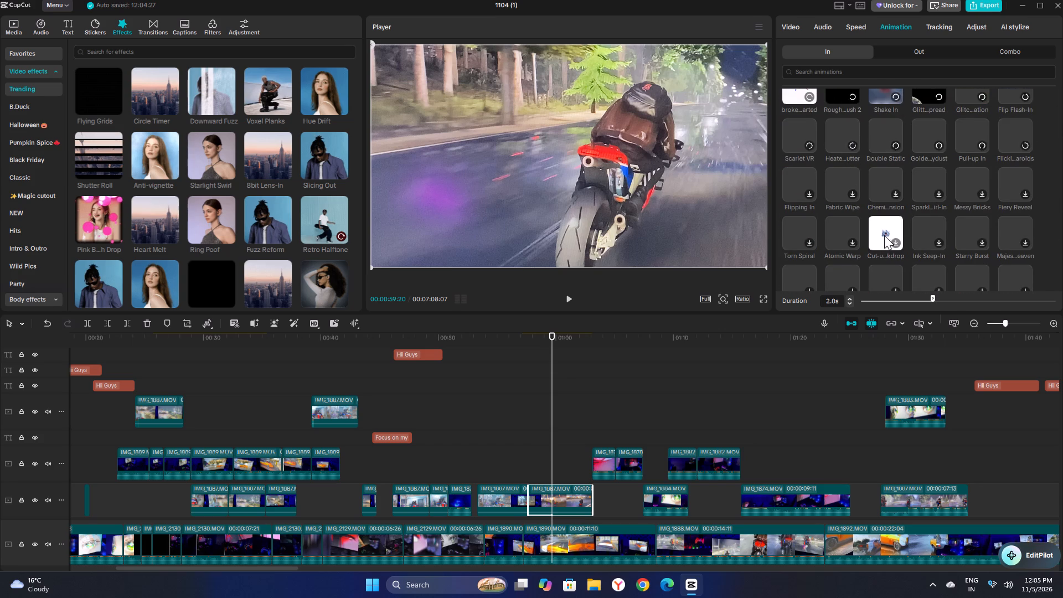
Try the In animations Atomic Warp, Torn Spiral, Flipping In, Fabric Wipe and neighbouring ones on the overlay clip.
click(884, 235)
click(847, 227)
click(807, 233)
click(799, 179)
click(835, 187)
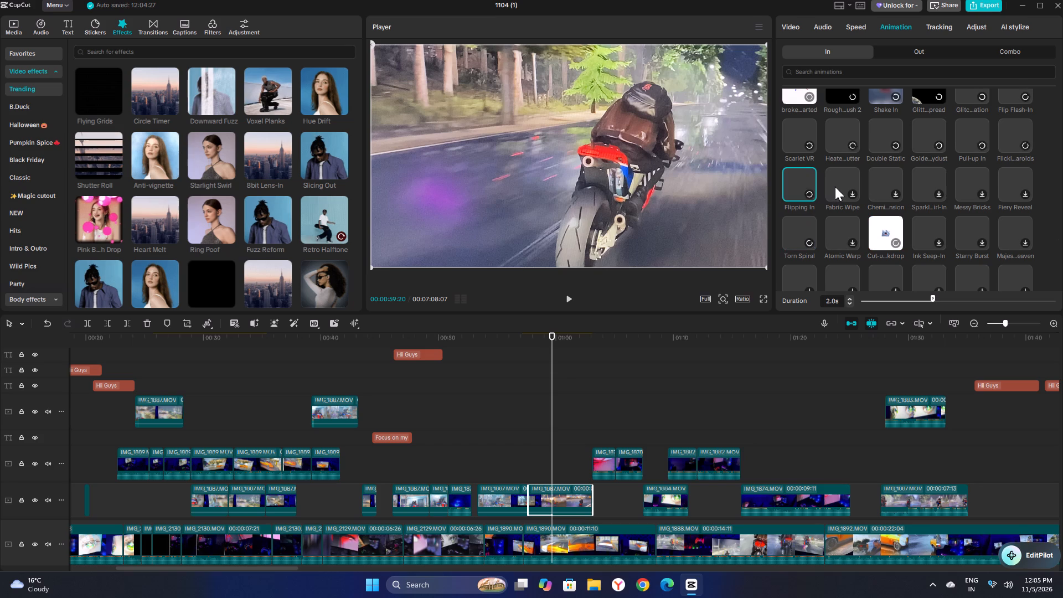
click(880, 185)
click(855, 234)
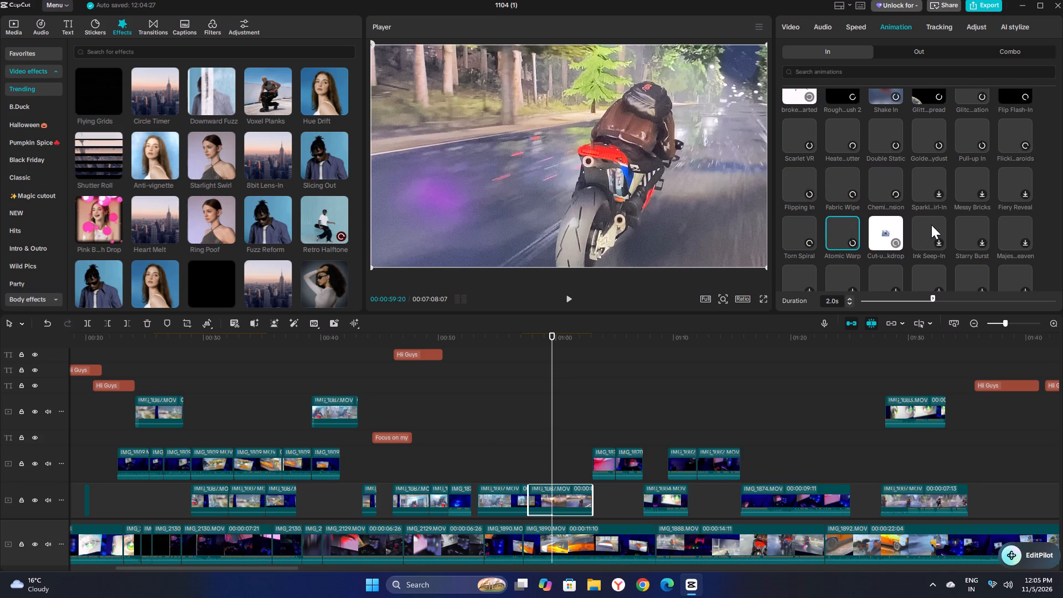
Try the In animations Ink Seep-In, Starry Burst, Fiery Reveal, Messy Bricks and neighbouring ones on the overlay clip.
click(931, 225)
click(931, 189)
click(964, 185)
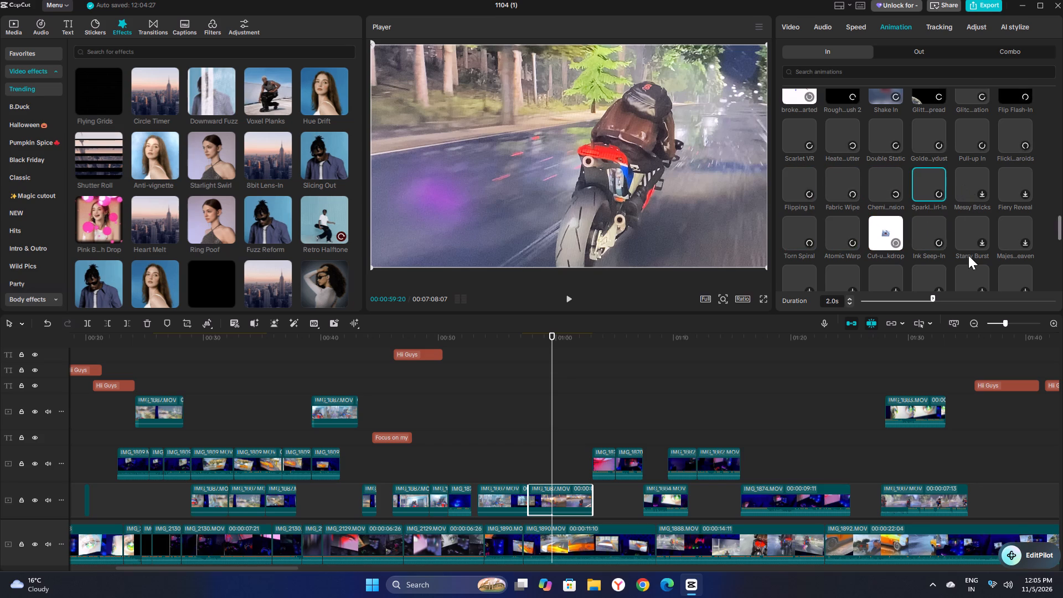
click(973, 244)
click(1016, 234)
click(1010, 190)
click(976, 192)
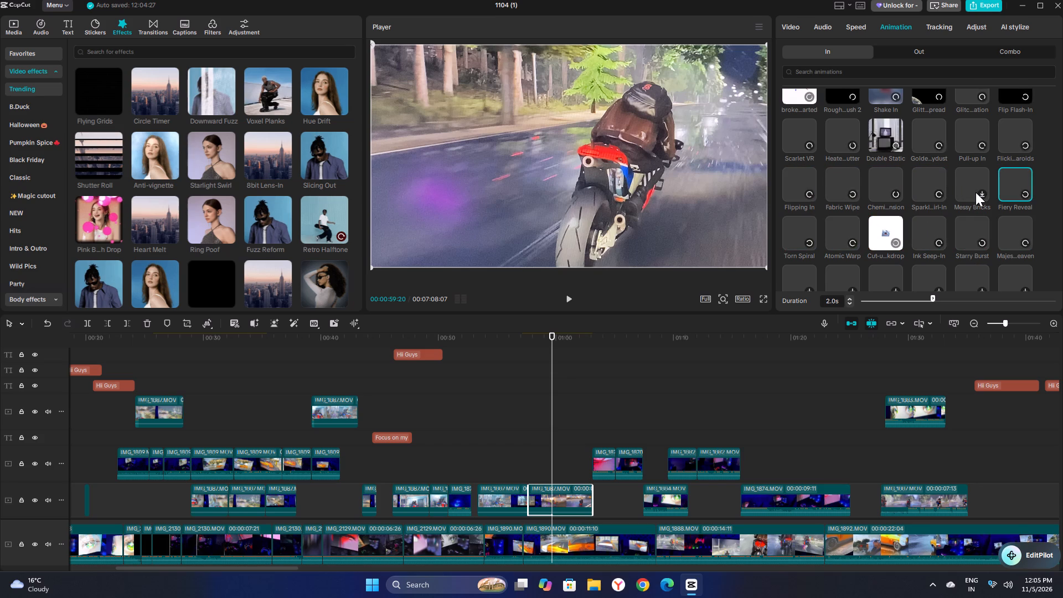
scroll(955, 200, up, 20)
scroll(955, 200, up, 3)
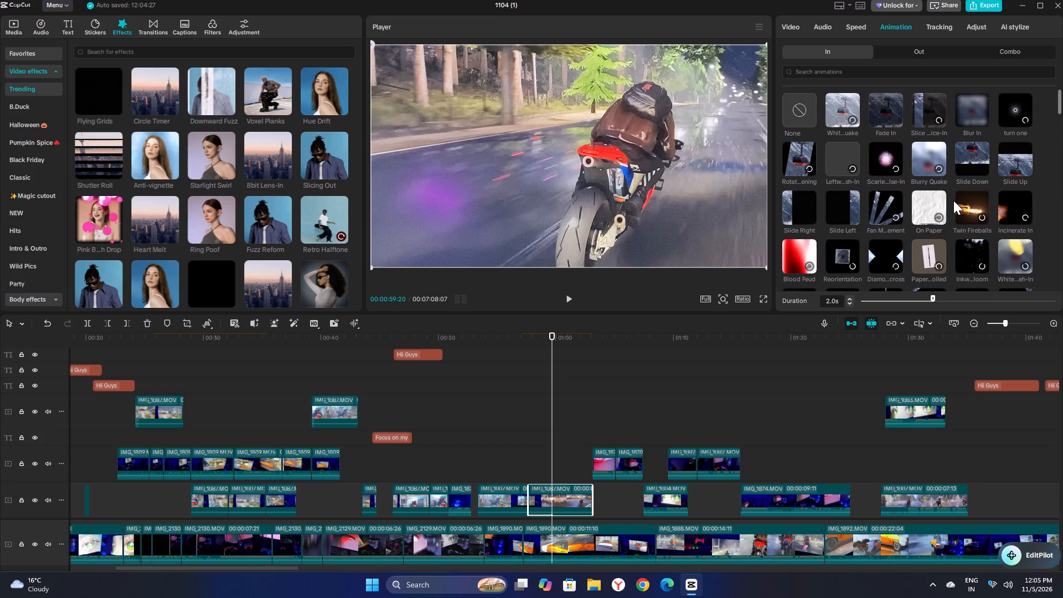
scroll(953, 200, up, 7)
Preview the Retro Halftone and Float Slide-O video effects and browse the other trending effects.
click(305, 215)
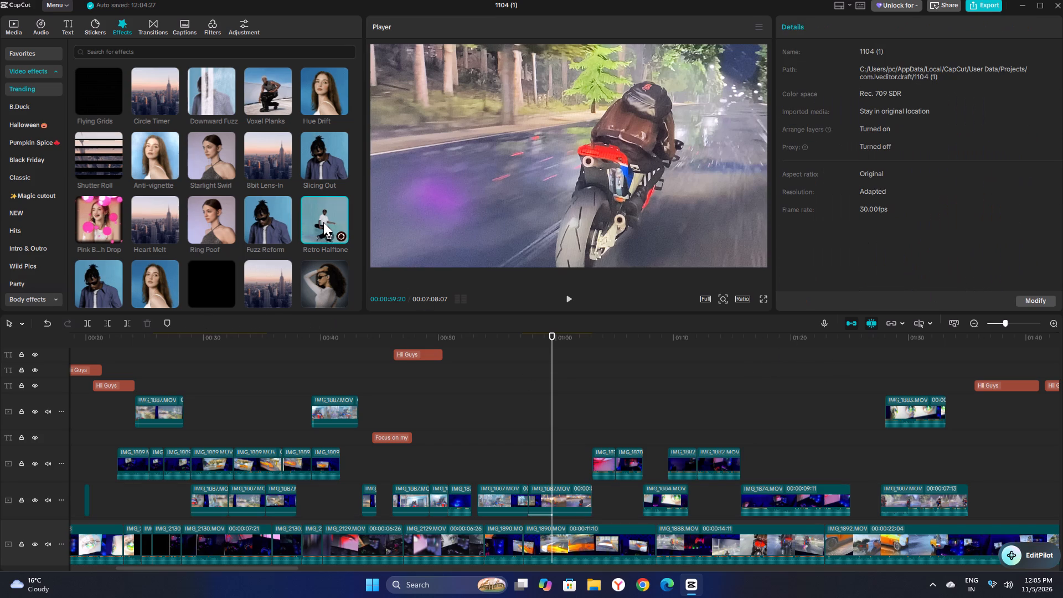
click(323, 223)
scroll(305, 240, down, 12)
scroll(305, 240, up, 2)
click(91, 189)
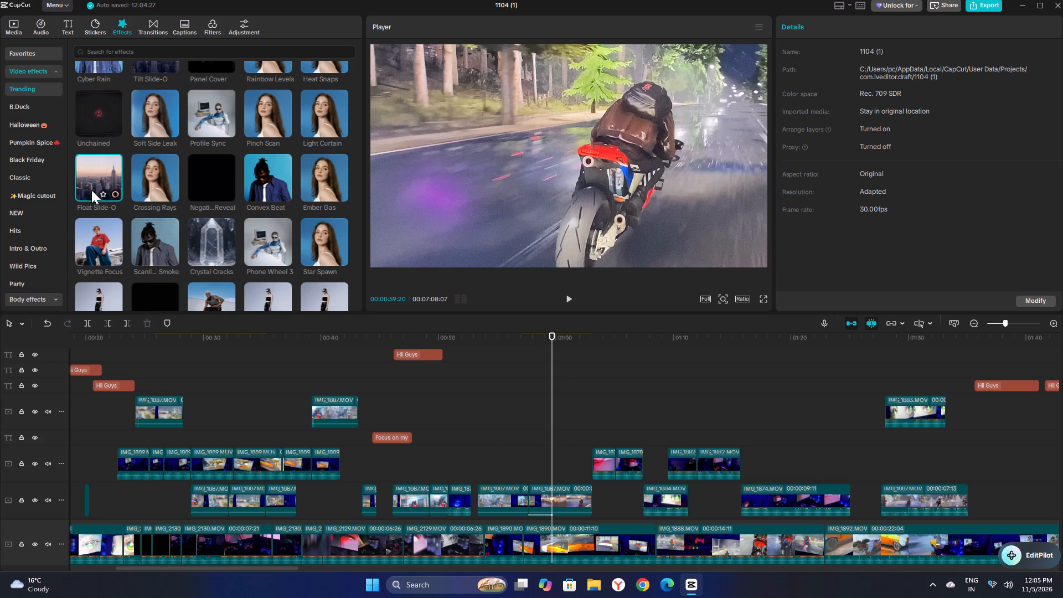
scroll(209, 177, up, 5)
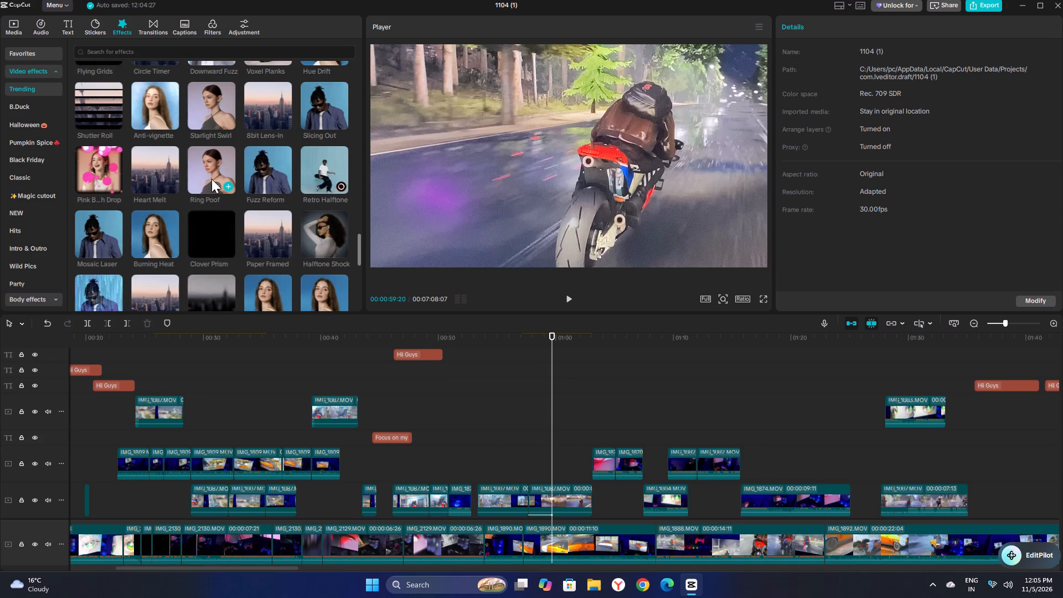
scroll(237, 219, up, 12)
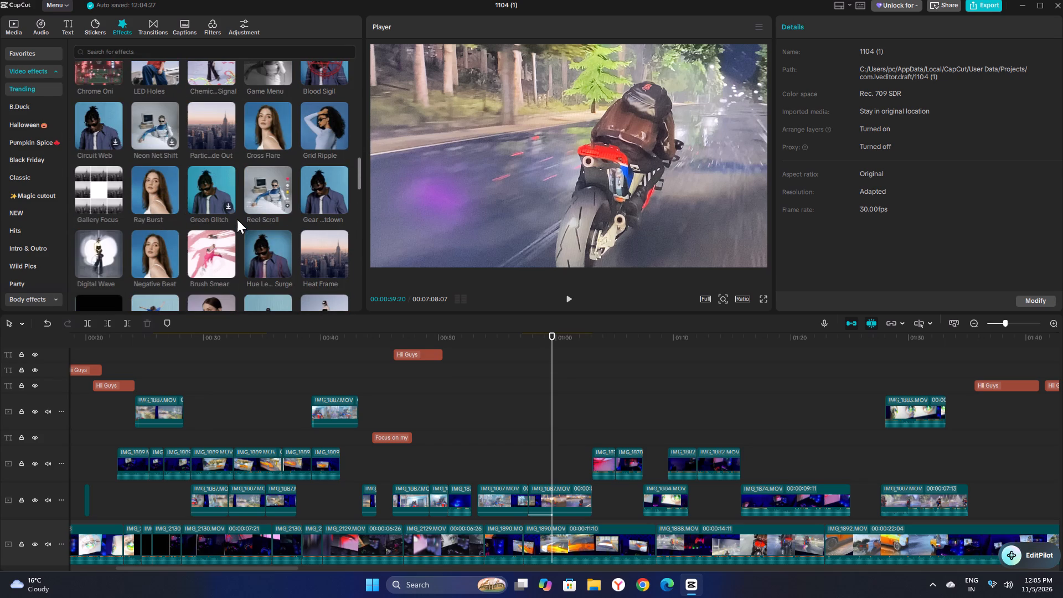
Move the Hii Guys title down to the Focus on my track at about 00:43, and shift Focus on my to about 00:38.
drag(427, 355, 415, 380)
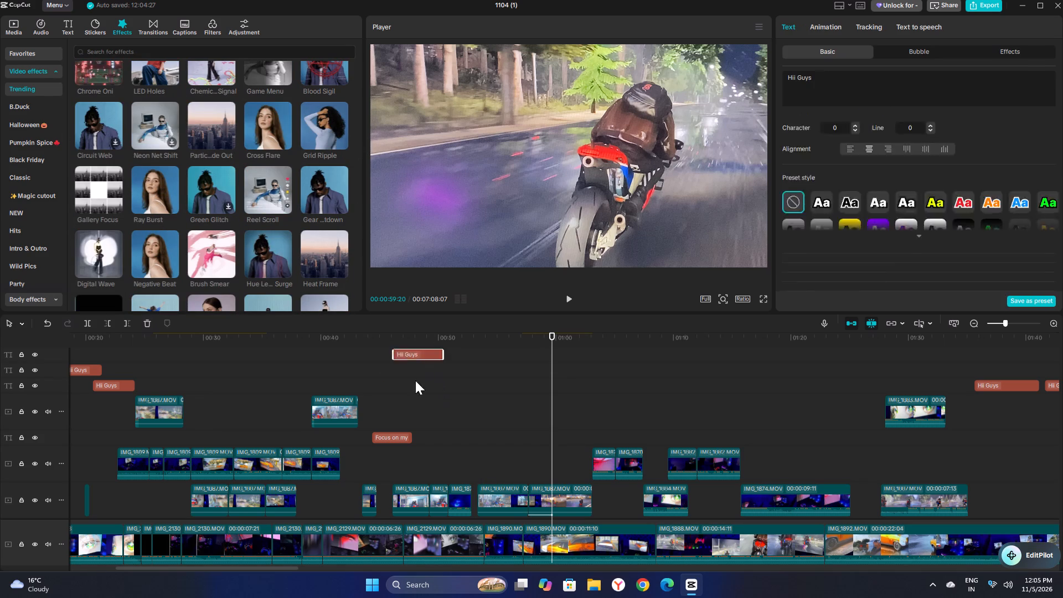
drag(415, 380, 398, 476)
drag(398, 421, 322, 434)
Move two Hii Guys titles and While Editing to lower text tracks, starting at about 00:31, 00:28 and 00:25 respectively.
scroll(325, 425, up, 2)
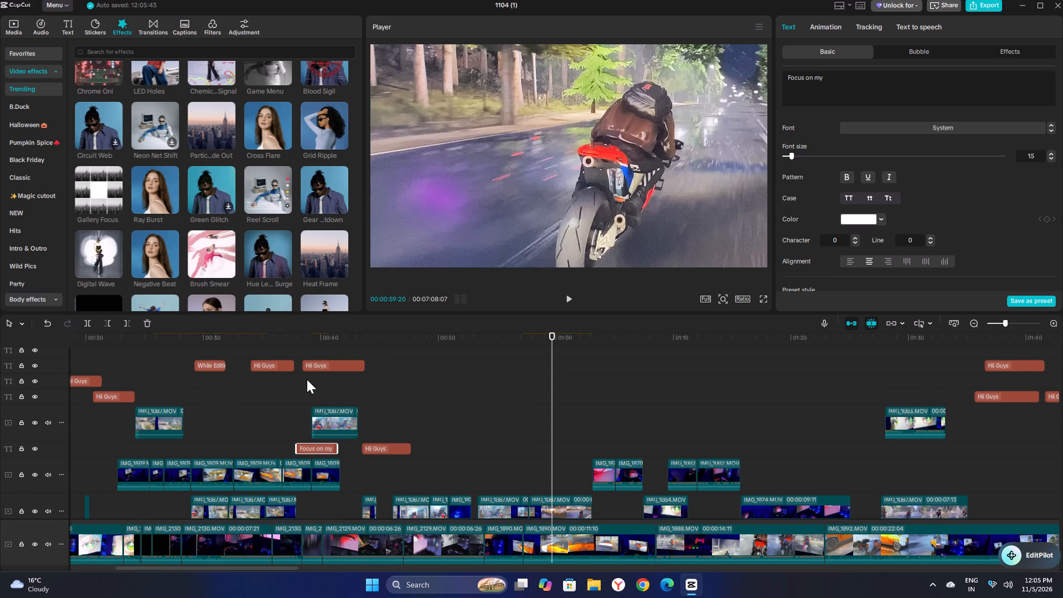
drag(315, 365, 229, 427)
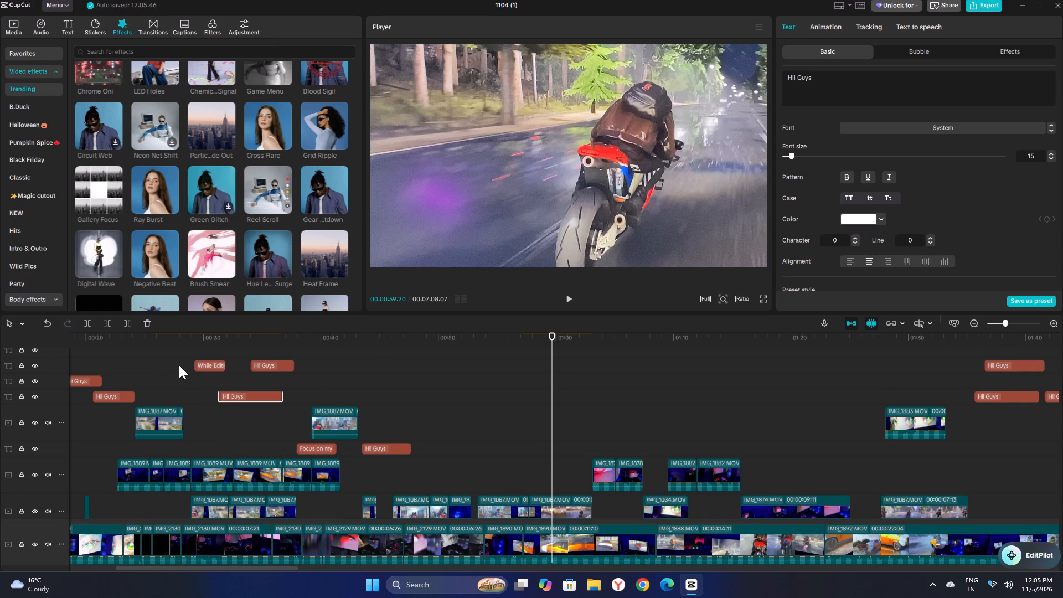
drag(199, 367, 156, 397)
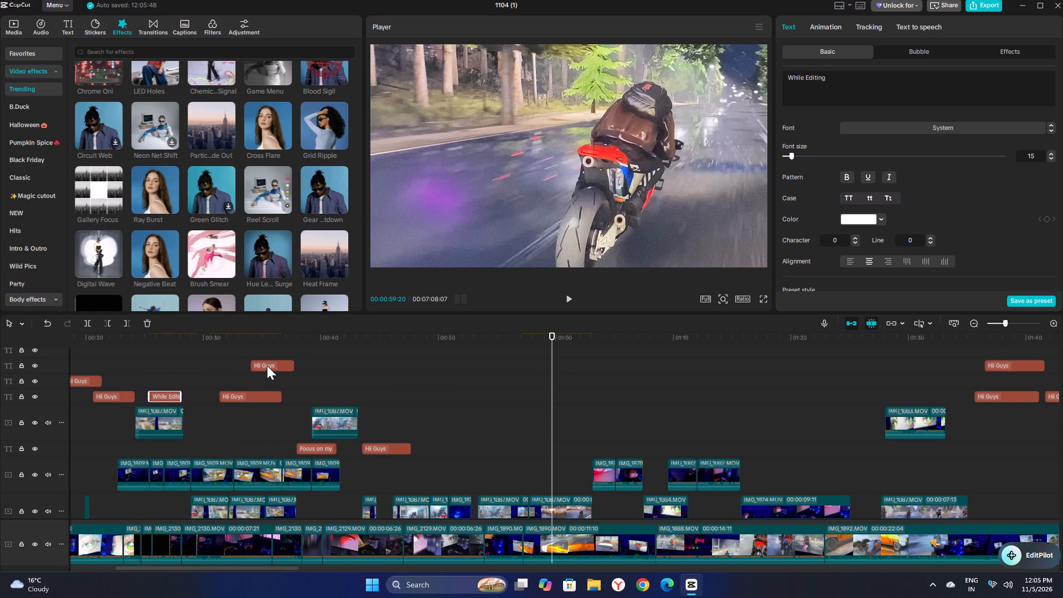
drag(267, 365, 200, 396)
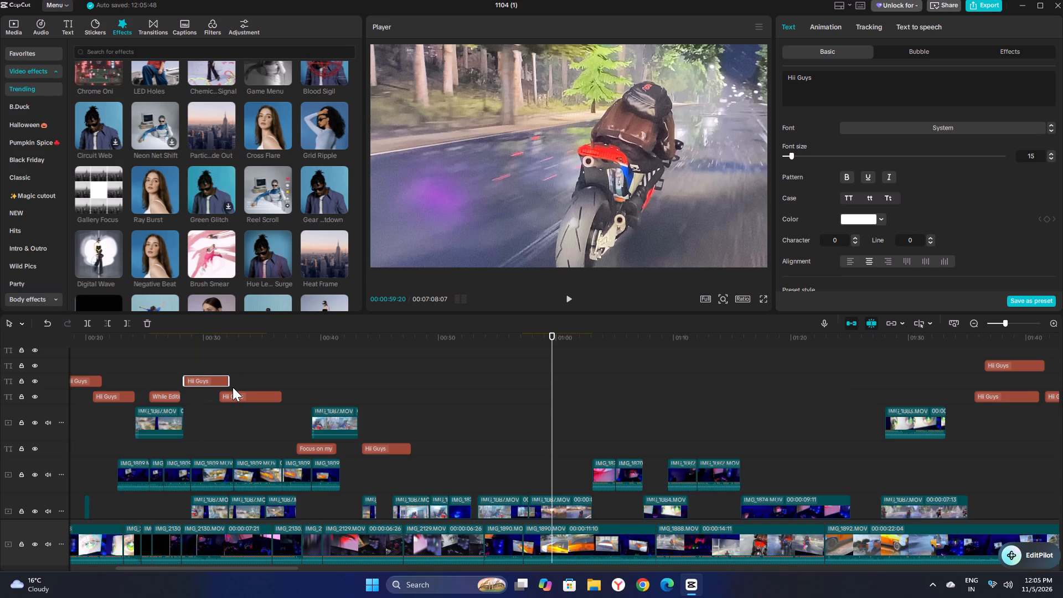
Line up three Hii Guys titles on the text track above the lower titles, starting at about 00:23, 00:29 and 00:32.
scroll(233, 387, up, 3)
scroll(280, 400, up, 5)
drag(251, 405, 168, 481)
drag(231, 383, 220, 473)
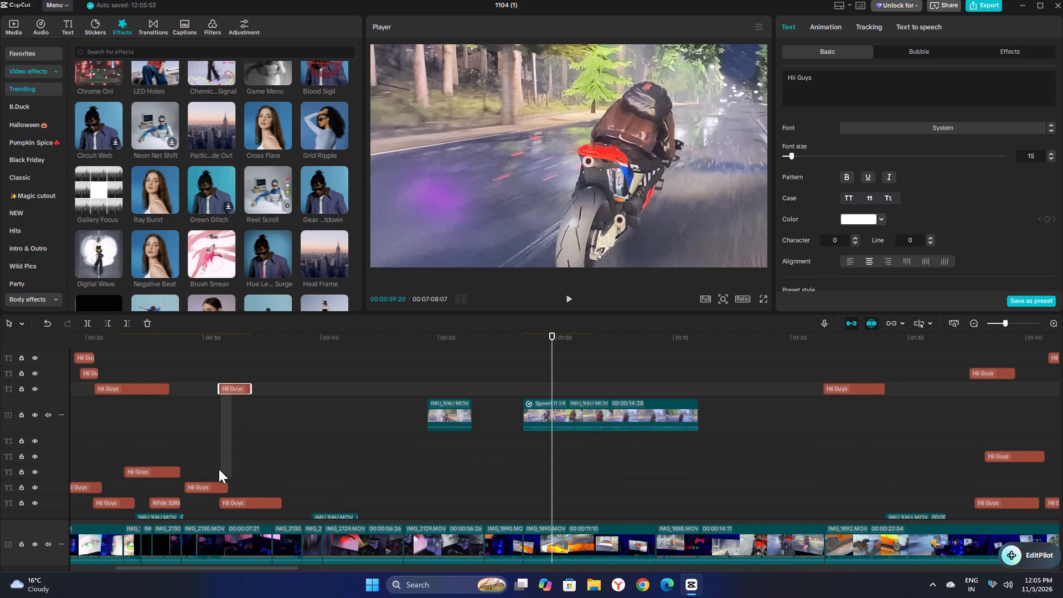
drag(238, 388, 213, 473)
drag(160, 388, 159, 388)
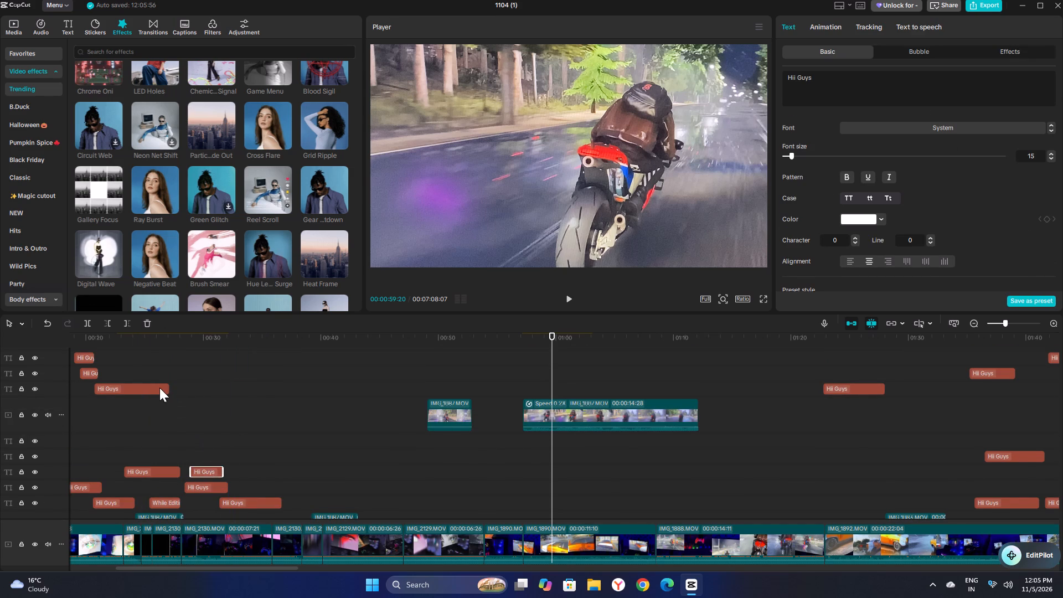
drag(159, 388, 292, 474)
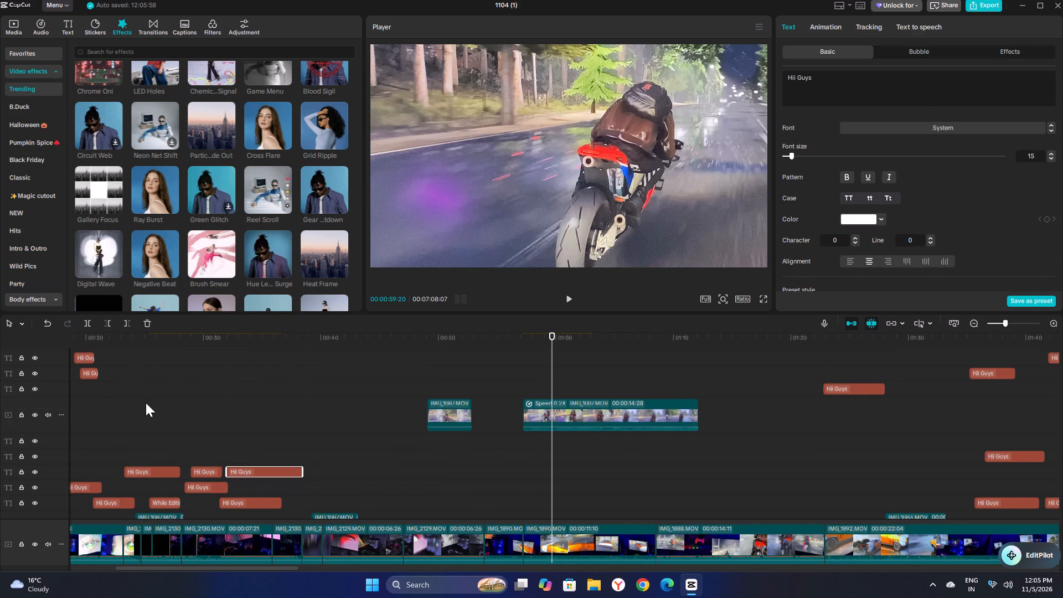
click(172, 404)
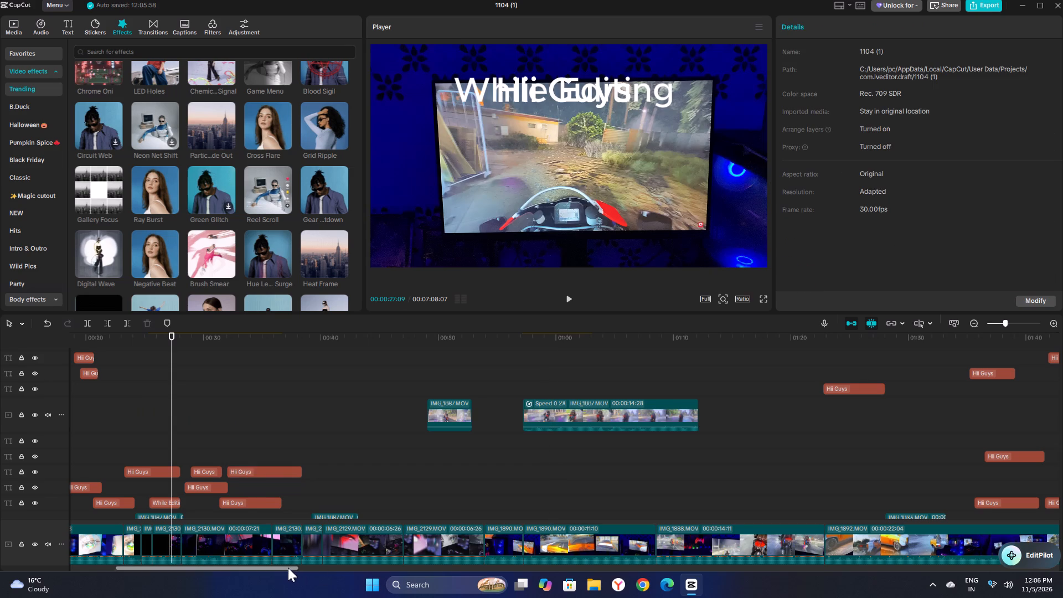
Near the project start, move Hii Guys and Video down to that same text track at about 00:01 and 00:06.
drag(288, 568, 191, 564)
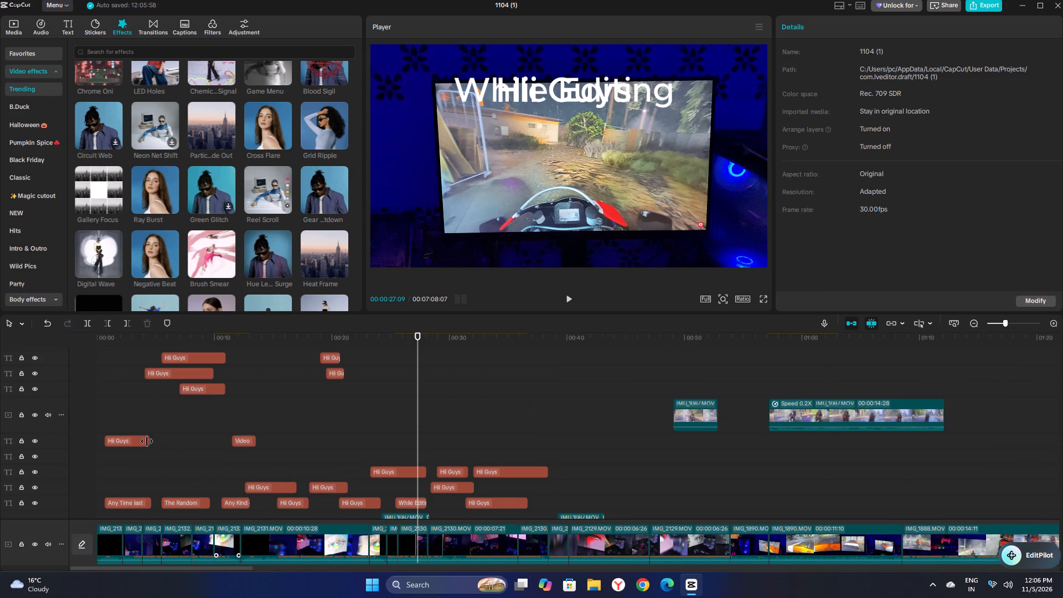
drag(142, 441, 148, 468)
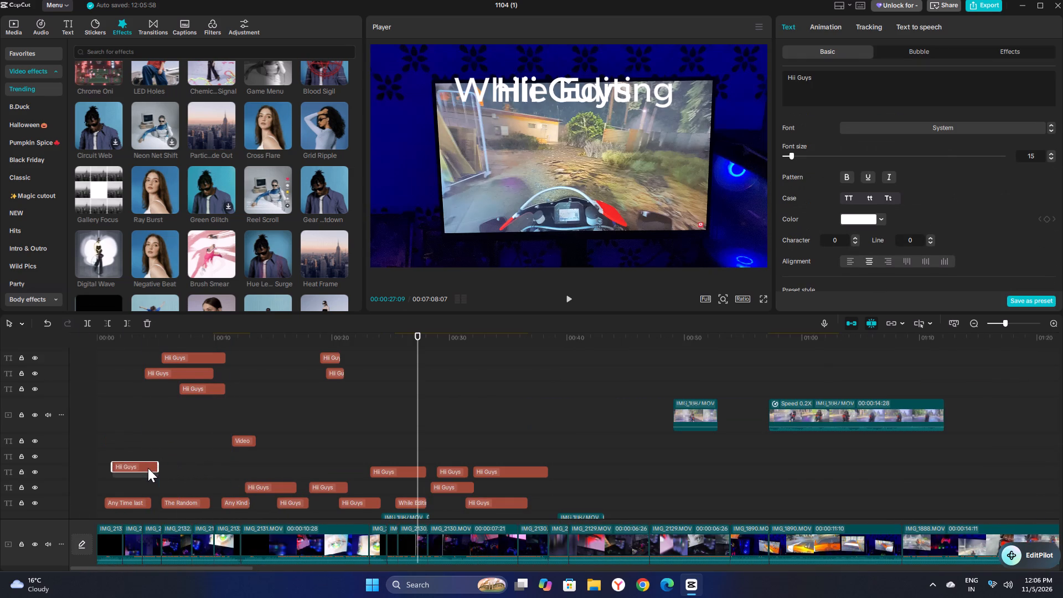
drag(148, 468, 147, 468)
drag(239, 441, 177, 476)
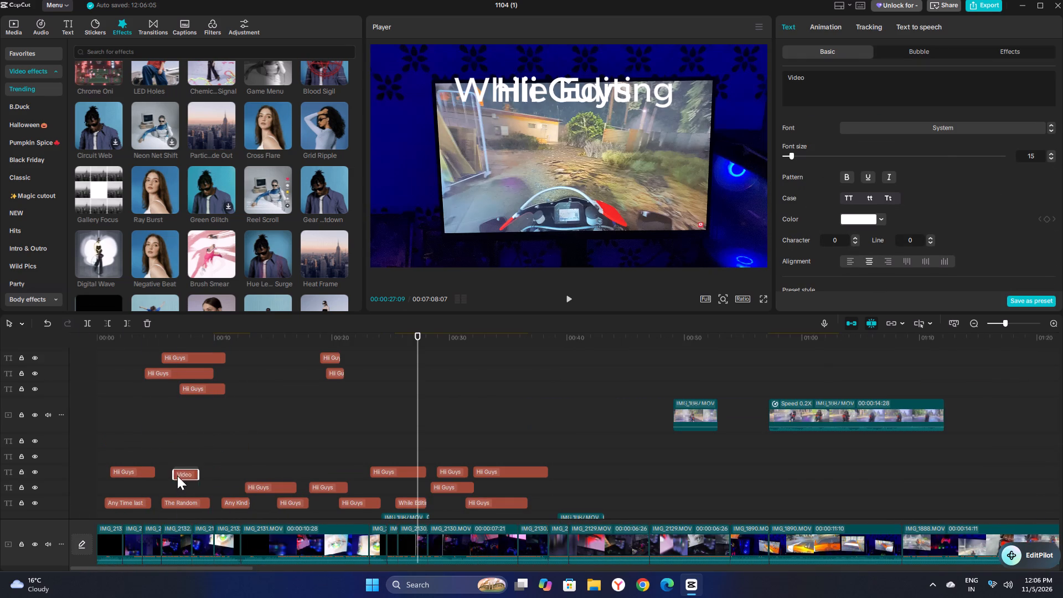
drag(177, 476, 177, 476)
Place three more Hii Guys titles on the same track after Video, starting at about 00:09, 00:13 and 00:20.
drag(219, 388, 238, 457)
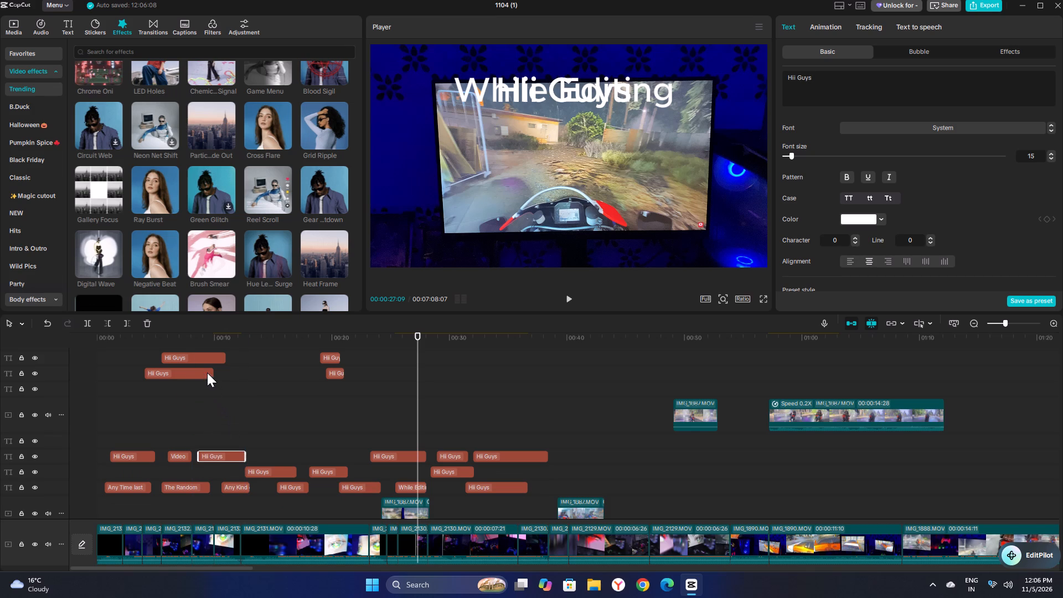
drag(207, 373, 312, 458)
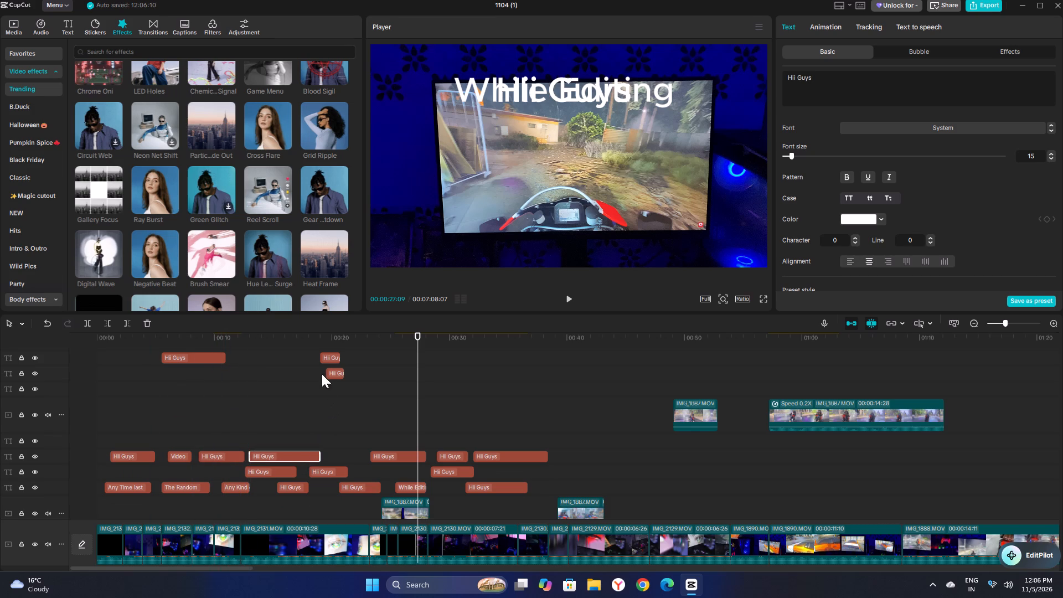
drag(335, 373, 339, 457)
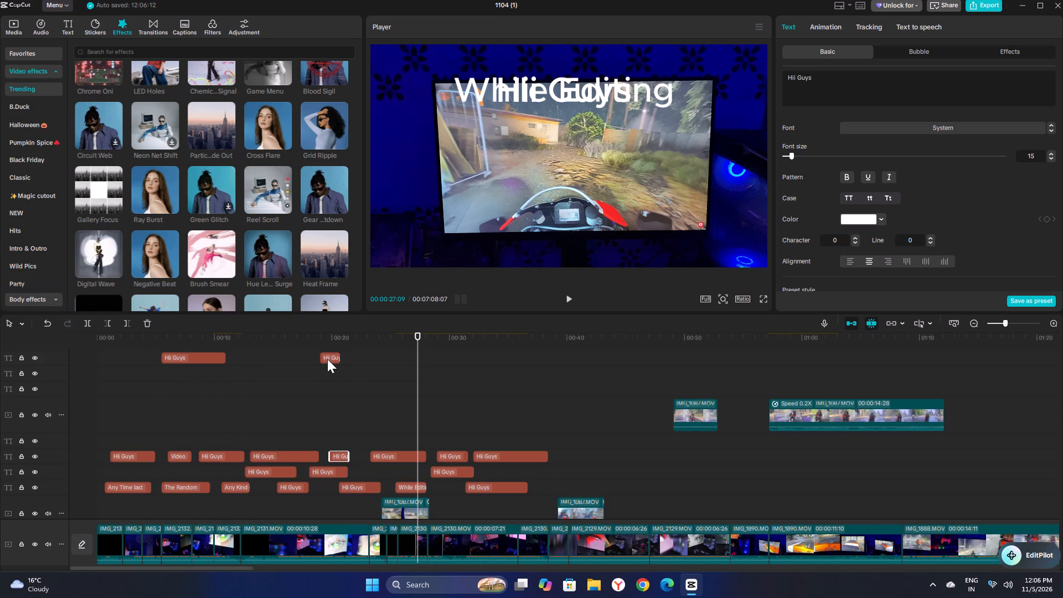
Move four Hii Guys titles onto the text track directly above Any Time last, starting at about 00:22, 00:01, 00:07 and 00:35.
drag(329, 356, 367, 475)
drag(207, 358, 157, 472)
scroll(296, 437, up, 1)
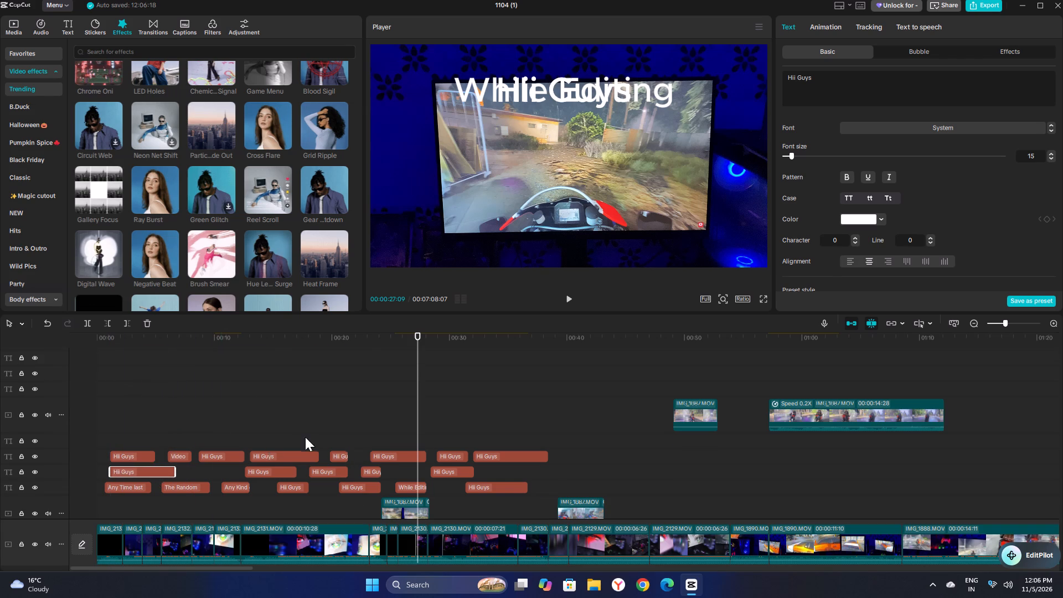
scroll(305, 437, up, 1)
drag(265, 368, 207, 501)
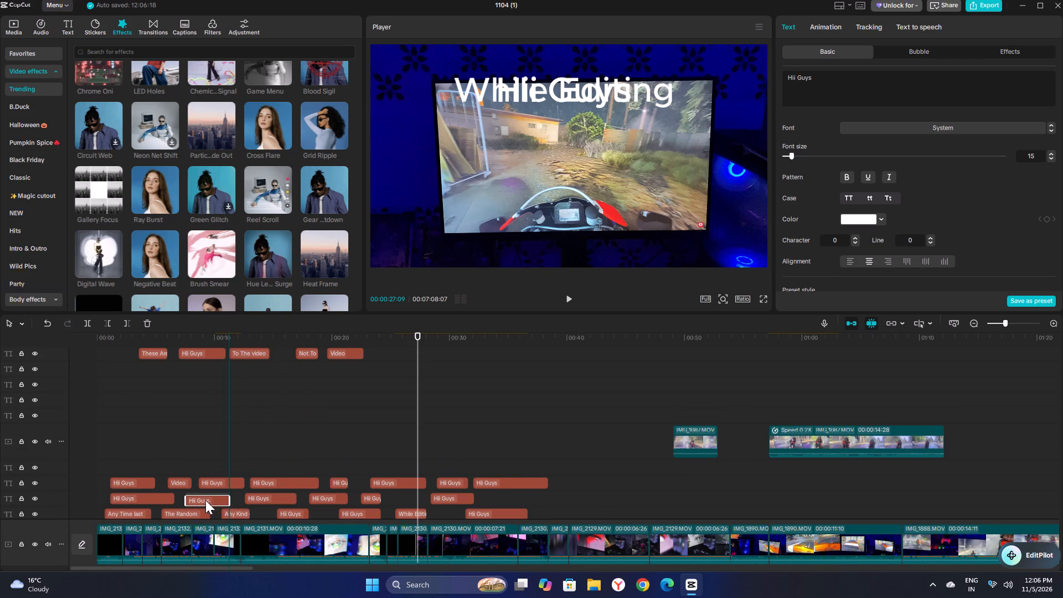
drag(203, 350, 312, 462)
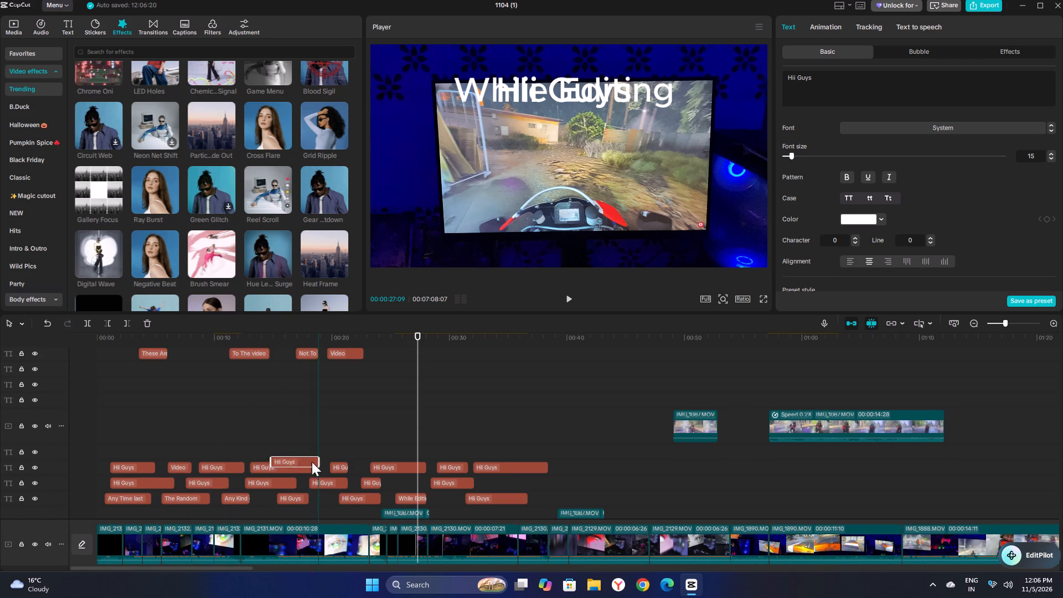
drag(312, 462, 531, 483)
scroll(400, 440, up, 2)
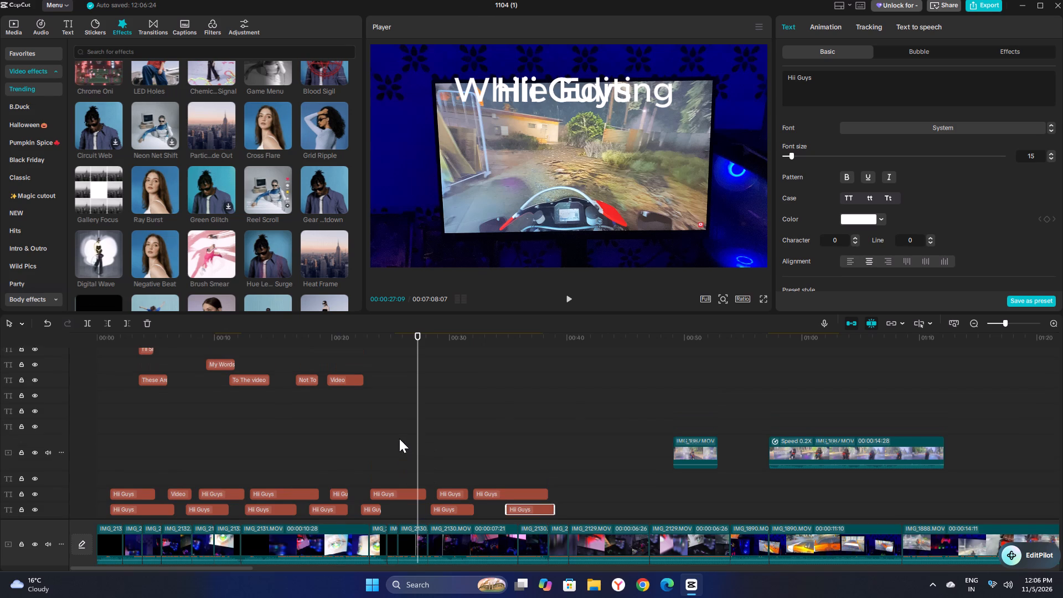
Move I'll Show, My Words and To The video onto the These Are text track, starting at about 00:00, 00:06 and 00:08.
scroll(399, 439, up, 2)
drag(151, 379, 105, 415)
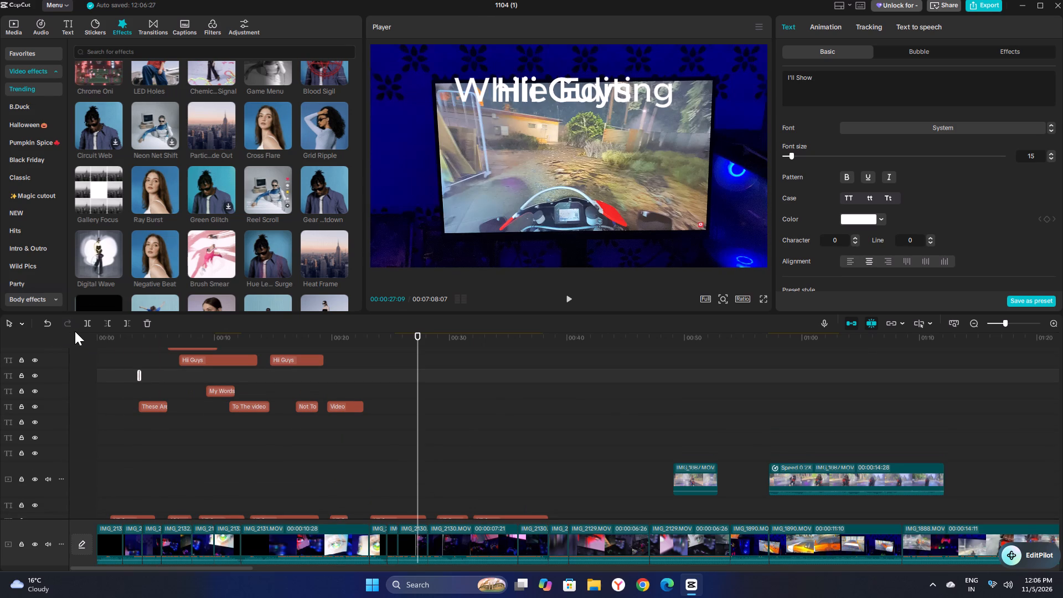
click(45, 323)
drag(146, 374, 124, 390)
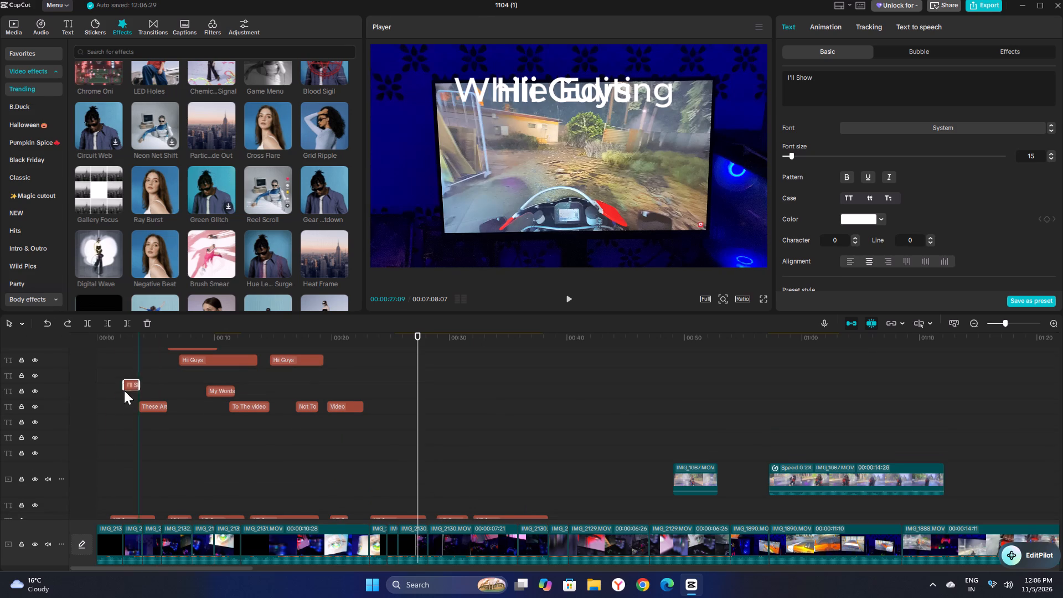
drag(124, 390, 104, 405)
drag(217, 375, 180, 394)
drag(242, 376, 203, 376)
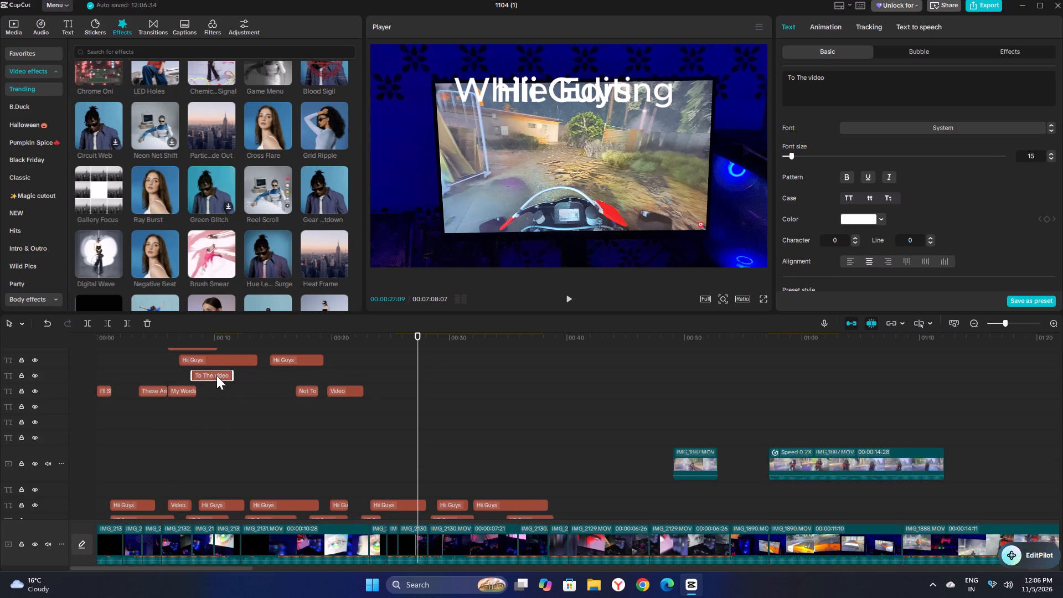
drag(215, 373, 220, 393)
On the same track, place Not To Worry at about 00:13, Hii Guys at 00:15 and You at 00:24.
drag(303, 375, 302, 375)
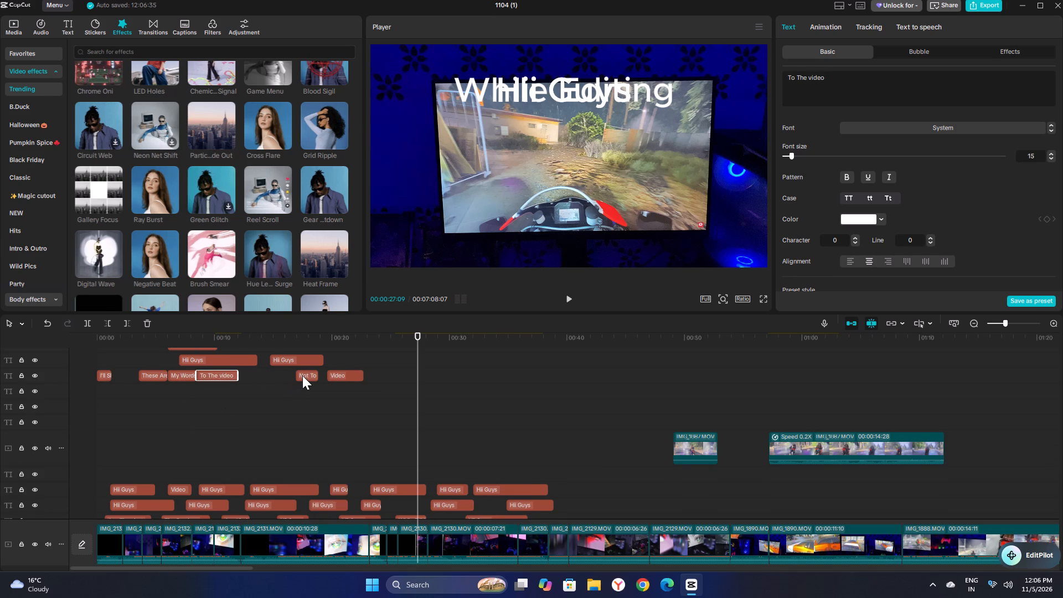
drag(302, 375, 253, 378)
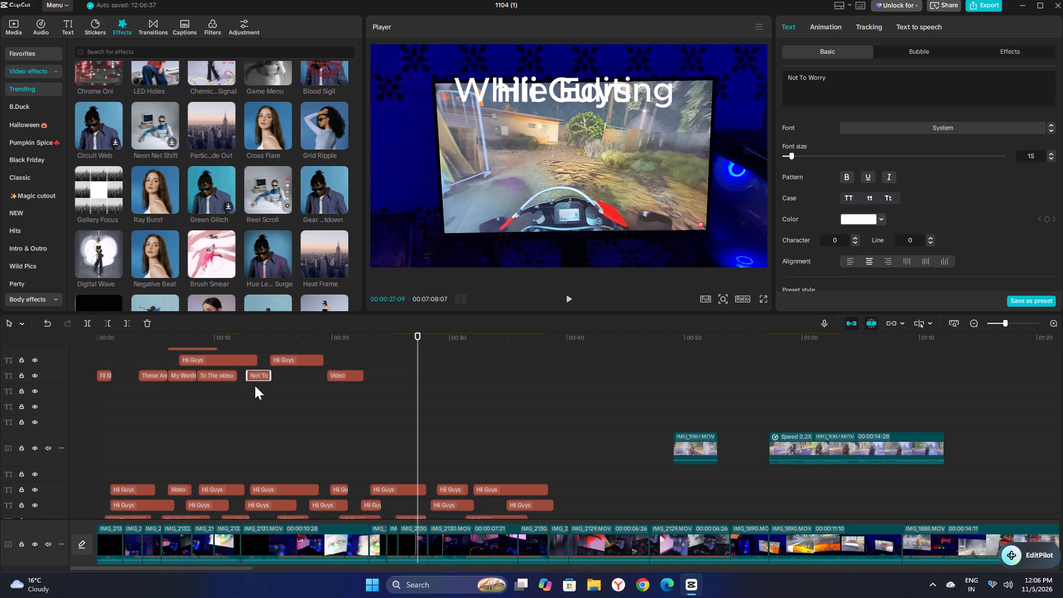
drag(292, 358, 296, 377)
scroll(292, 391, up, 4)
scroll(302, 443, up, 1)
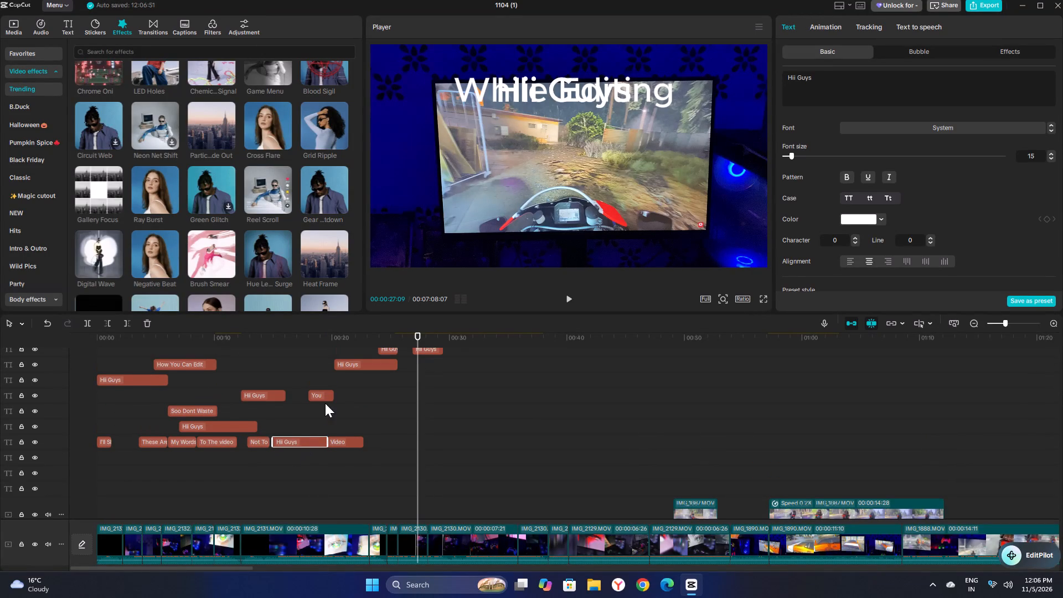
drag(322, 396, 393, 446)
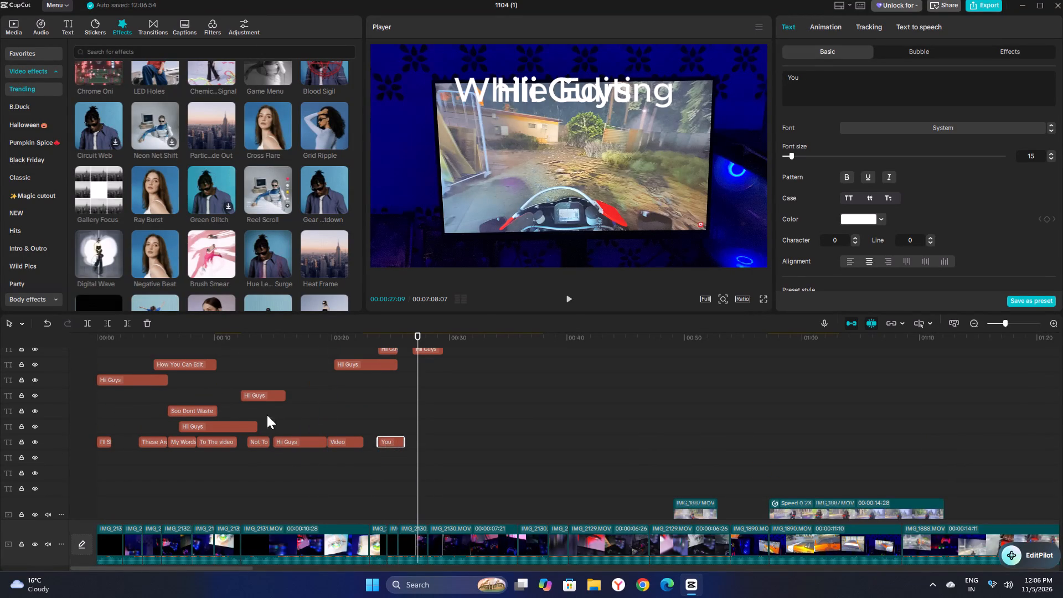
On the text track directly above, place Soo Dont Waste at 00:00, two Hii Guys at about 00:14 and 00:19, and How You Can Edit at 00:25.
drag(194, 409, 121, 424)
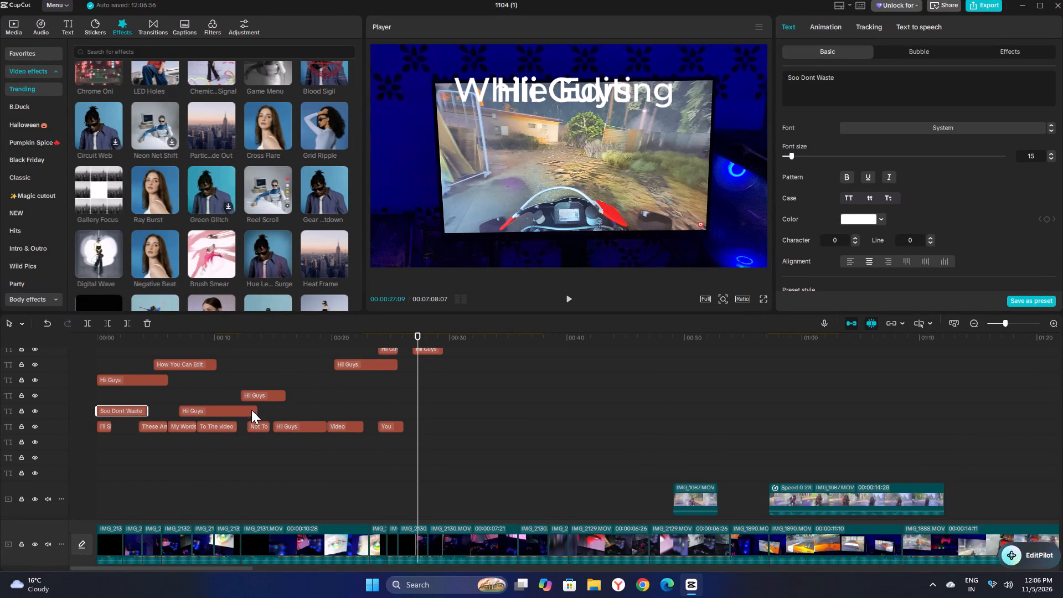
drag(271, 394, 292, 408)
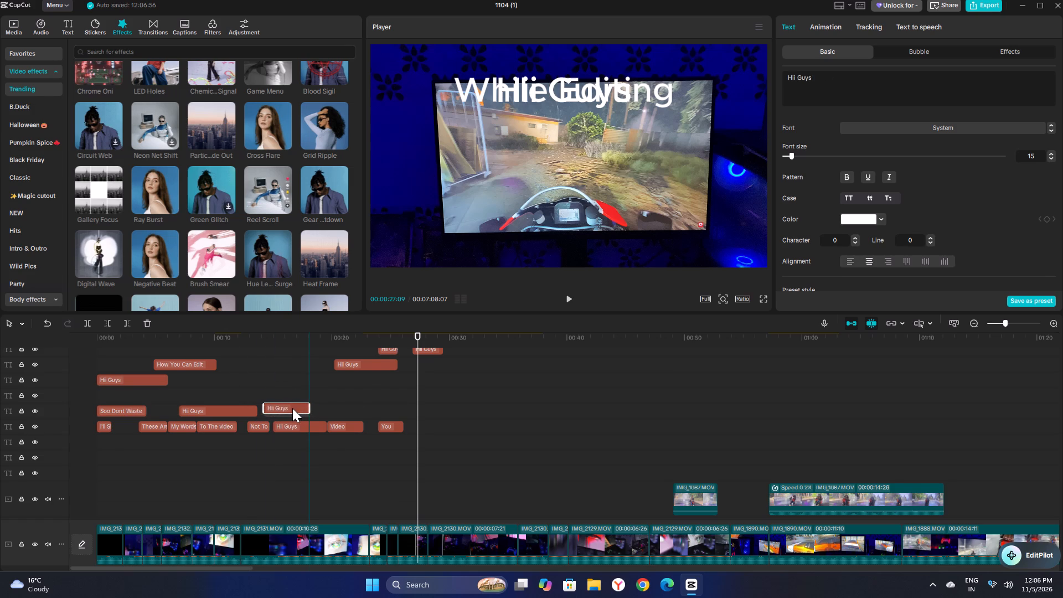
drag(370, 365, 355, 391)
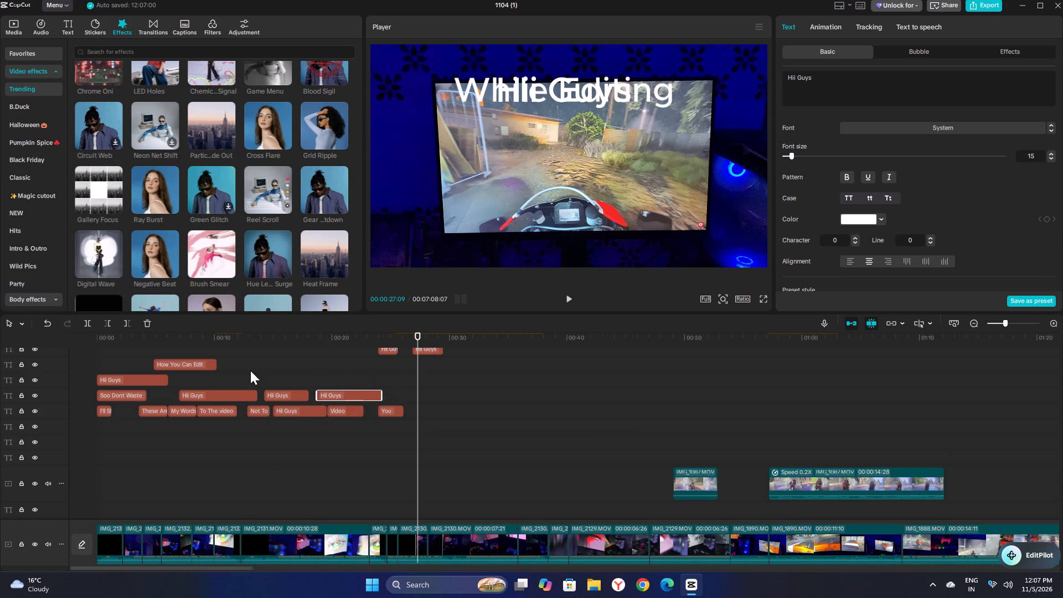
drag(205, 365, 442, 398)
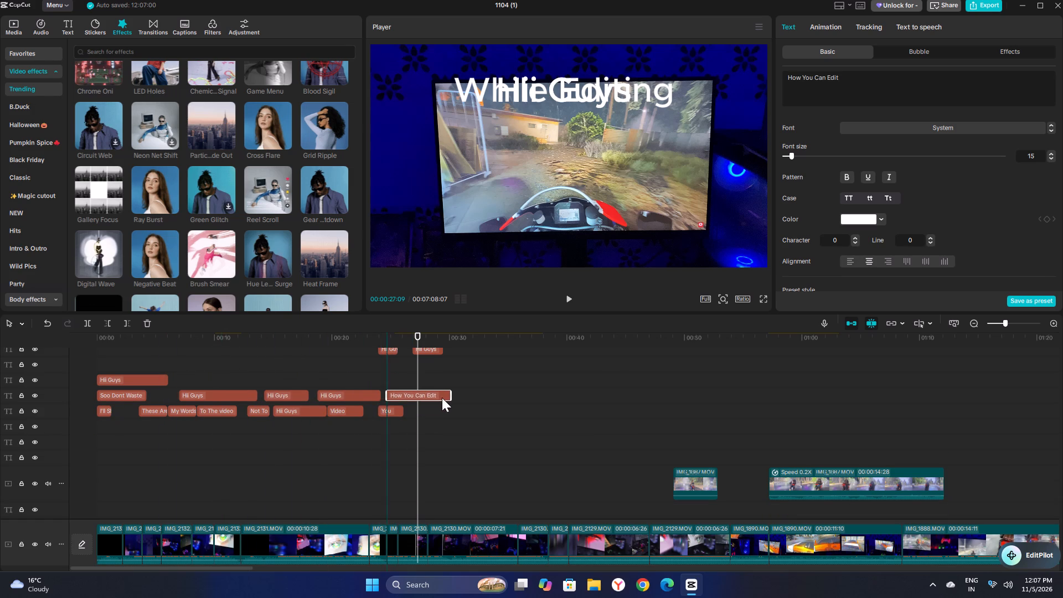
drag(442, 398, 444, 397)
Move a short Hii Guys beside Soo Dont Waste at about 00:05 and another after You on the track below at about 00:27.
drag(386, 348, 163, 382)
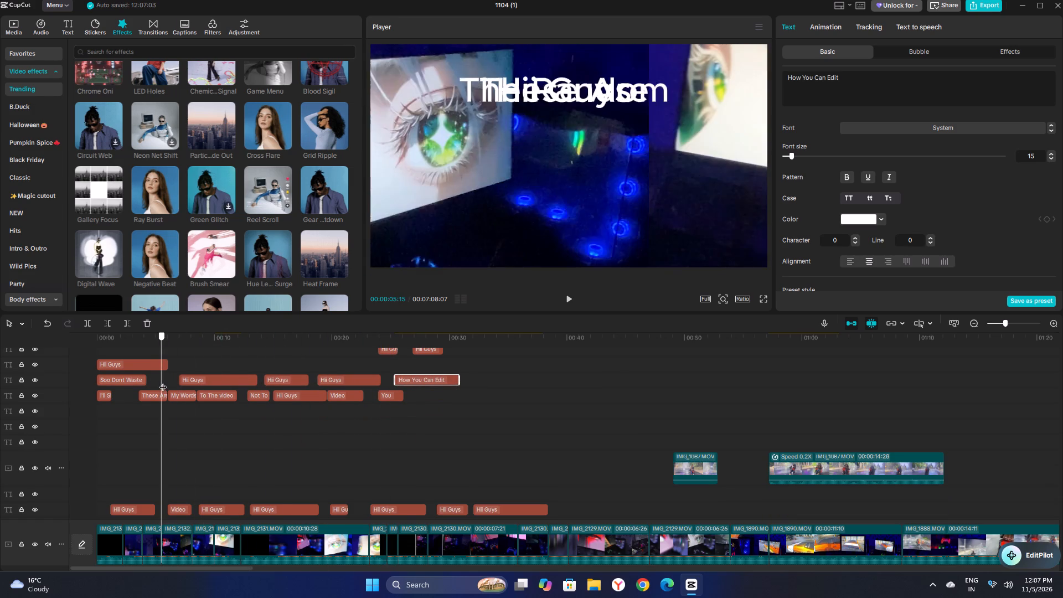
drag(163, 382, 194, 375)
scroll(274, 430, up, 2)
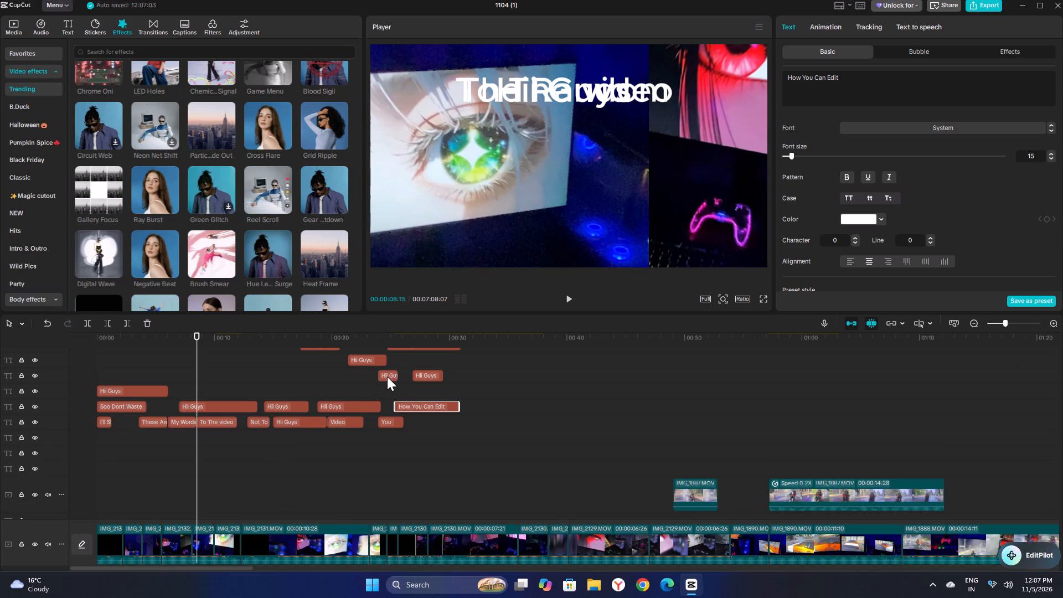
drag(388, 377, 166, 413)
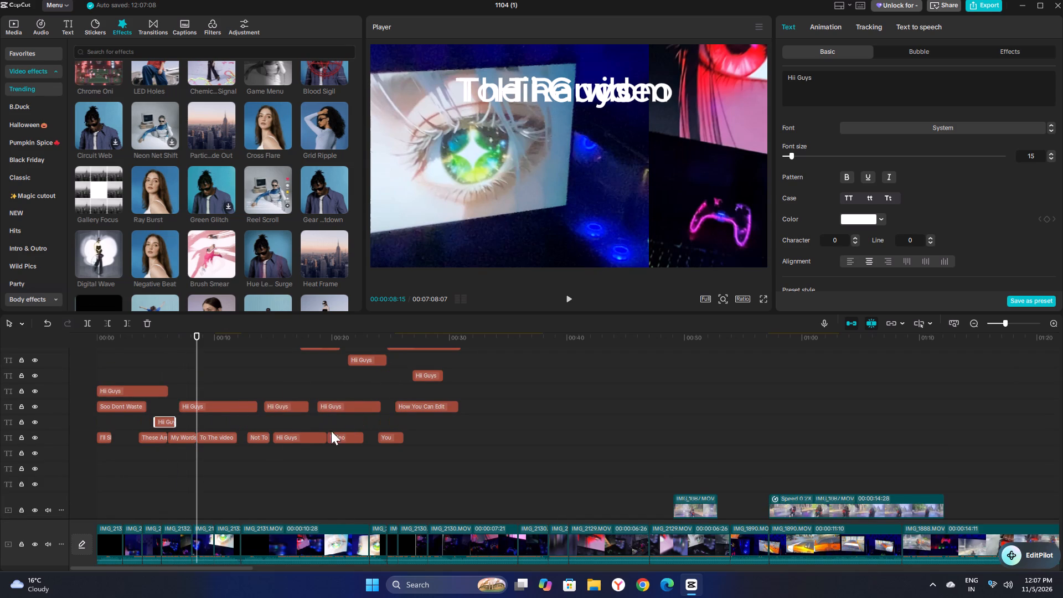
drag(164, 423, 166, 411)
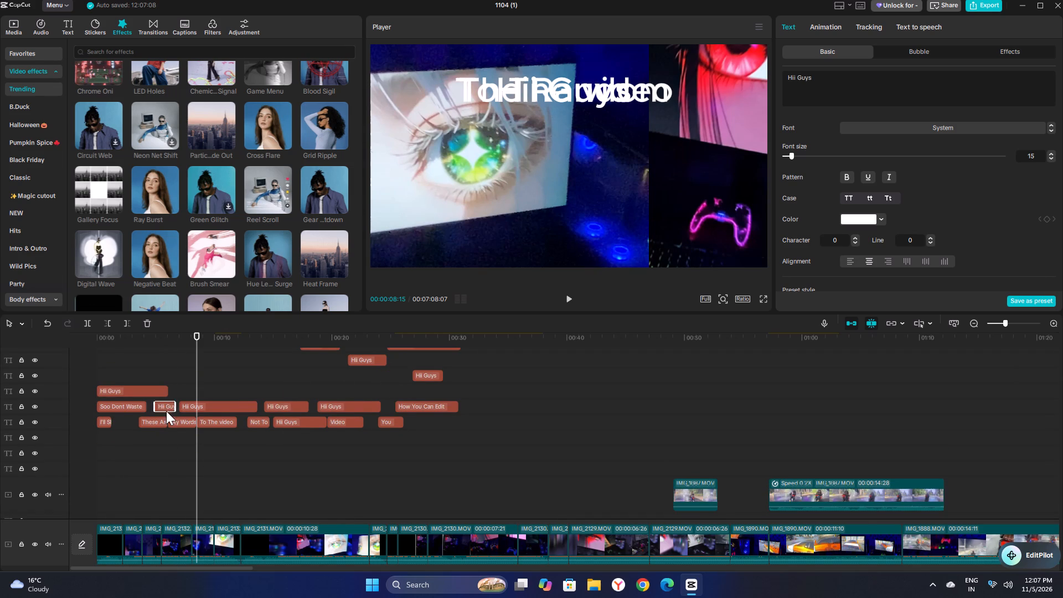
drag(429, 377, 426, 424)
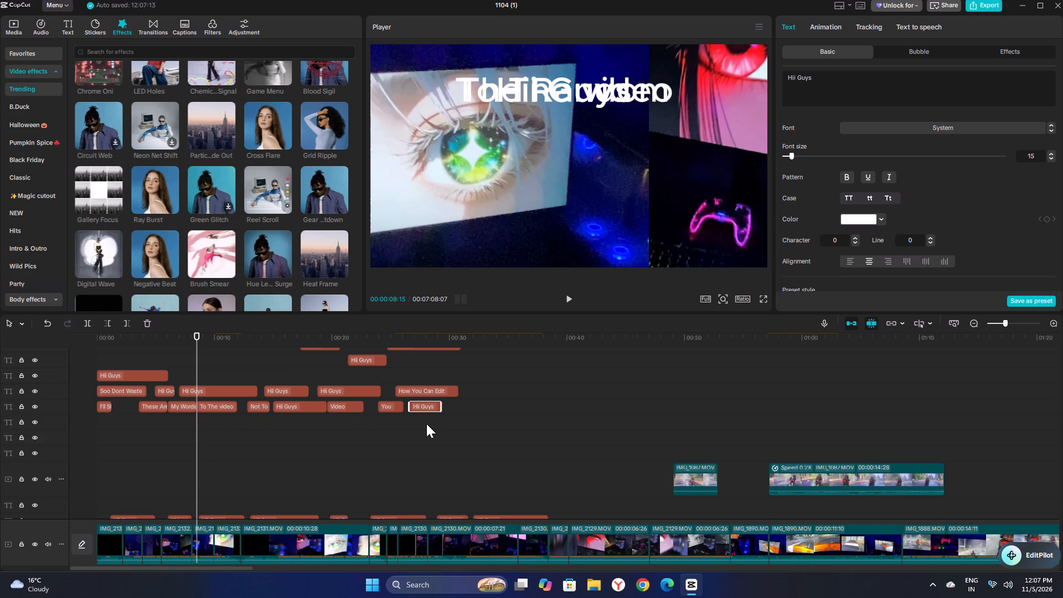
Add Hii Guys at about 00:30 and Begain at 00:38 to the You track, and Hii Guys at about 00:31 after How You Can Edit.
scroll(438, 438, up, 2)
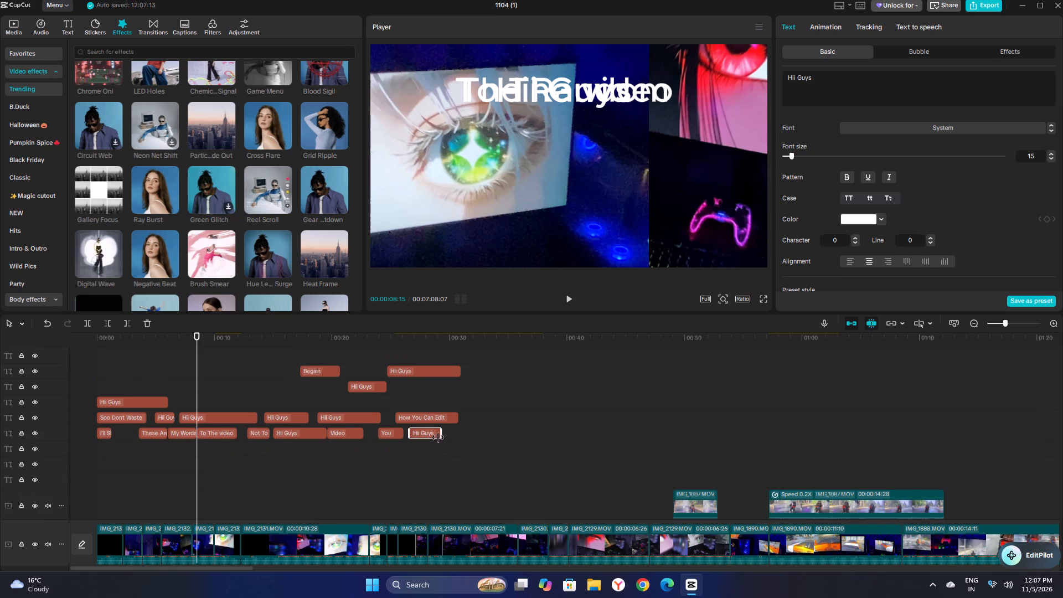
scroll(438, 437, up, 1)
drag(416, 381, 479, 448)
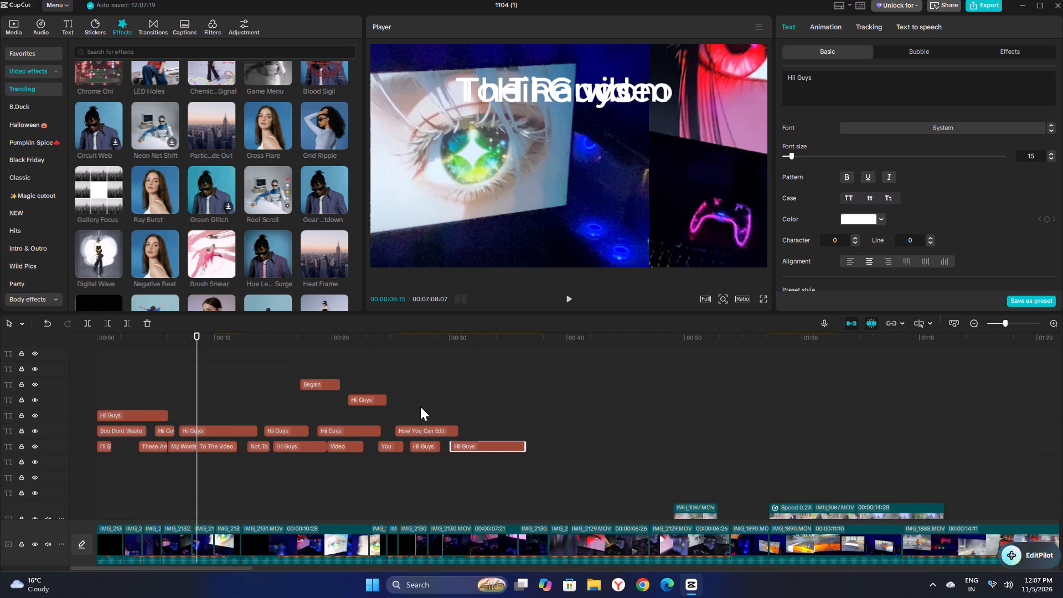
drag(373, 399, 494, 433)
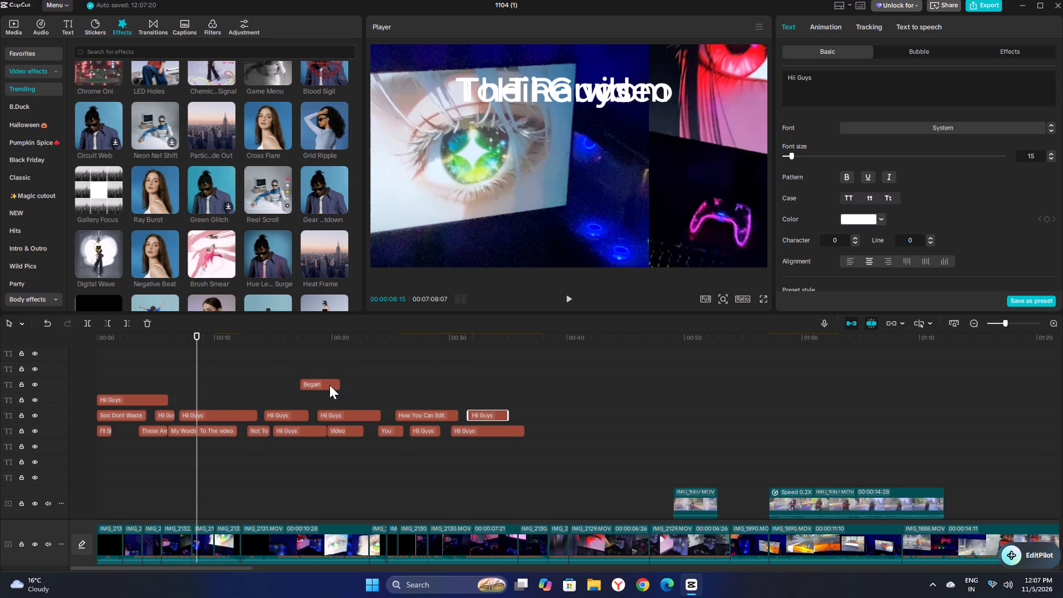
drag(328, 383, 567, 432)
Bring two Hii Guys titles back from about 01:23 and 01:35, to about 00:36 on the track above Begain and 00:42 beside Begain.
scroll(455, 455, up, 2)
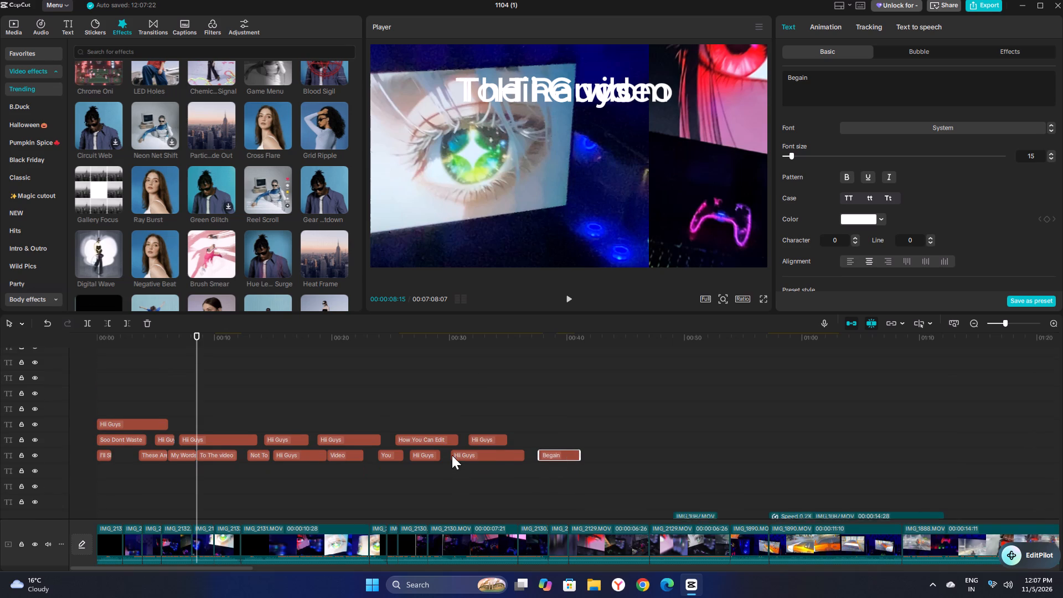
scroll(452, 455, up, 8)
scroll(443, 461, down, 4)
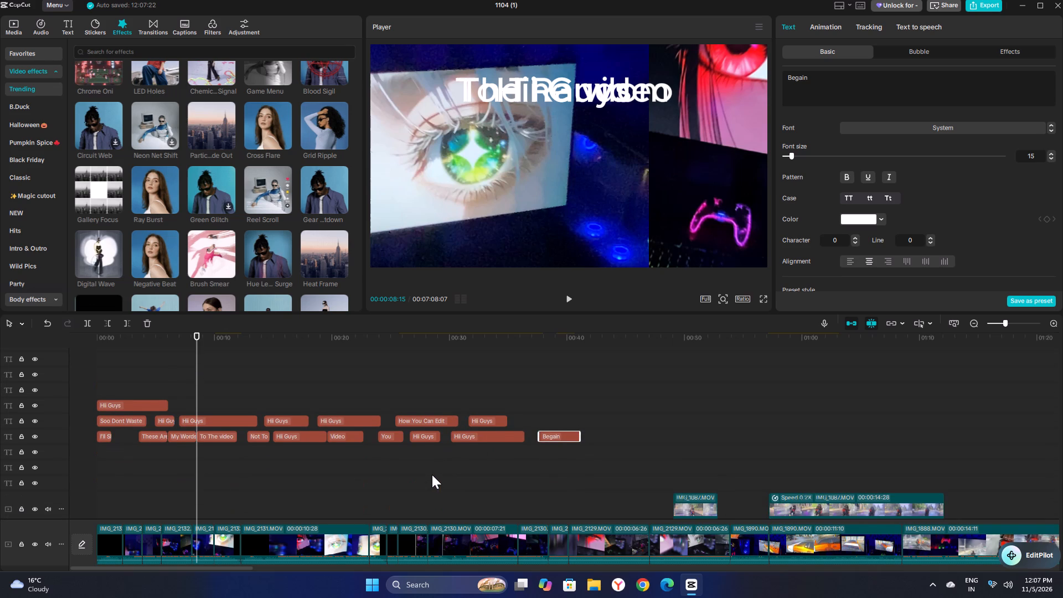
drag(249, 567, 311, 568)
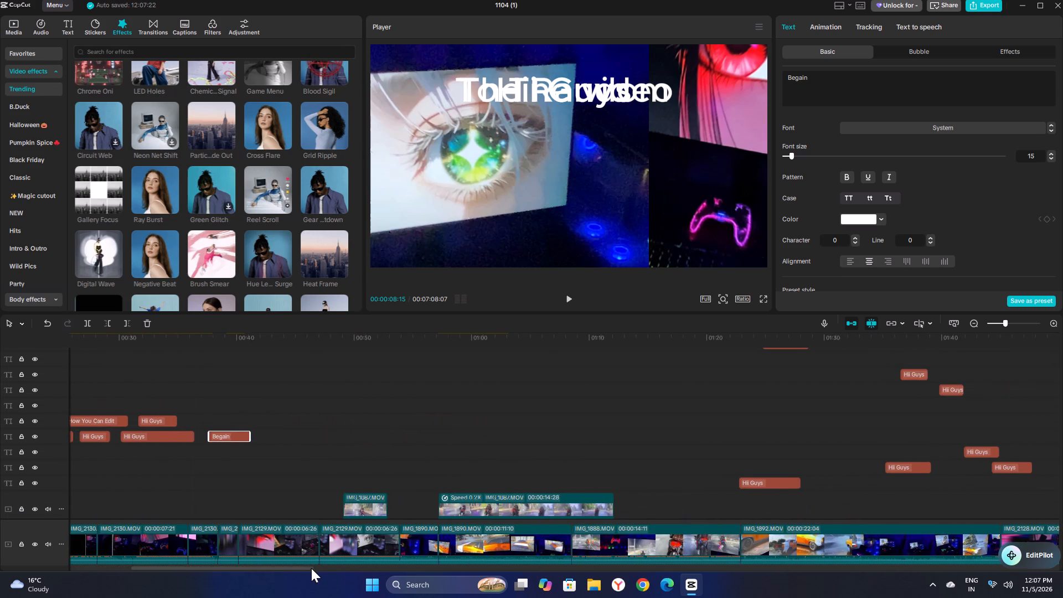
drag(311, 568, 315, 569)
scroll(458, 439, up, 7)
scroll(457, 439, down, 8)
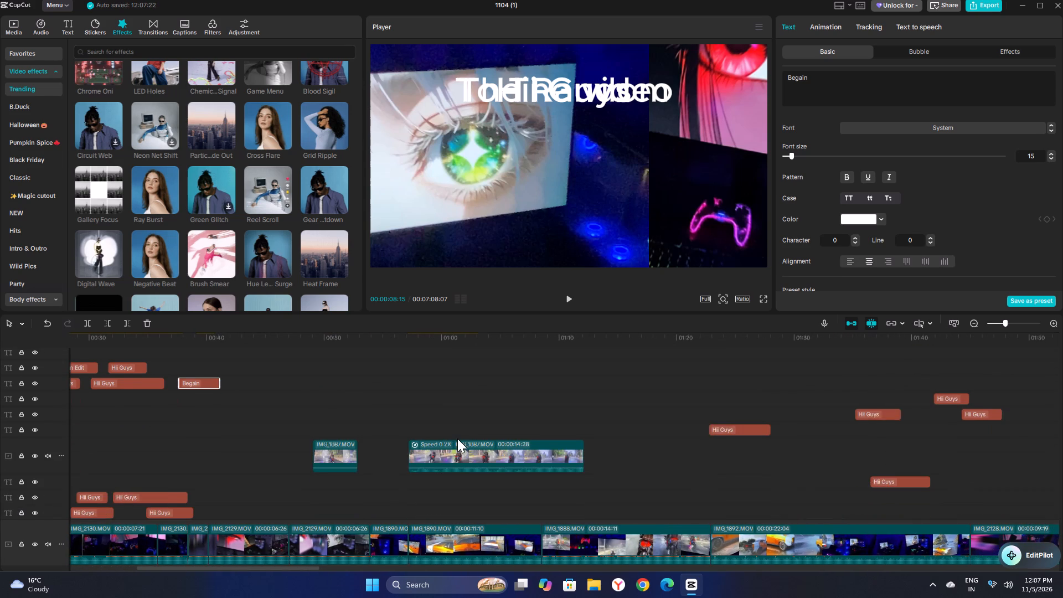
scroll(457, 439, down, 4)
scroll(457, 439, up, 7)
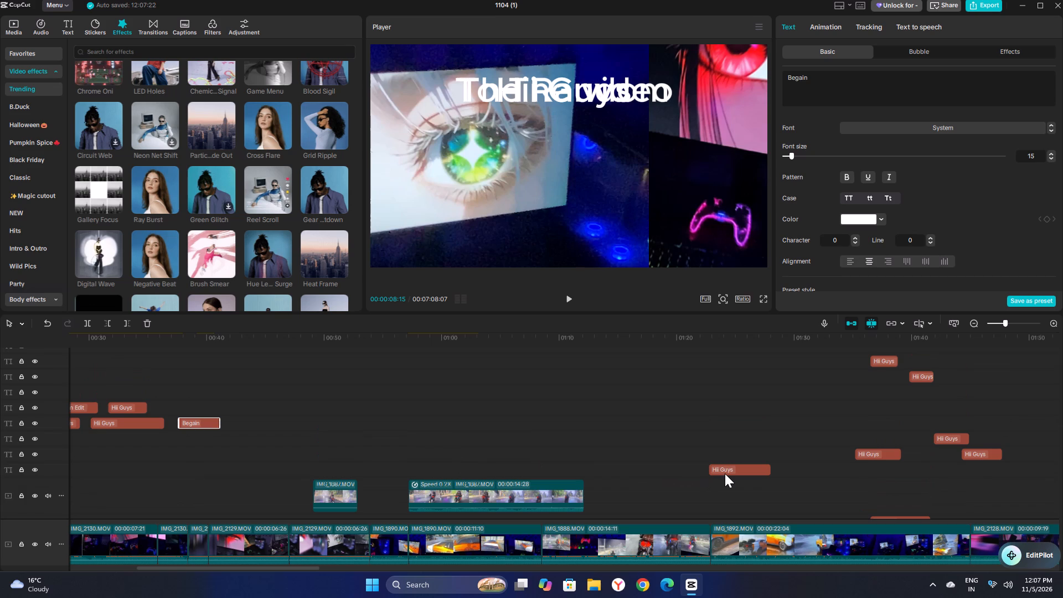
drag(726, 468, 176, 410)
drag(873, 451, 257, 429)
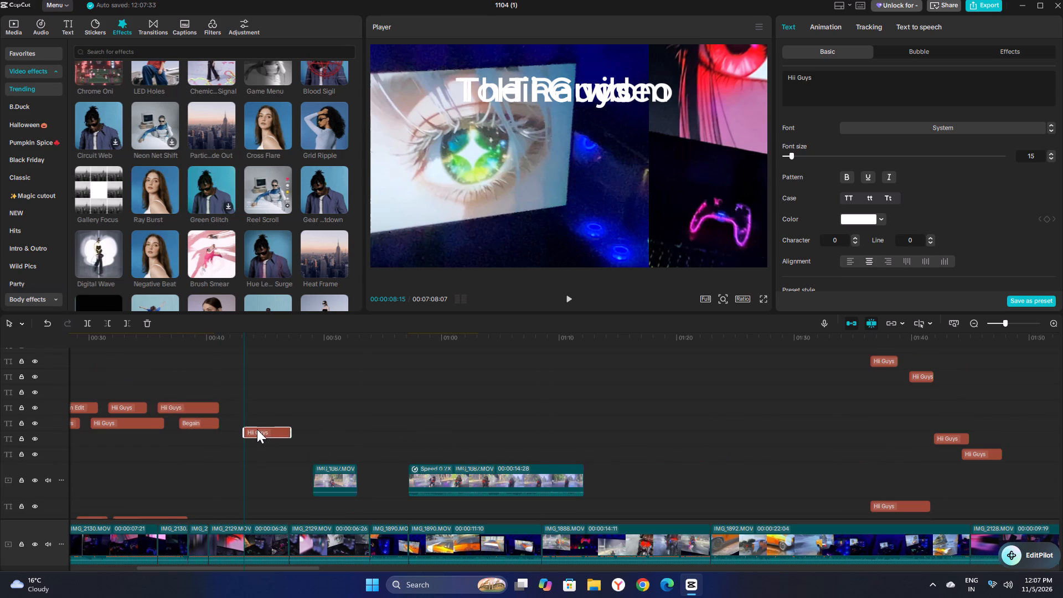
drag(257, 429, 247, 427)
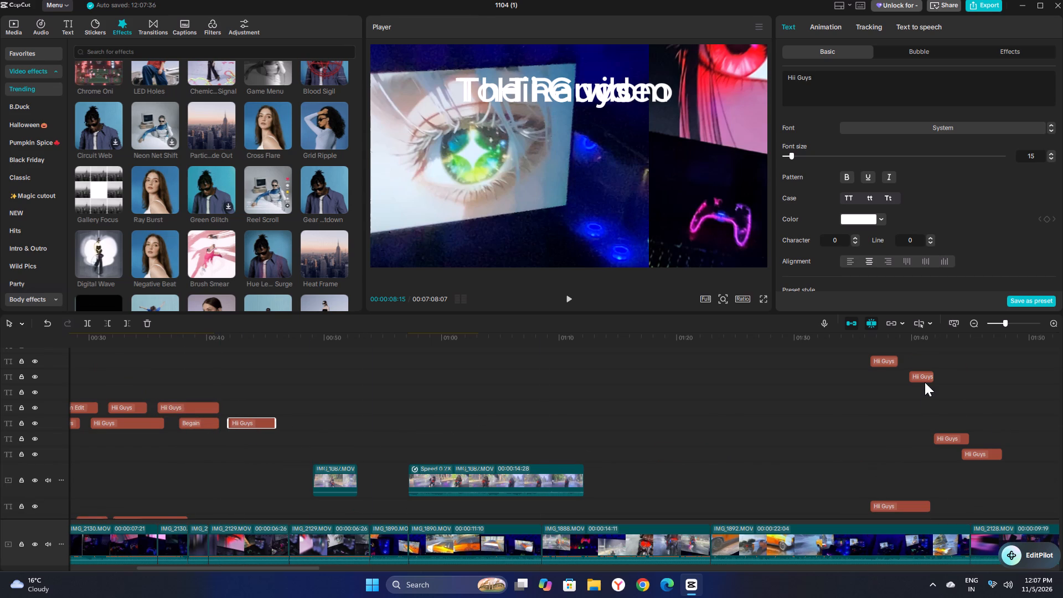
Move four more Hii Guys titles back, to about 00:42, 00:45 and 00:49 on the track above Begain and 00:47 on the Begain track.
drag(922, 377, 242, 409)
click(894, 364)
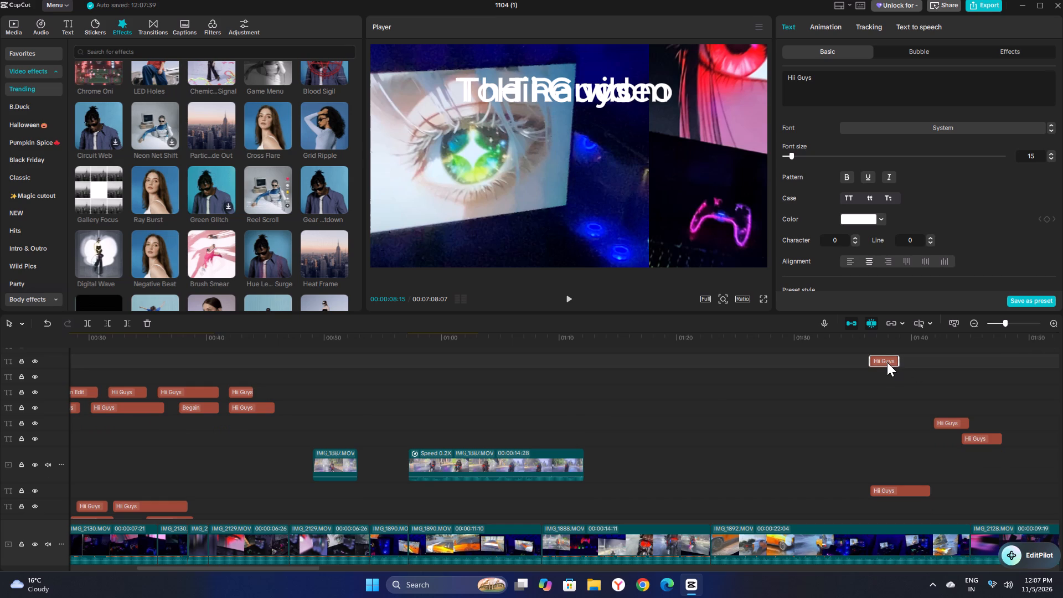
drag(885, 359, 280, 393)
drag(949, 405, 569, 398)
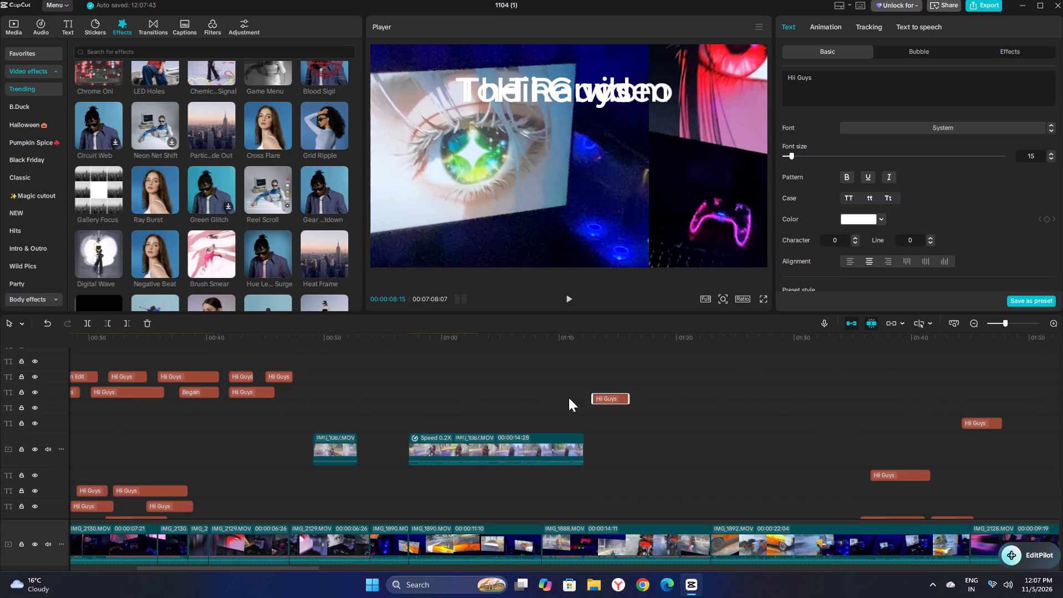
drag(569, 398, 301, 396)
drag(979, 405, 325, 377)
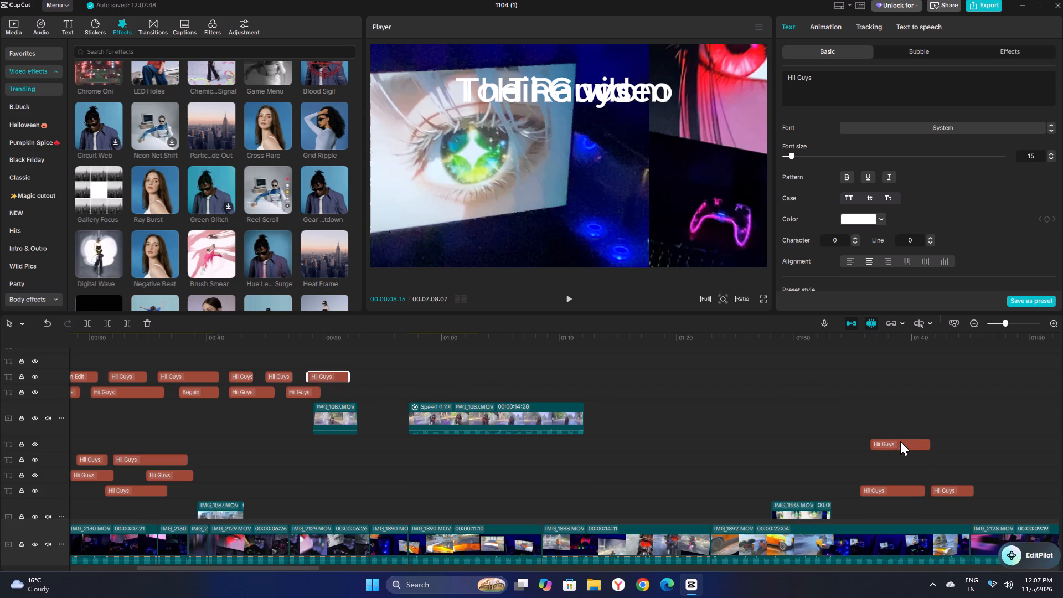
Move three more Hii Guys titles back, to about 00:51 and 00:57 on the Begain track and 00:52 on the track above.
drag(900, 441, 364, 391)
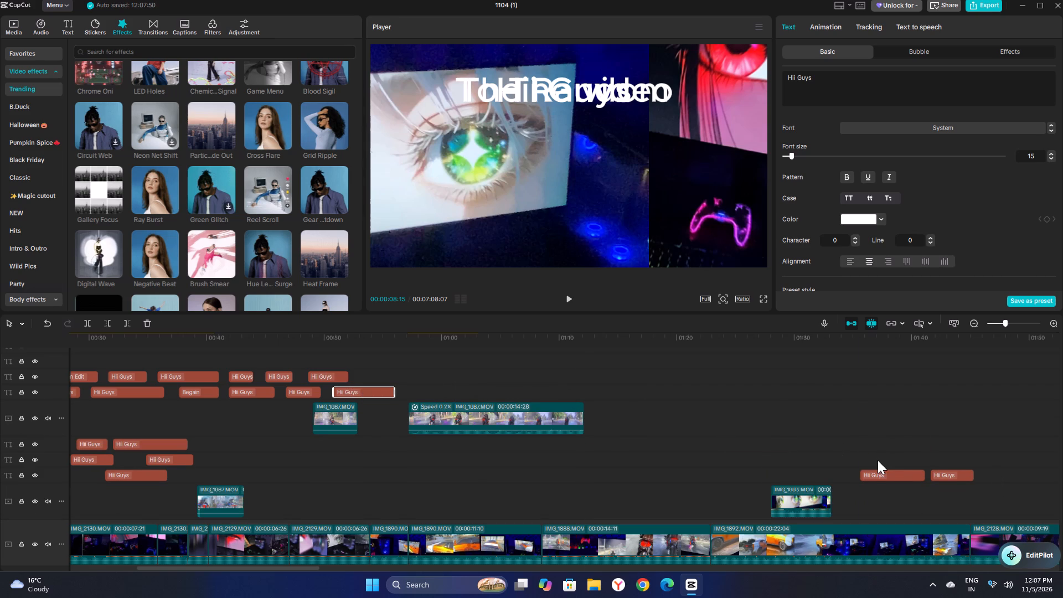
drag(881, 472, 380, 377)
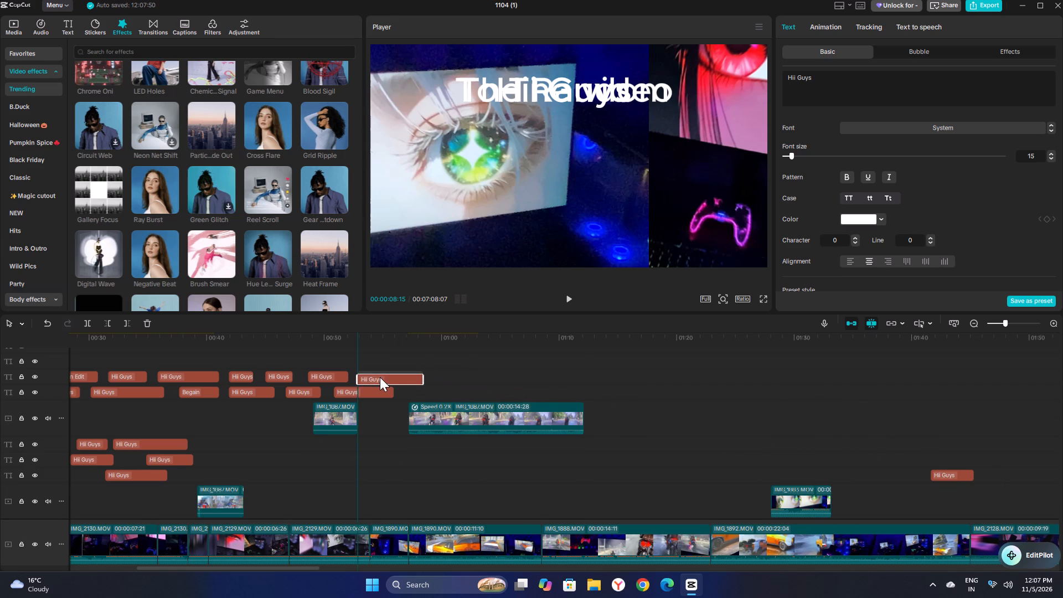
drag(380, 377, 375, 375)
drag(956, 472, 433, 398)
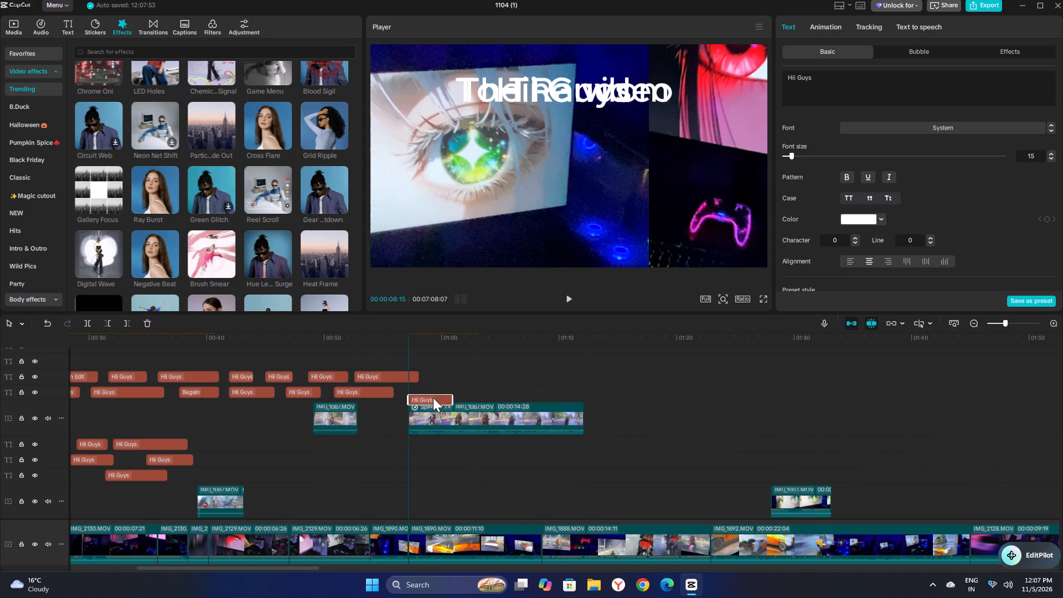
drag(433, 398, 431, 393)
Move the remaining upper Hii Guys title from about 01:25 to about 00:59 on the track directly above the Begain track.
scroll(801, 415, up, 7)
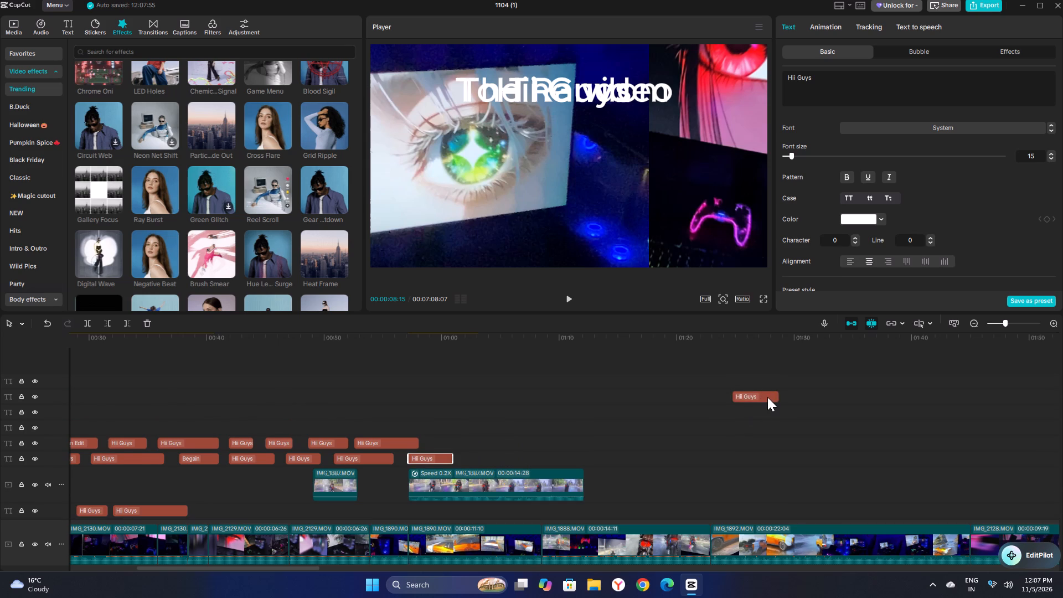
drag(767, 397, 463, 445)
scroll(855, 415, down, 11)
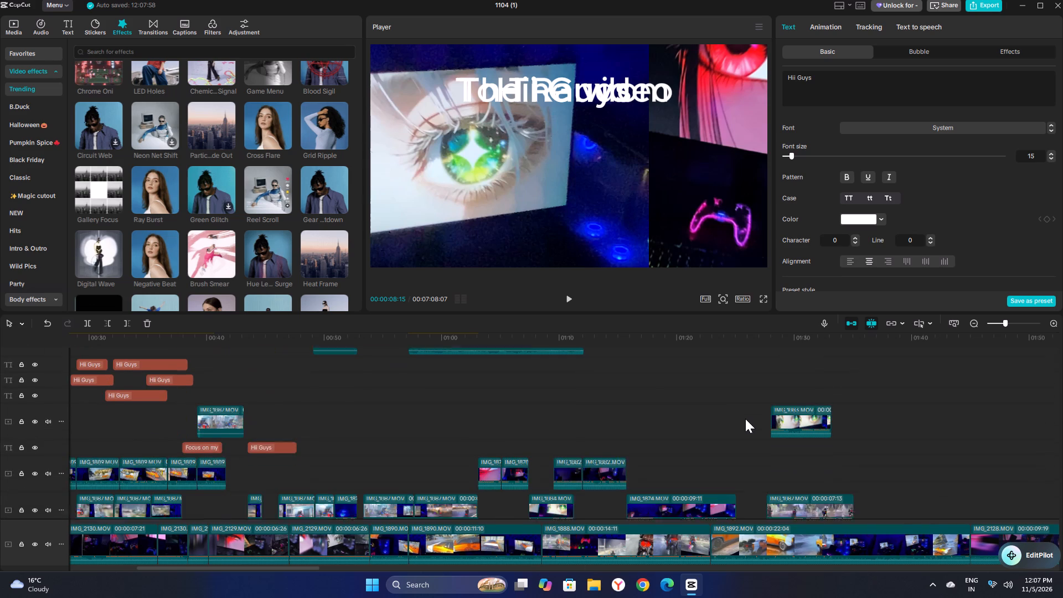
scroll(745, 419, down, 6)
scroll(744, 419, up, 9)
scroll(801, 403, up, 7)
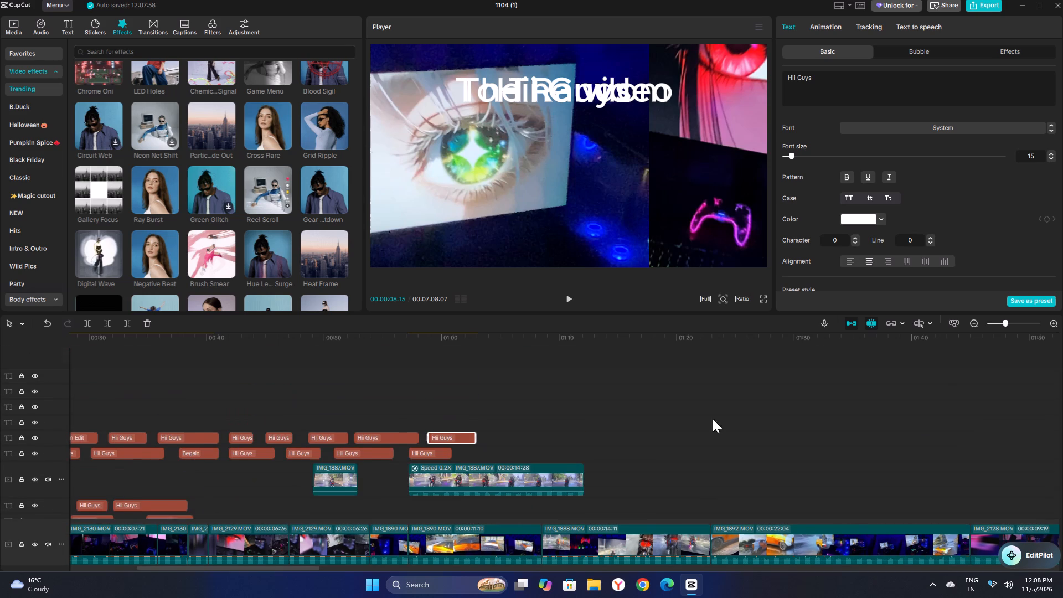
Move three Hii Guys titles back from about 02:03 to 02:05, to about 01:01 on the Begain track, 01:03 above it and 01:04 below it.
scroll(450, 497, up, 4)
drag(267, 569, 326, 570)
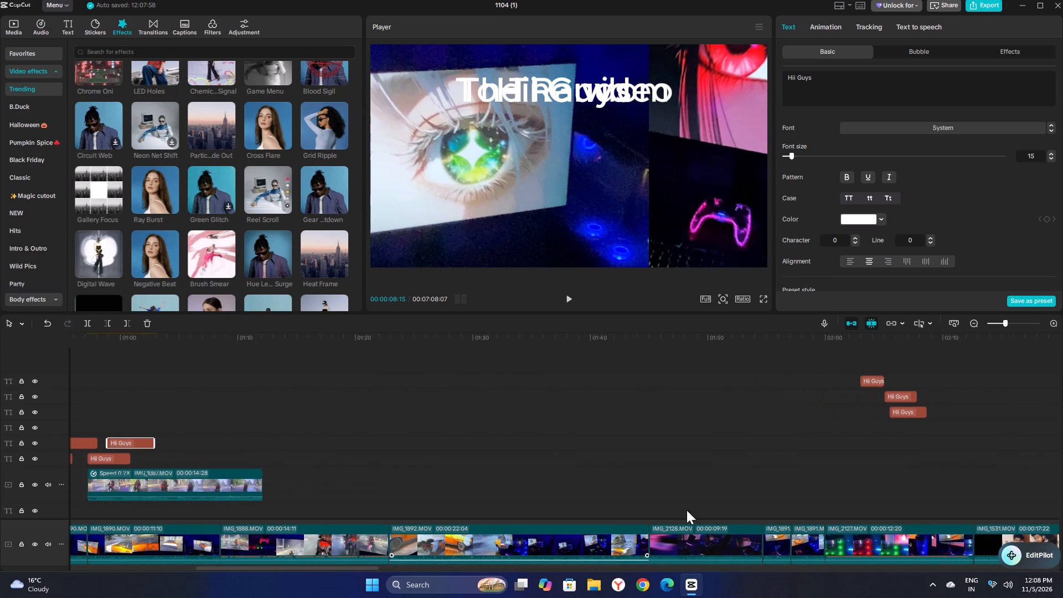
drag(871, 382, 150, 465)
click(160, 455)
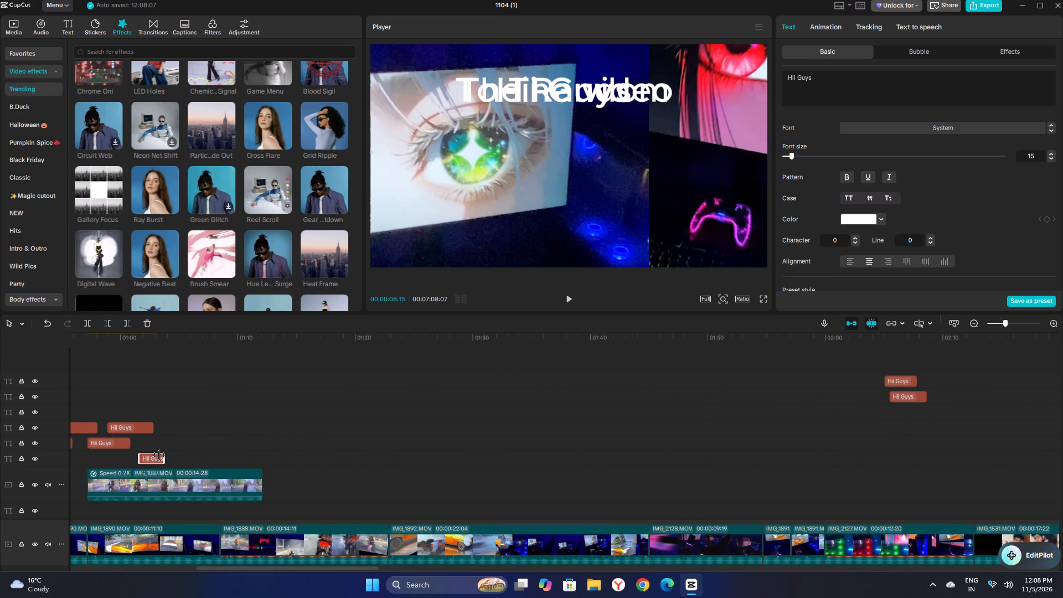
drag(151, 461, 152, 455)
drag(152, 458, 149, 445)
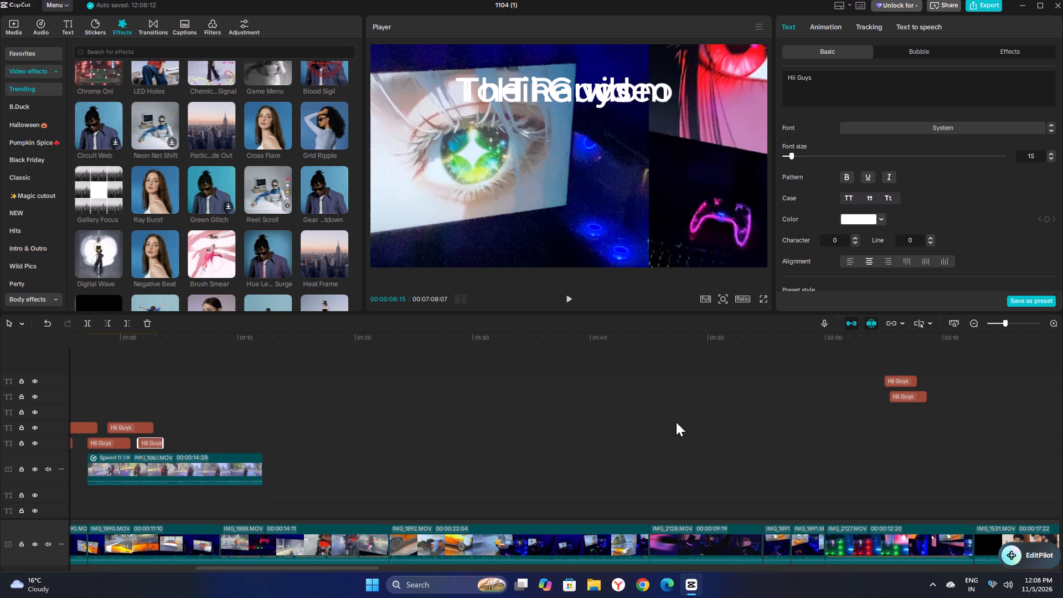
drag(895, 383, 168, 432)
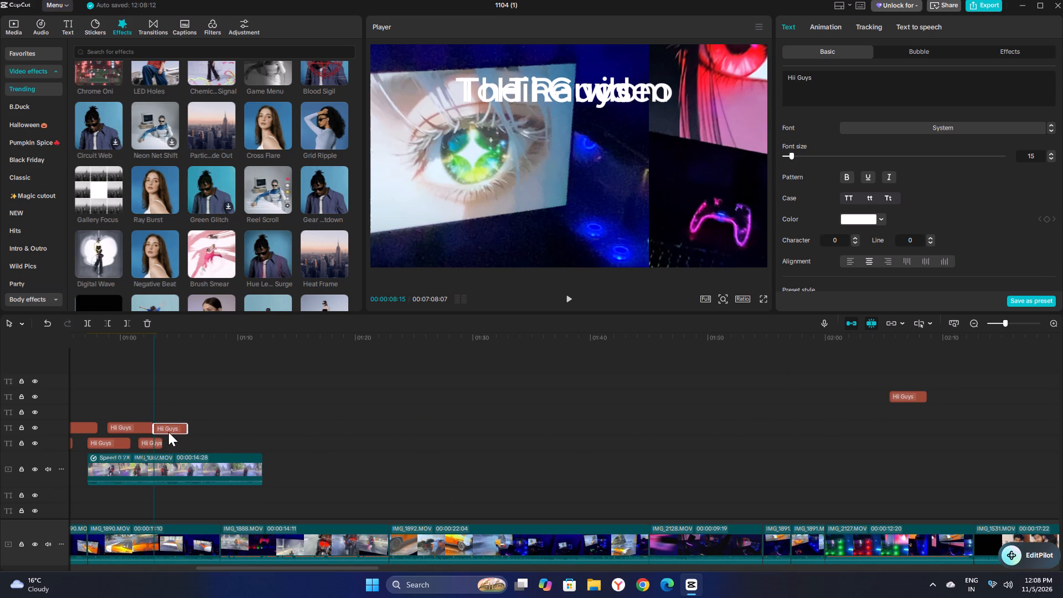
drag(168, 432, 169, 432)
drag(900, 382, 228, 438)
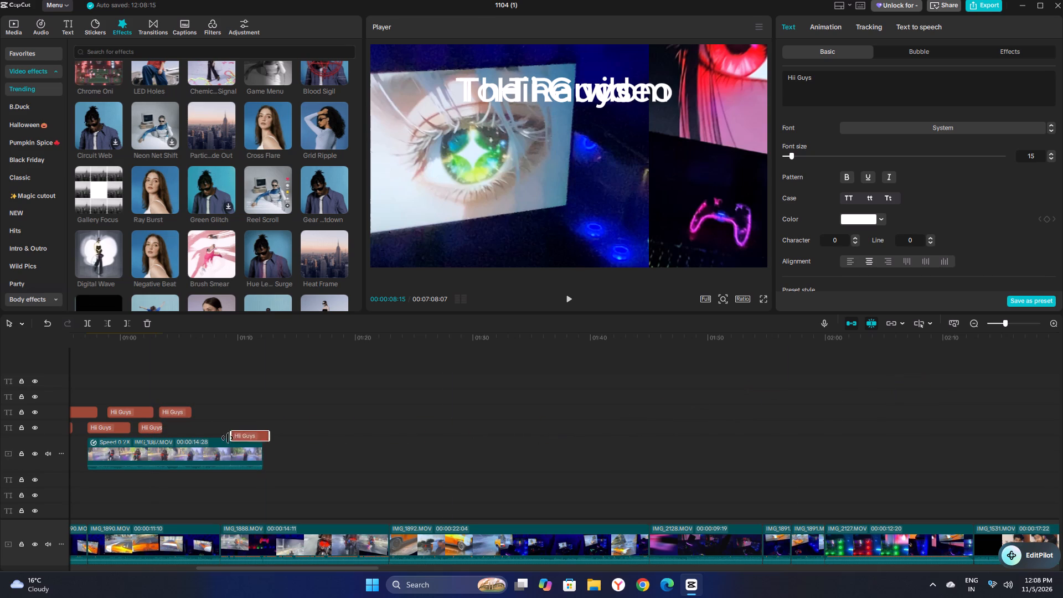
drag(228, 438, 184, 433)
Examine the timeline tracks from about 01:00 to 03:10 for remaining stray titles, and return to the start.
scroll(668, 506, up, 5)
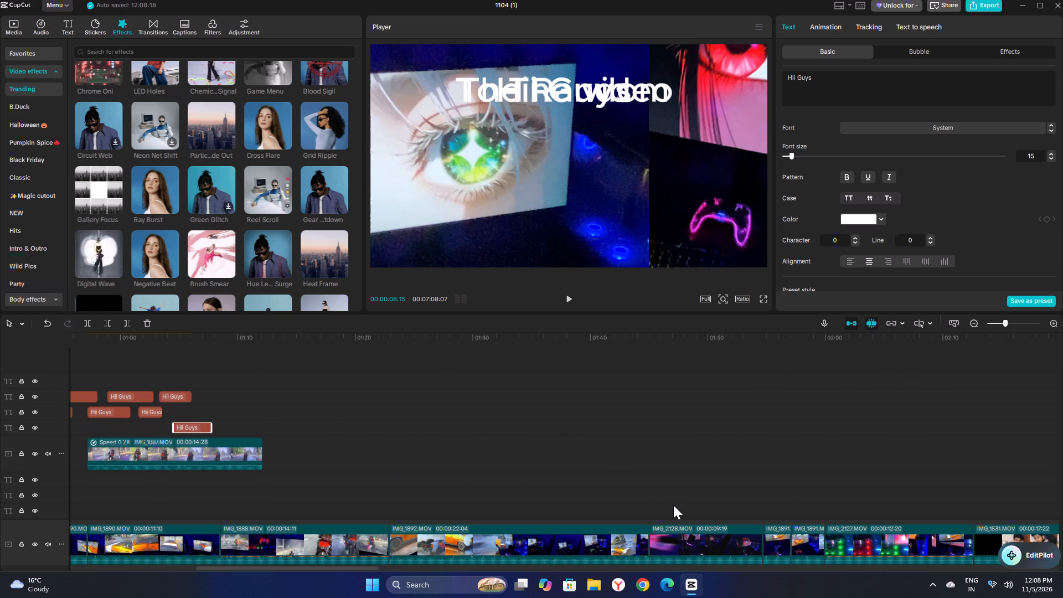
scroll(673, 505, down, 15)
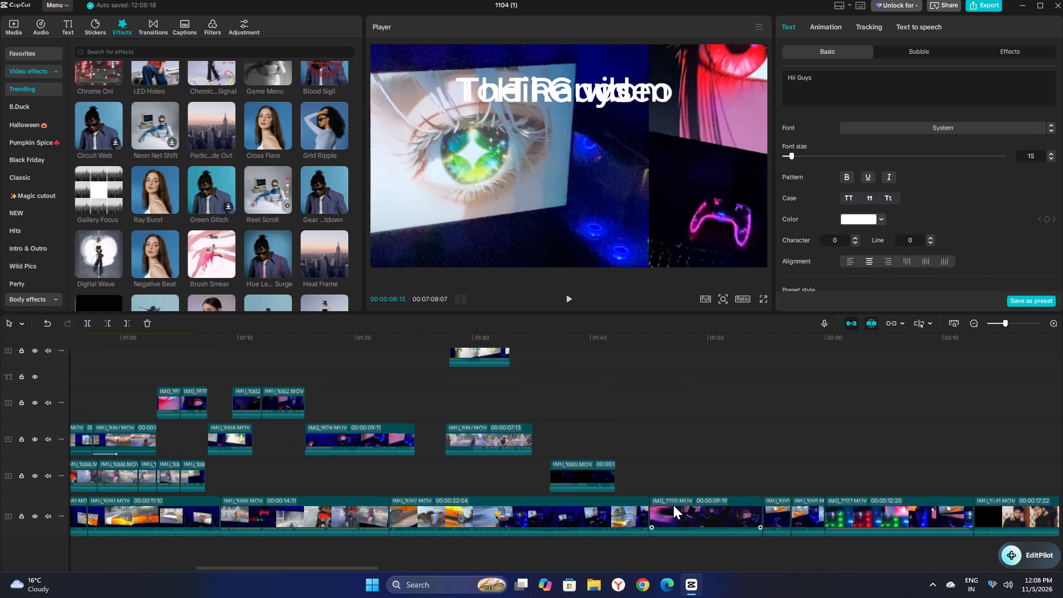
scroll(673, 505, up, 13)
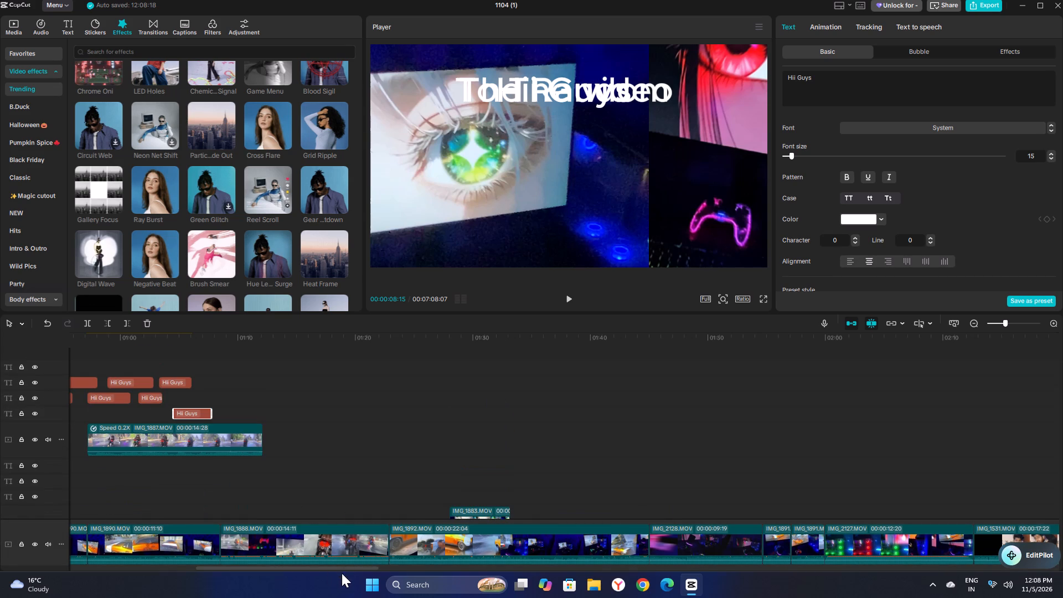
drag(365, 568, 483, 560)
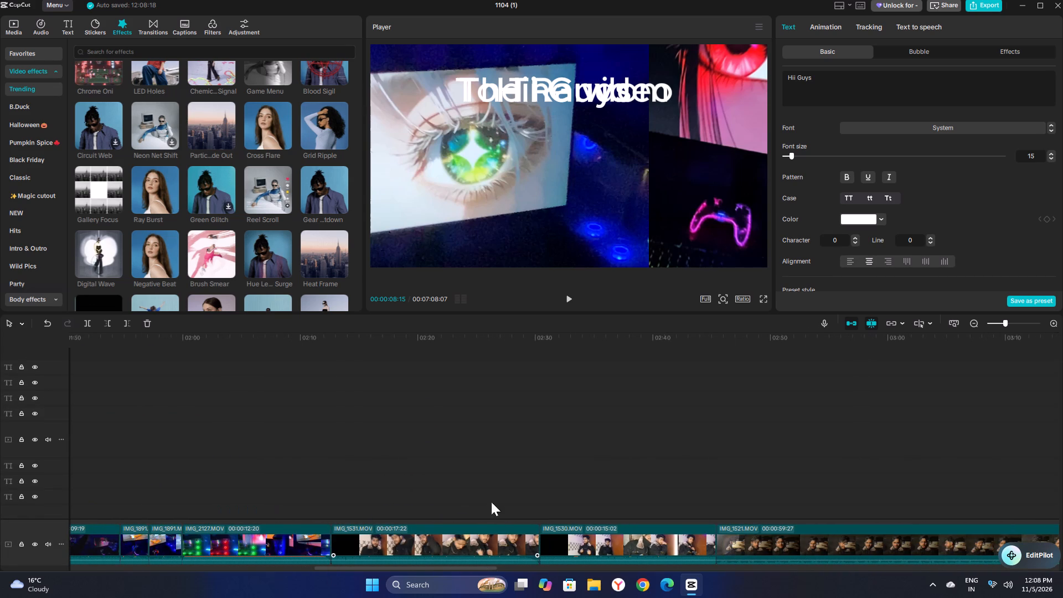
scroll(498, 481, up, 9)
scroll(508, 453, down, 20)
scroll(508, 453, down, 6)
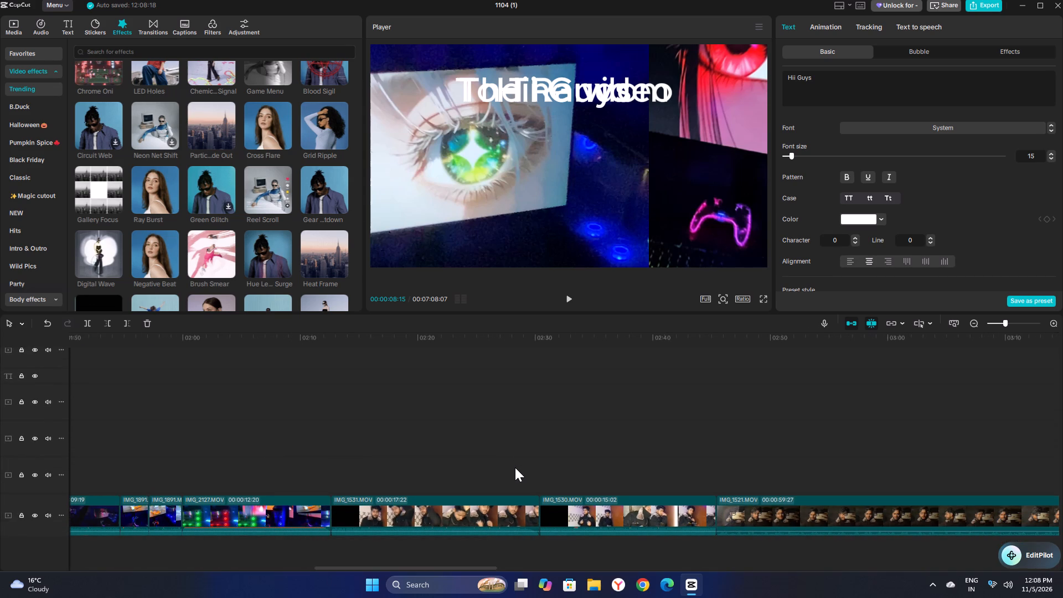
scroll(515, 467, up, 18)
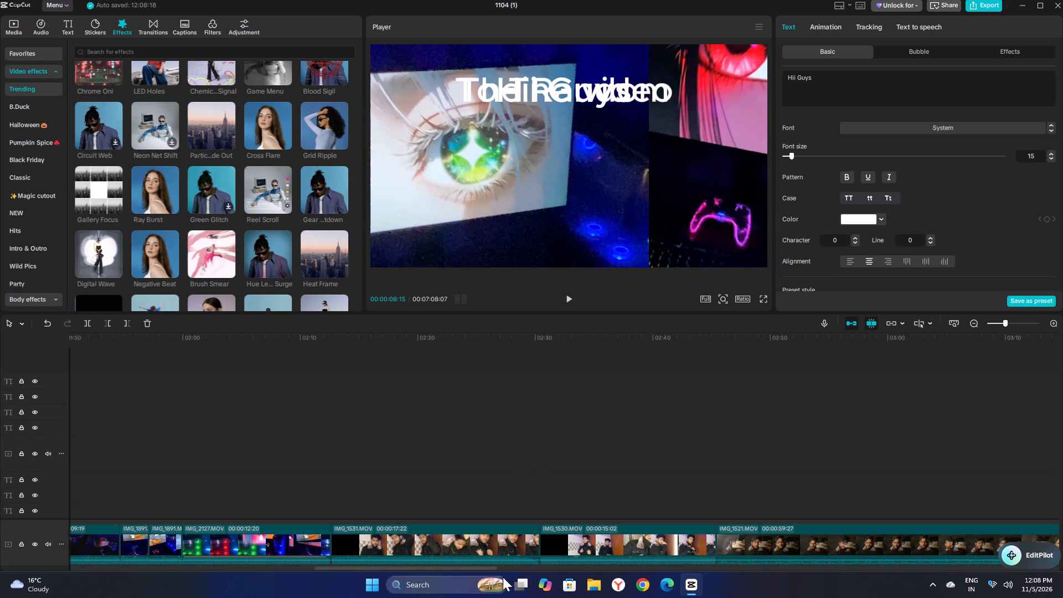
drag(491, 566, 3, 565)
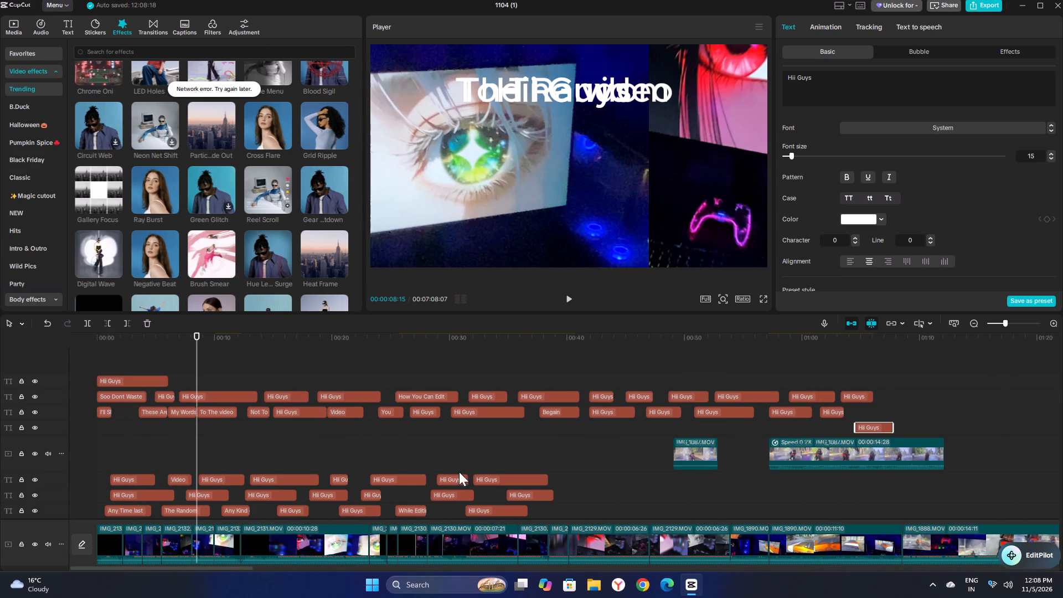
Move the Hii Guys title at about 00:30 on the Begain track to about 00:49 on the While Edit track.
drag(510, 410, 726, 506)
Open the In animations for the 0.2X IMG_1887 overlay clip.
click(827, 25)
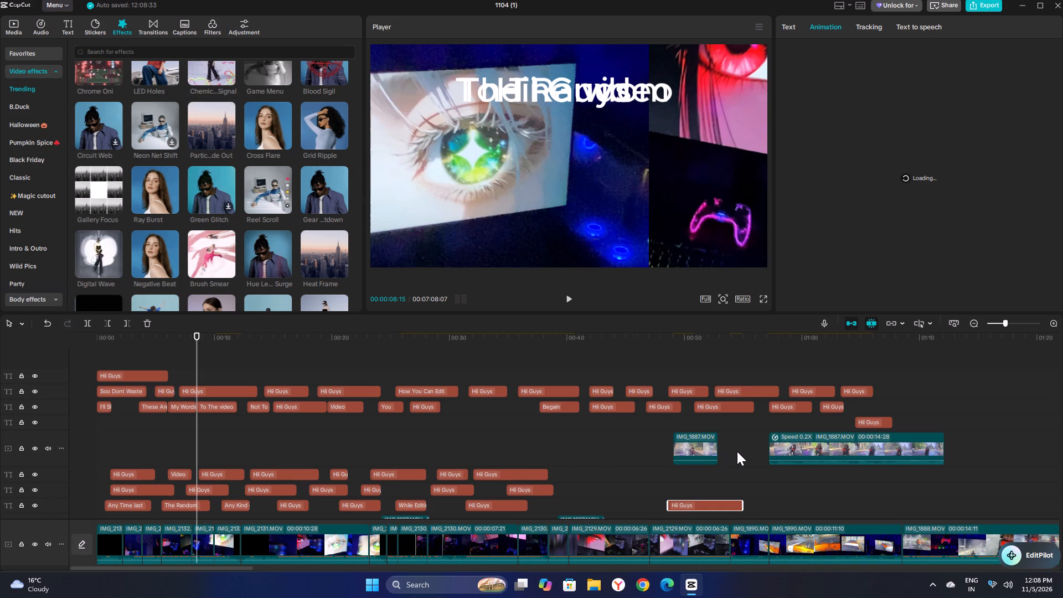
click(783, 450)
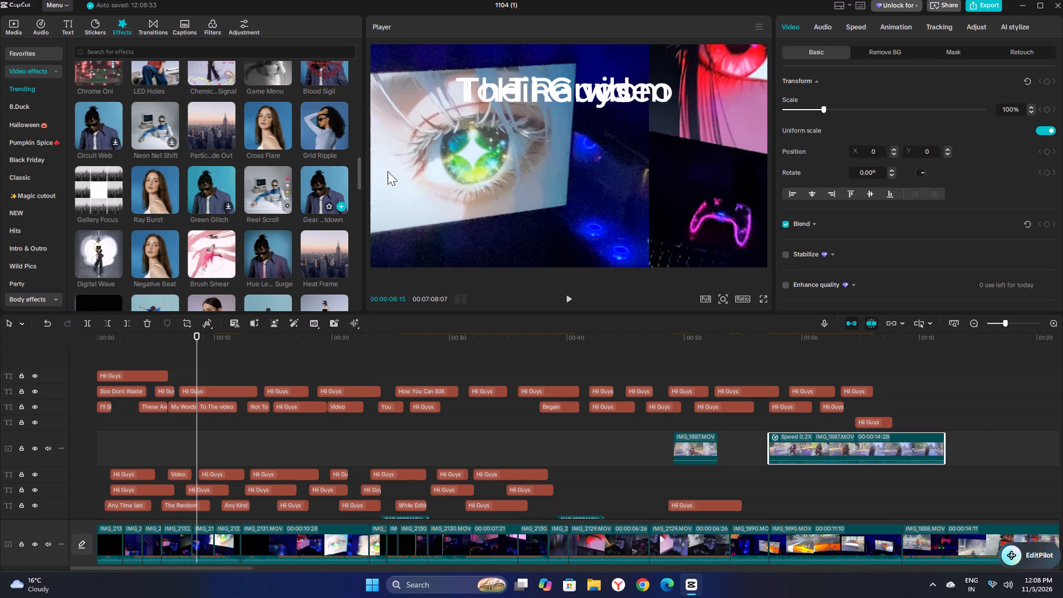
click(903, 24)
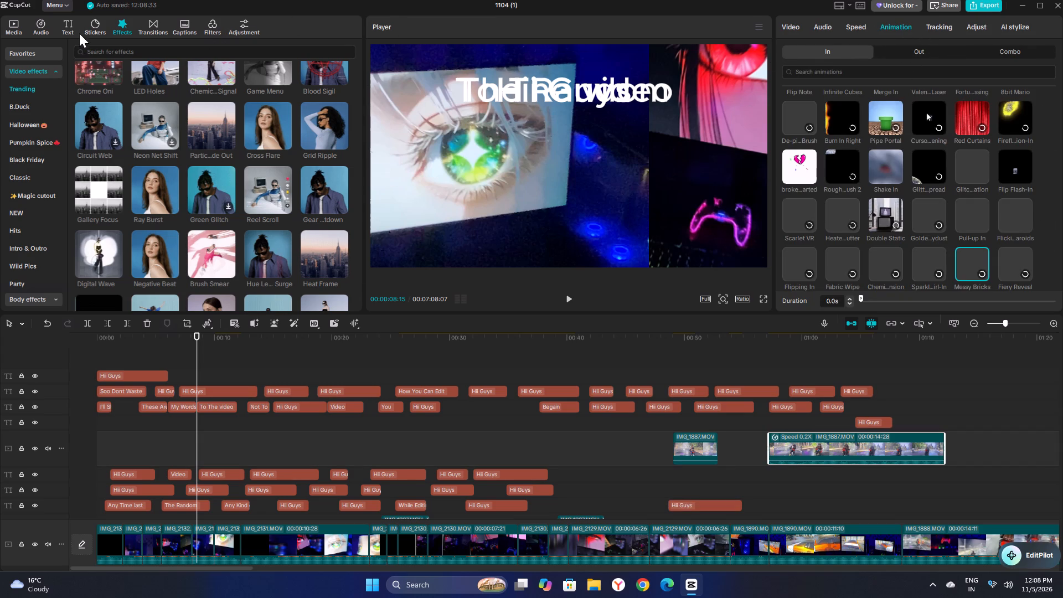
Open the trending Body effects and load previews of the five first-row effects, from Lightning Eyes and Split Specters to BG Projection.
click(125, 25)
click(47, 73)
click(43, 87)
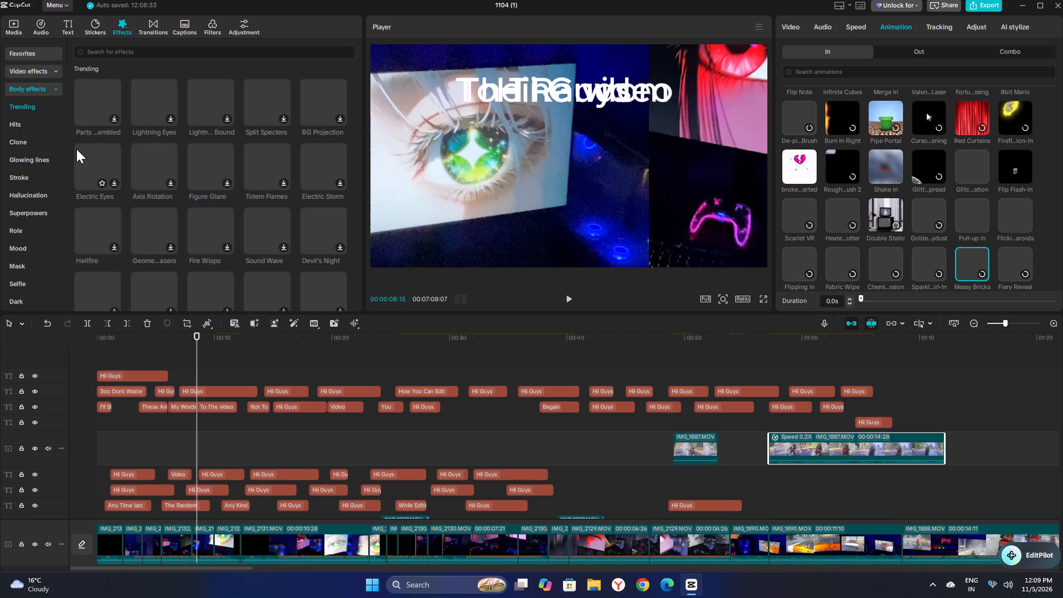
click(100, 109)
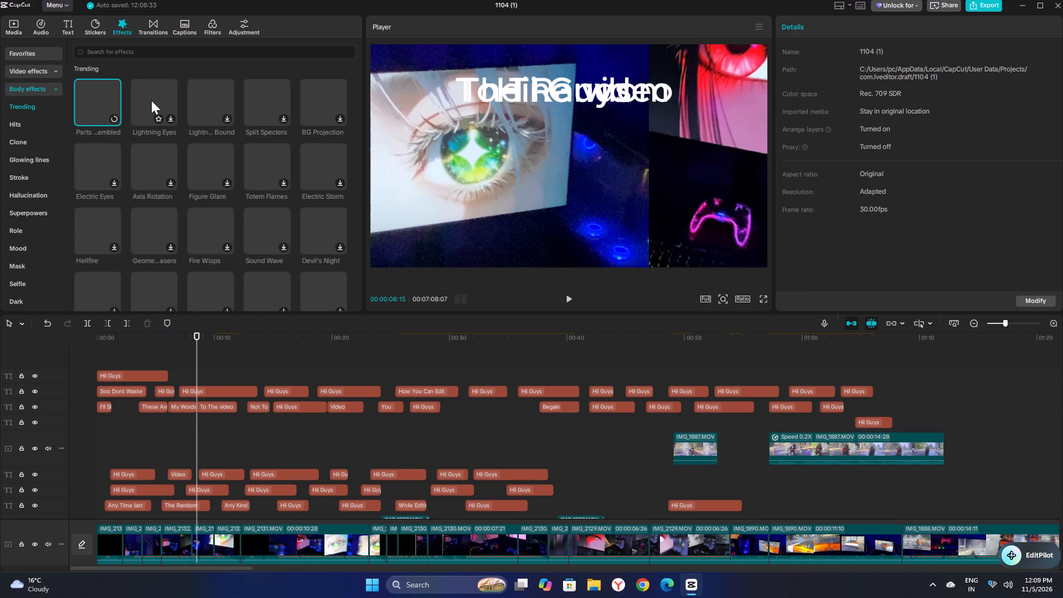
click(152, 100)
click(220, 99)
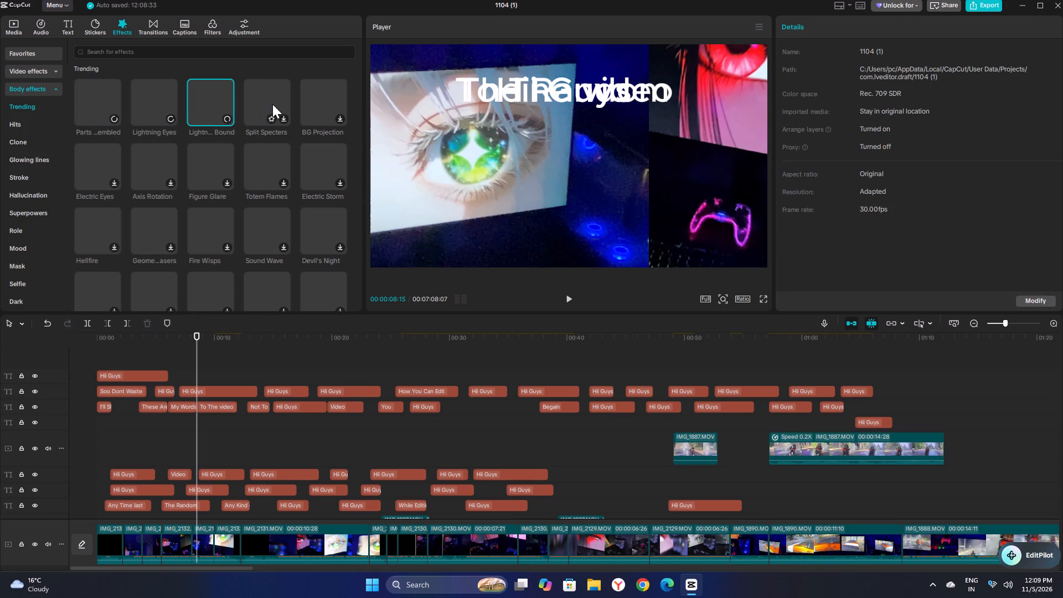
click(272, 104)
click(326, 102)
Load previews of the second- and third-row trending body effects, from Electric Storm and Electric Eyes to Hellfire and Devil's Night.
click(324, 157)
click(270, 171)
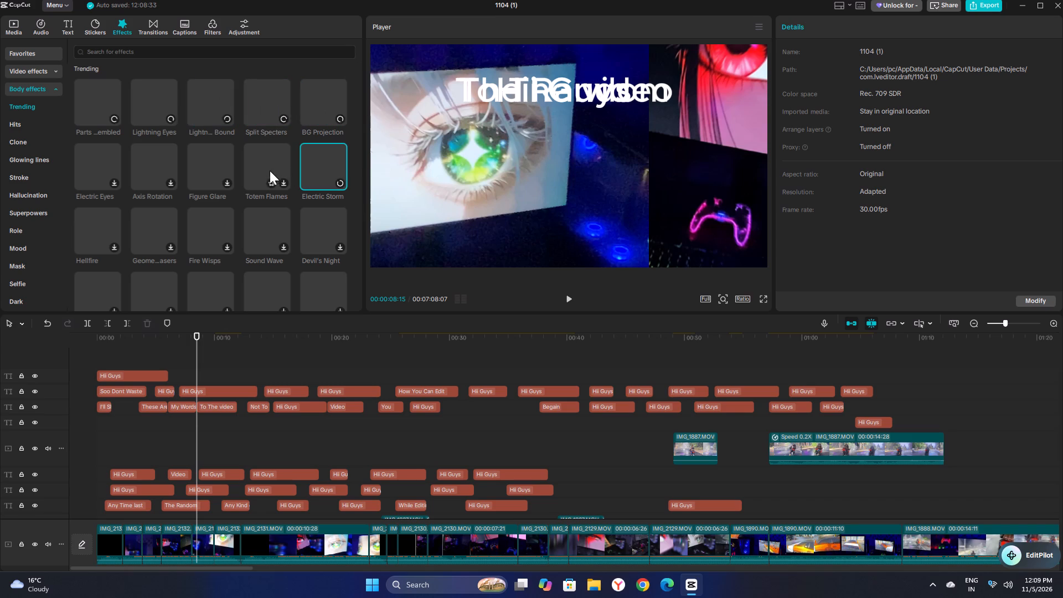
click(211, 173)
click(156, 174)
click(107, 172)
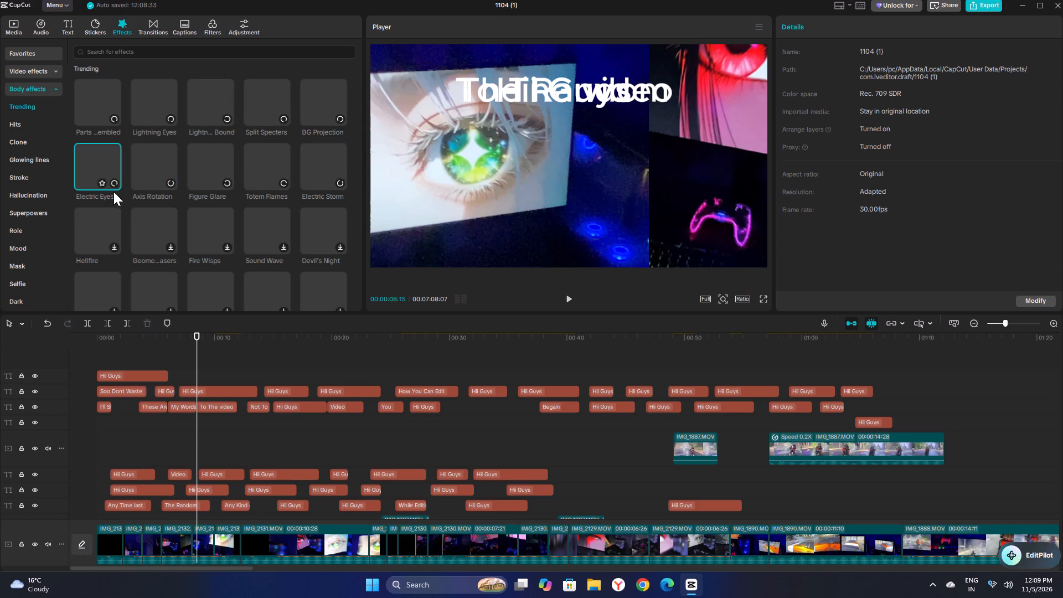
click(94, 222)
click(148, 224)
click(203, 233)
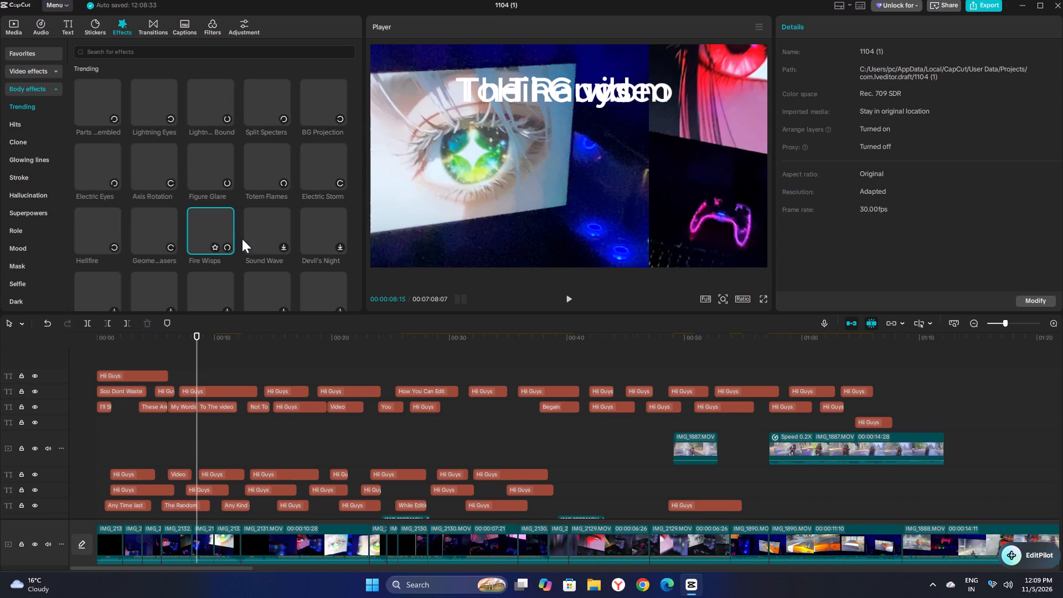
click(259, 235)
click(328, 223)
Load previews of the fourth- and fifth-row trending body effects, from Red Veins and Battle BG to Rotation Twist and Cyber Pumpkin.
click(323, 286)
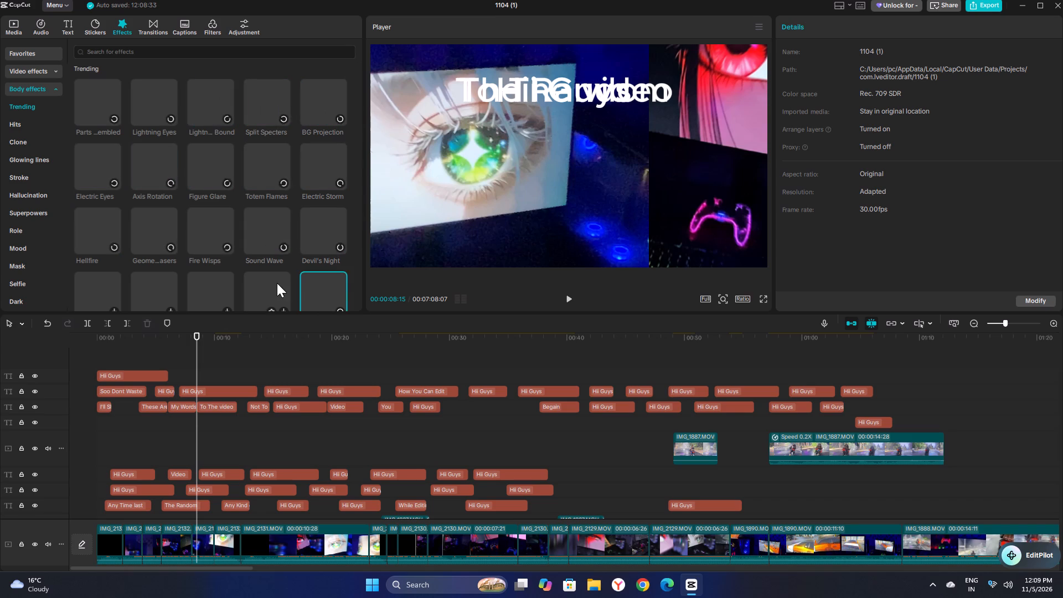
click(277, 283)
click(222, 288)
click(152, 293)
click(98, 287)
scroll(296, 243, down, 2)
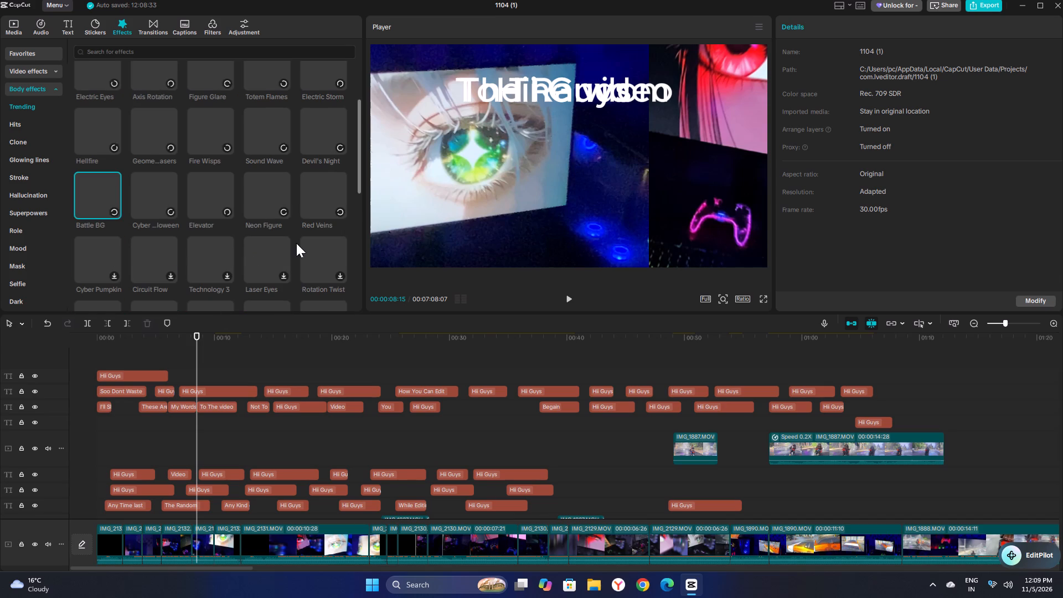
click(314, 252)
click(274, 258)
click(202, 253)
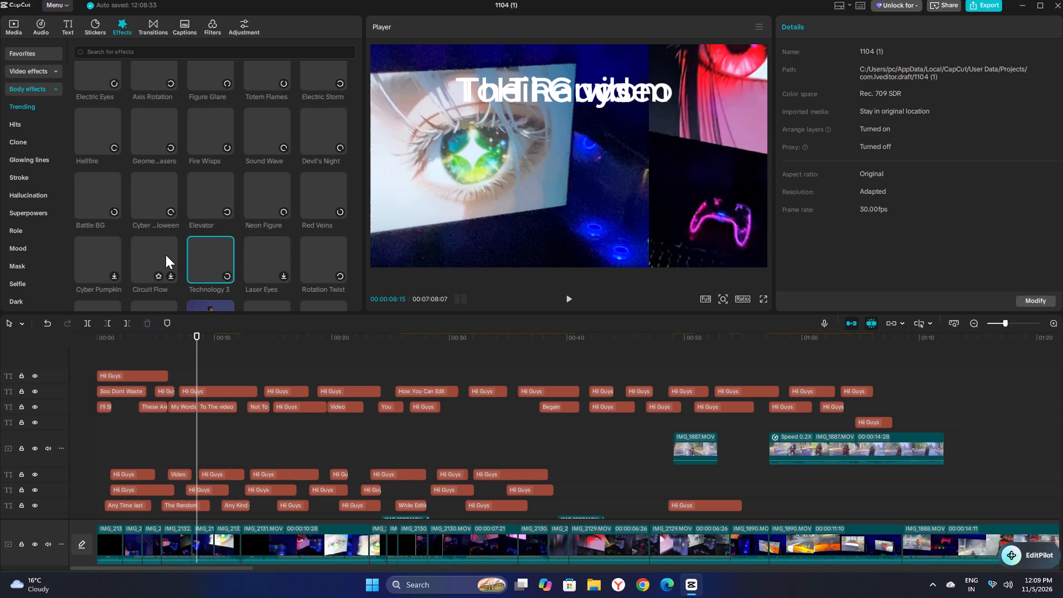
drag(166, 255, 160, 255)
click(115, 254)
scroll(224, 240, up, 4)
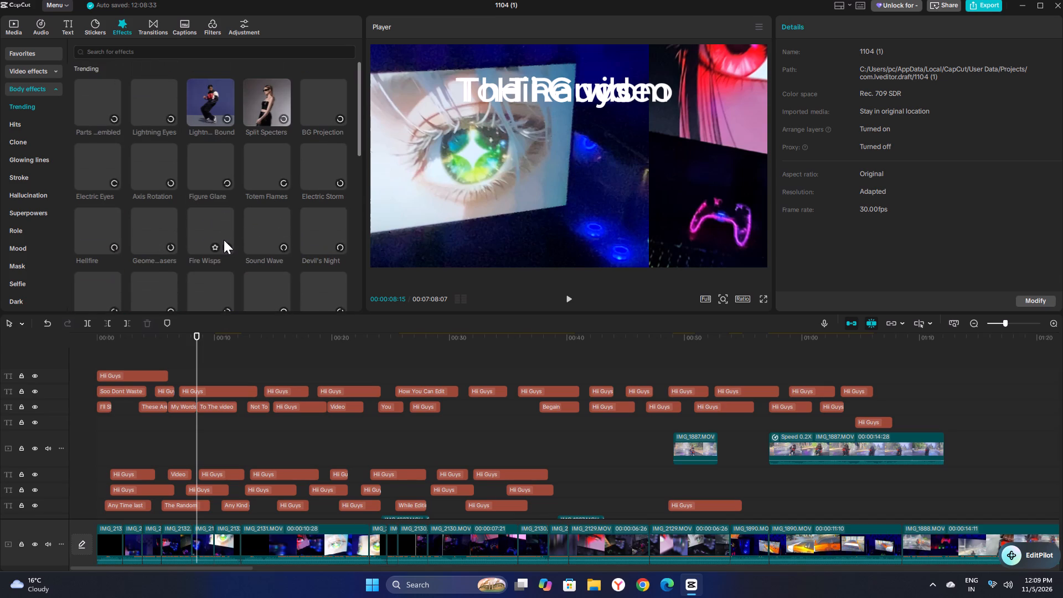
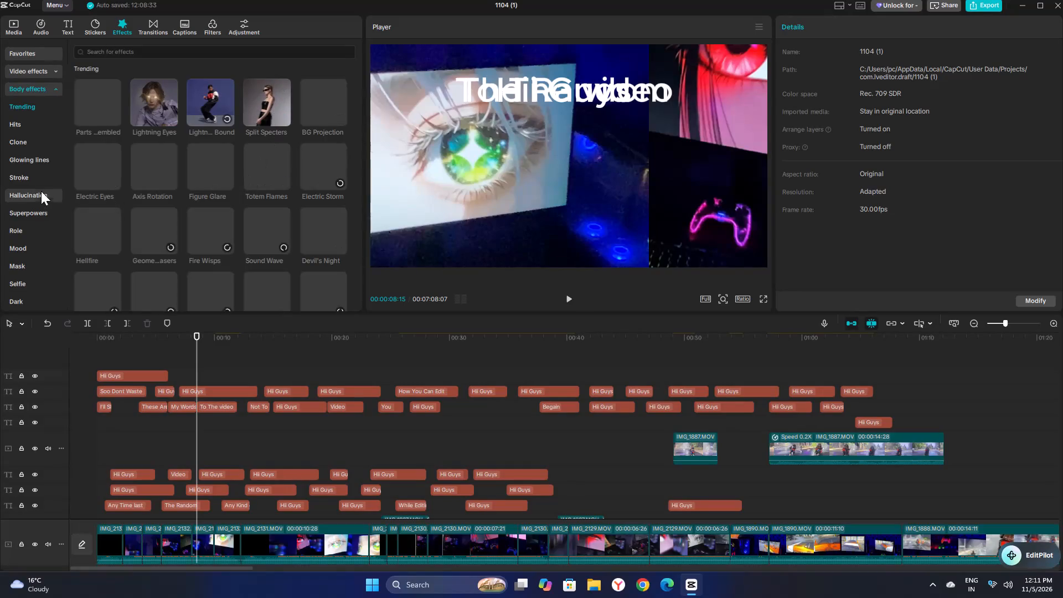
Load previews of Laser Eyes and the sixth-row trending body effects, from Electric Shock and Sparkly Danger to Molten Figure and Gothic.
scroll(327, 168, down, 2)
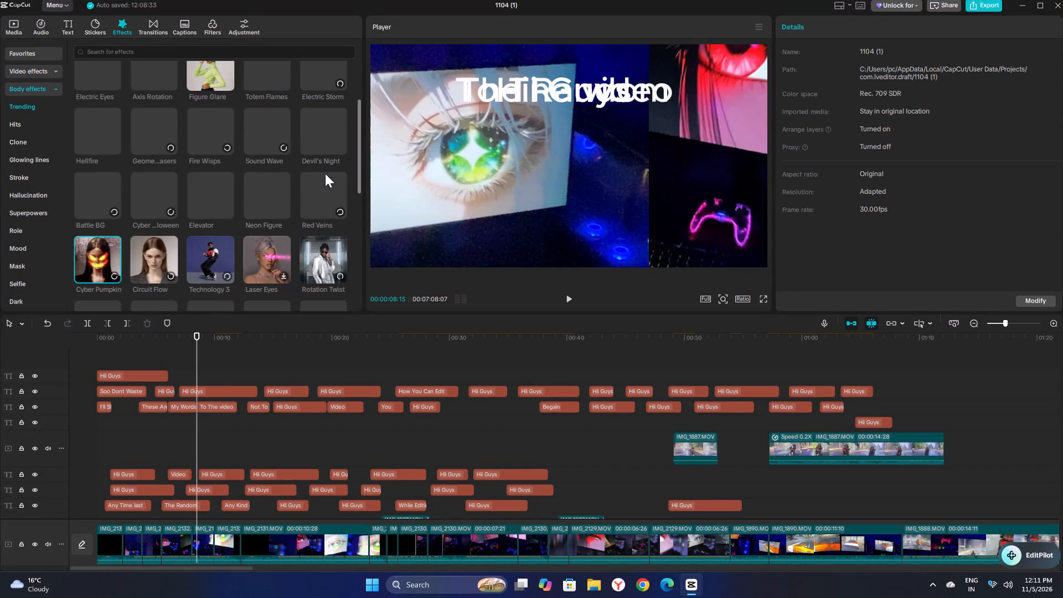
scroll(259, 201, up, 1)
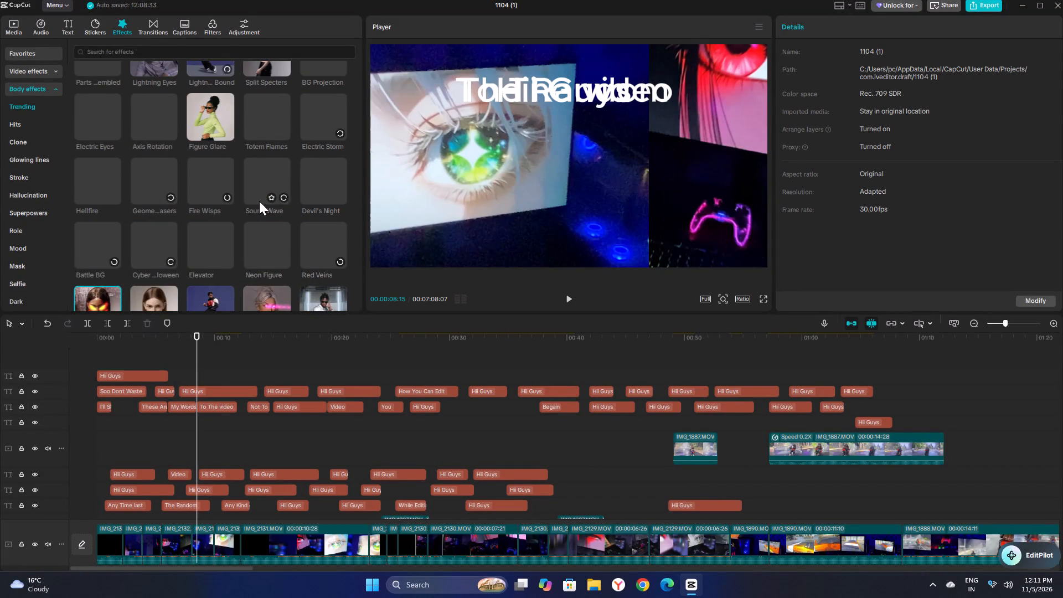
scroll(259, 201, down, 2)
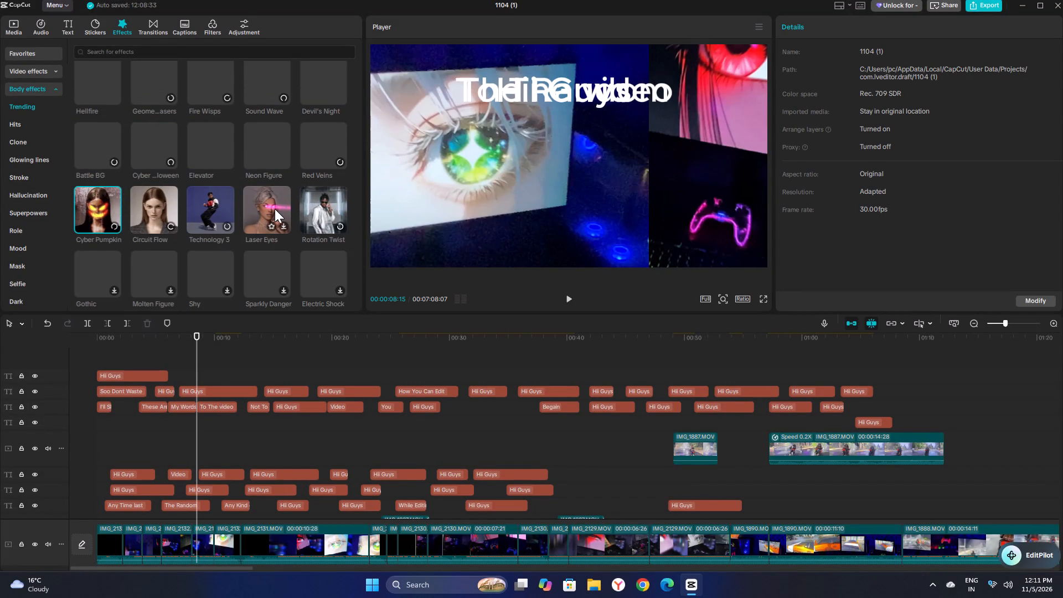
click(275, 209)
click(311, 270)
click(288, 271)
click(214, 264)
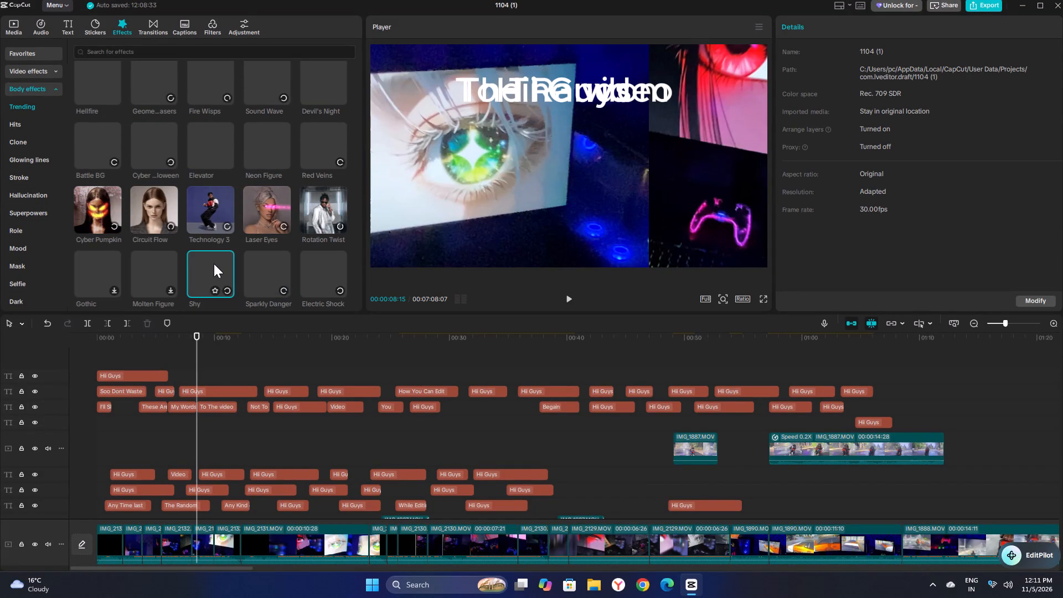
click(168, 277)
click(112, 267)
scroll(295, 195, down, 2)
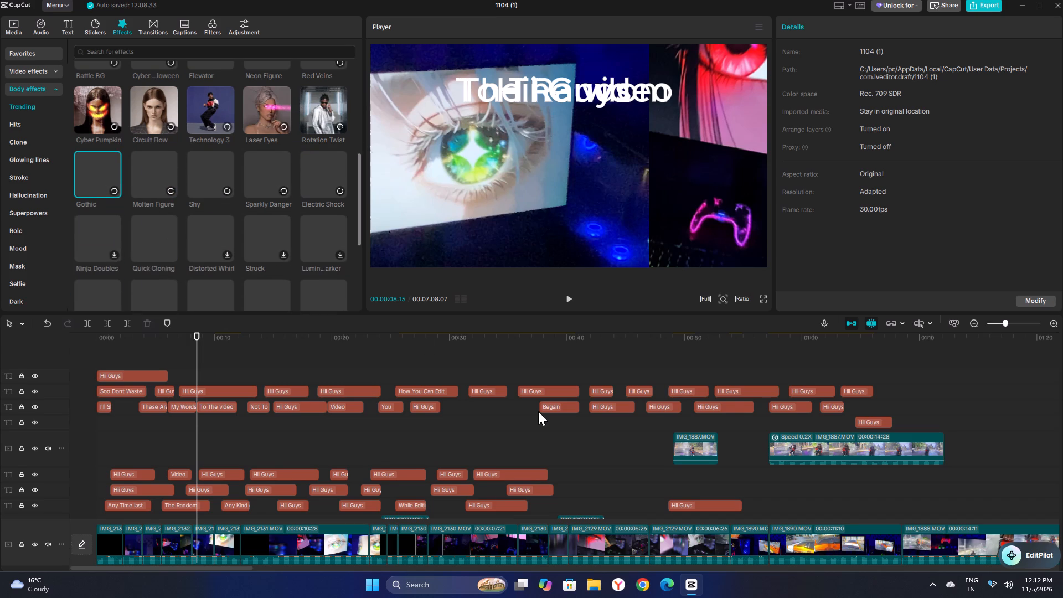
scroll(543, 409, up, 2)
Separate the overlapping titles at 00:00:12:11, placing Any Kind of in the frame's upper left and the two Hii Guys titles lower and apart.
click(569, 295)
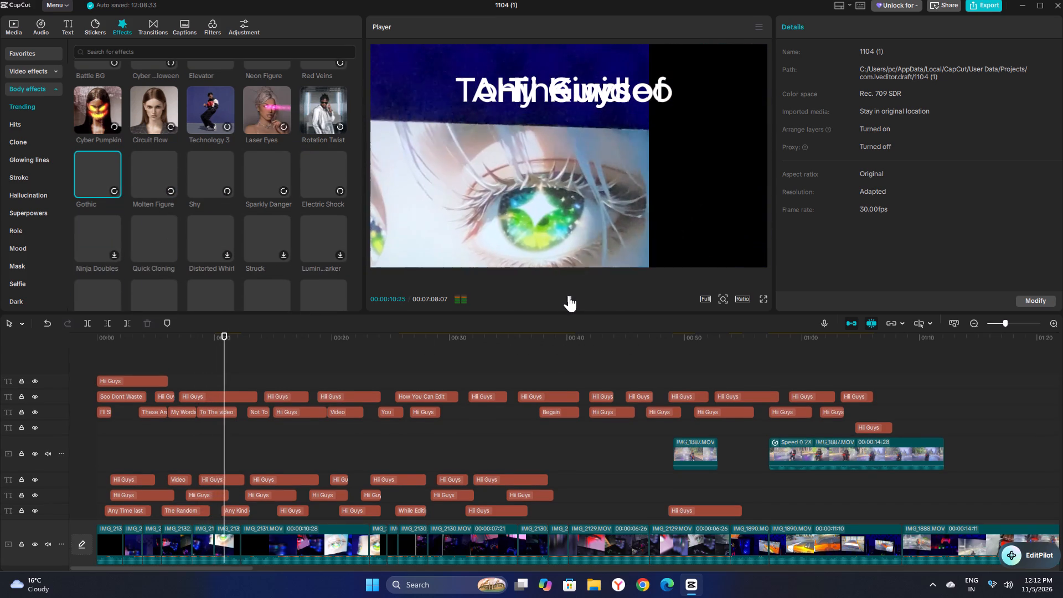
click(591, 90)
drag(591, 90, 607, 142)
drag(604, 94, 692, 121)
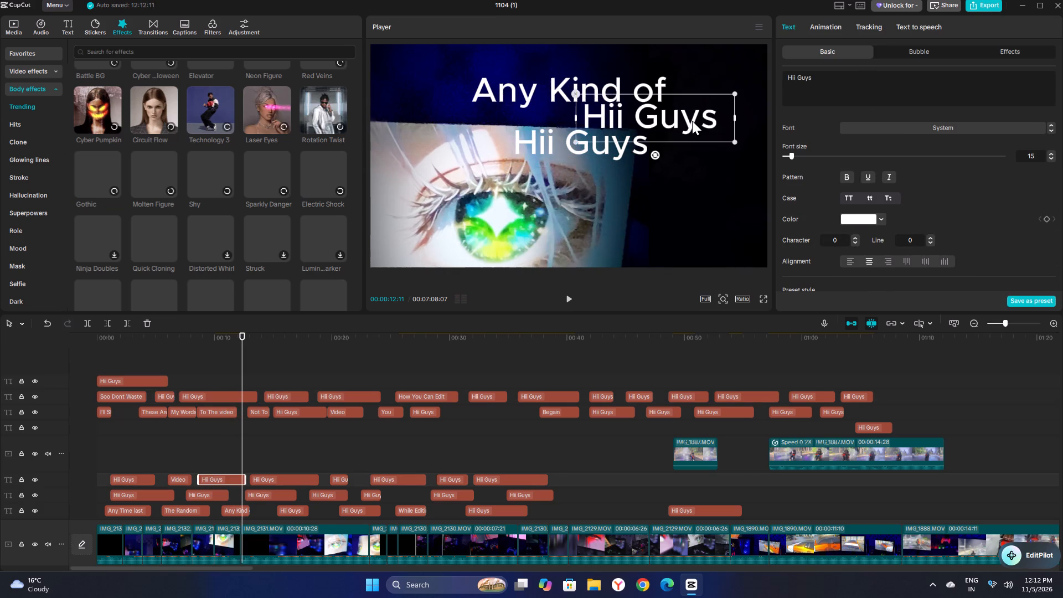
drag(692, 121, 696, 123)
drag(643, 88, 546, 73)
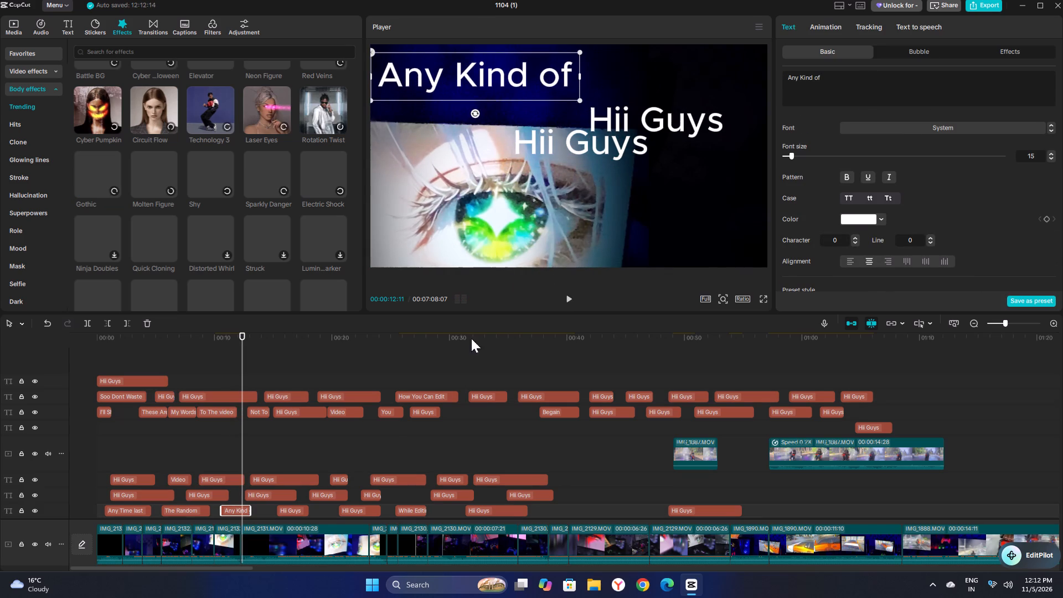
At 00:00:02:06, move Any Time last to the frame's upper right, Soo Dont Waste below the other titles, and one Hii Guys leftward.
click(124, 364)
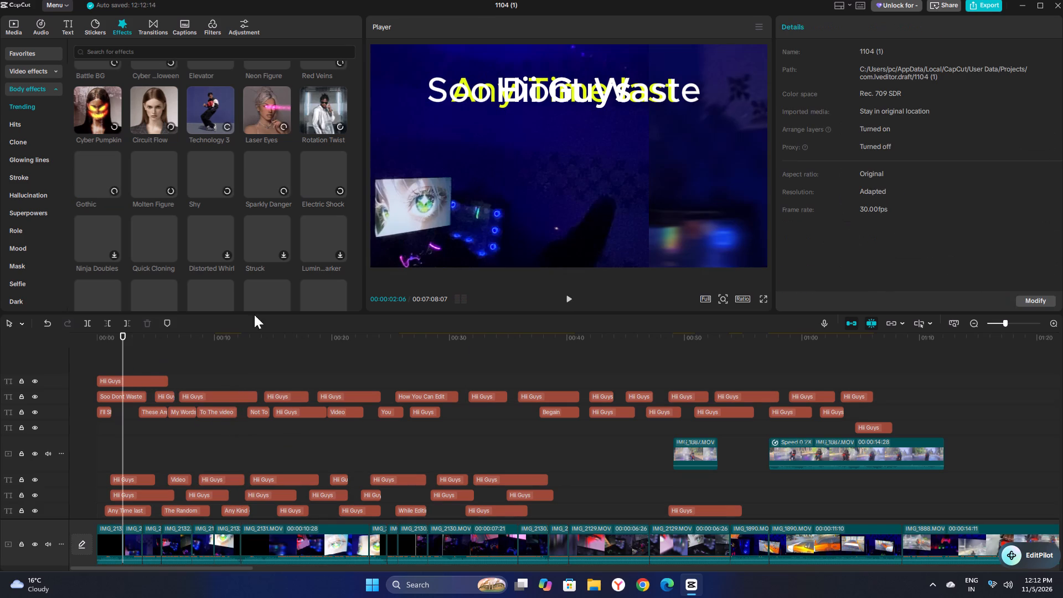
drag(467, 96, 433, 138)
drag(480, 86, 436, 68)
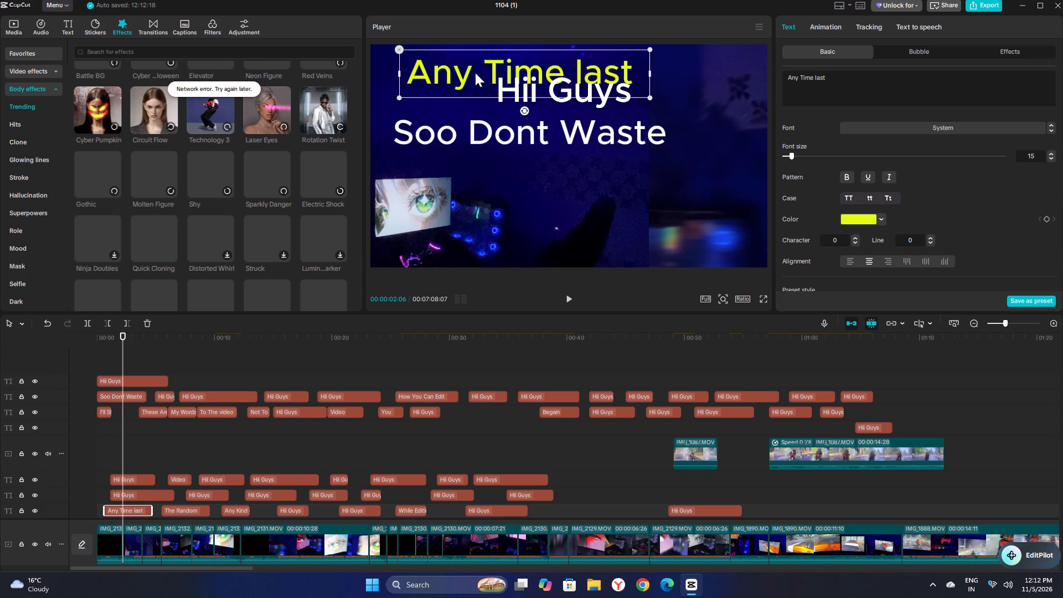
drag(565, 93, 681, 77)
drag(625, 92, 619, 95)
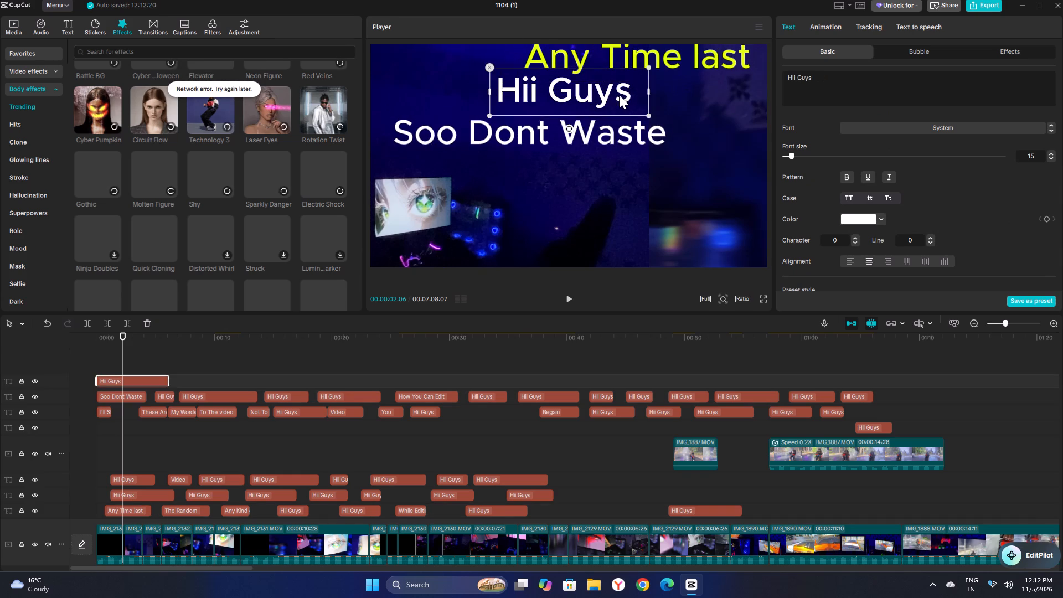
drag(619, 95, 520, 91)
drag(574, 141, 626, 161)
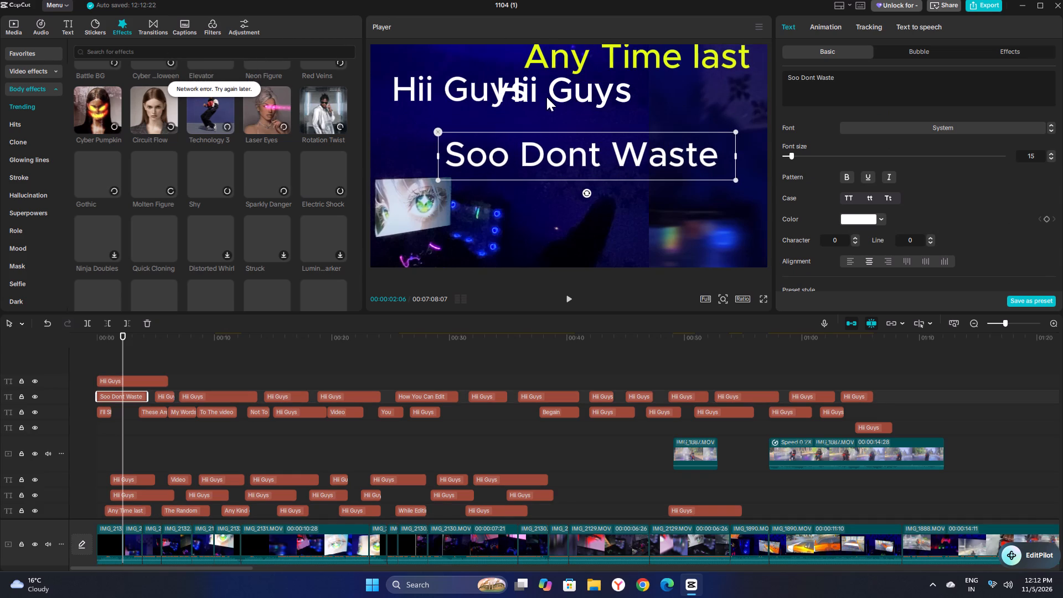
Spread the three Hii Guys titles at 00:00:02:06, with one at the frame's upper left and two side by side above Soo Dont Waste.
drag(526, 99, 492, 73)
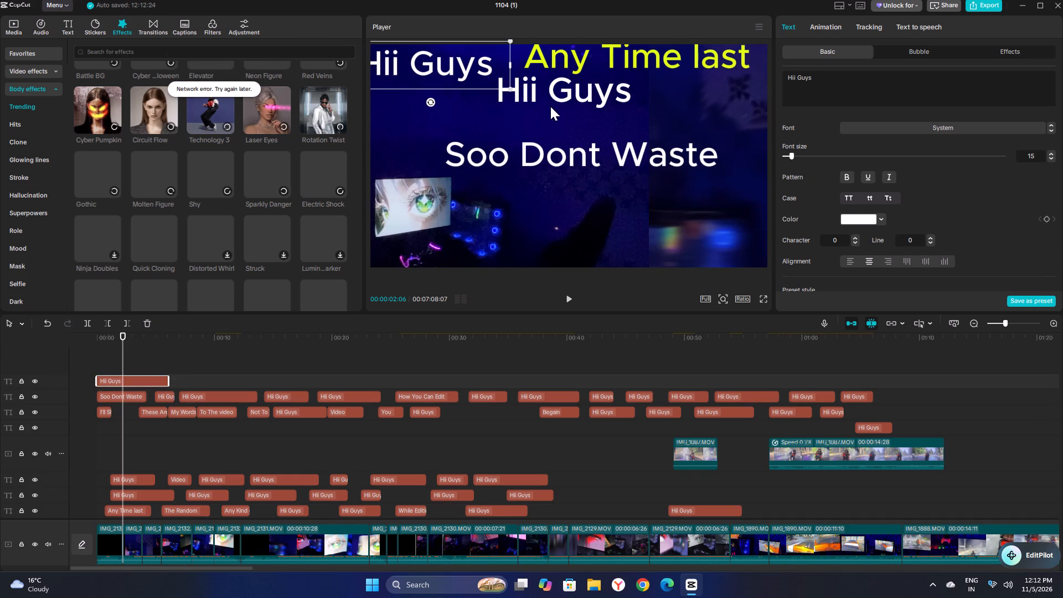
drag(548, 93, 480, 106)
drag(493, 107, 435, 111)
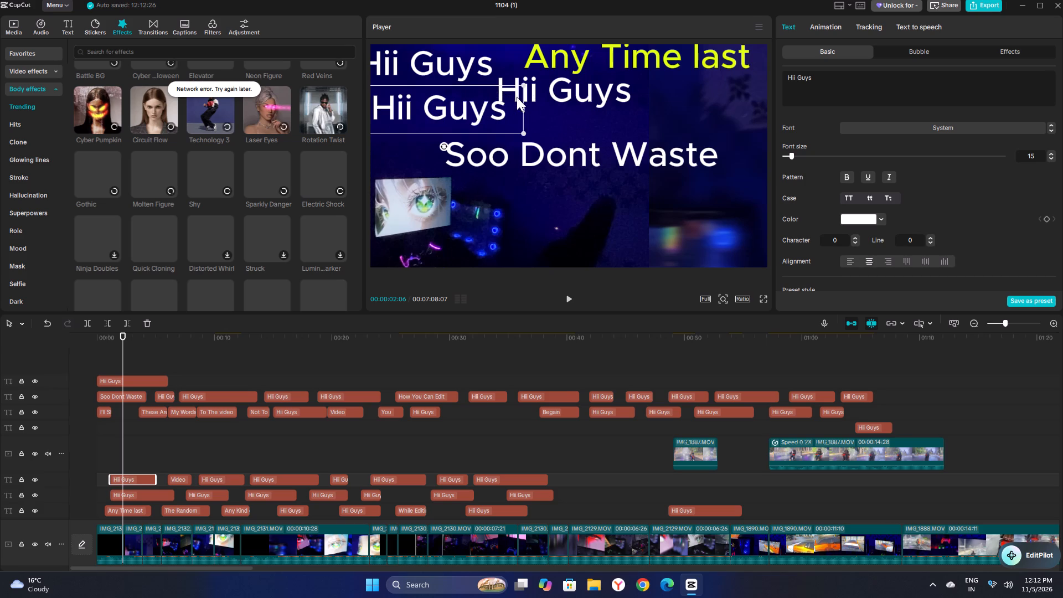
drag(553, 94, 598, 109)
drag(468, 109, 491, 112)
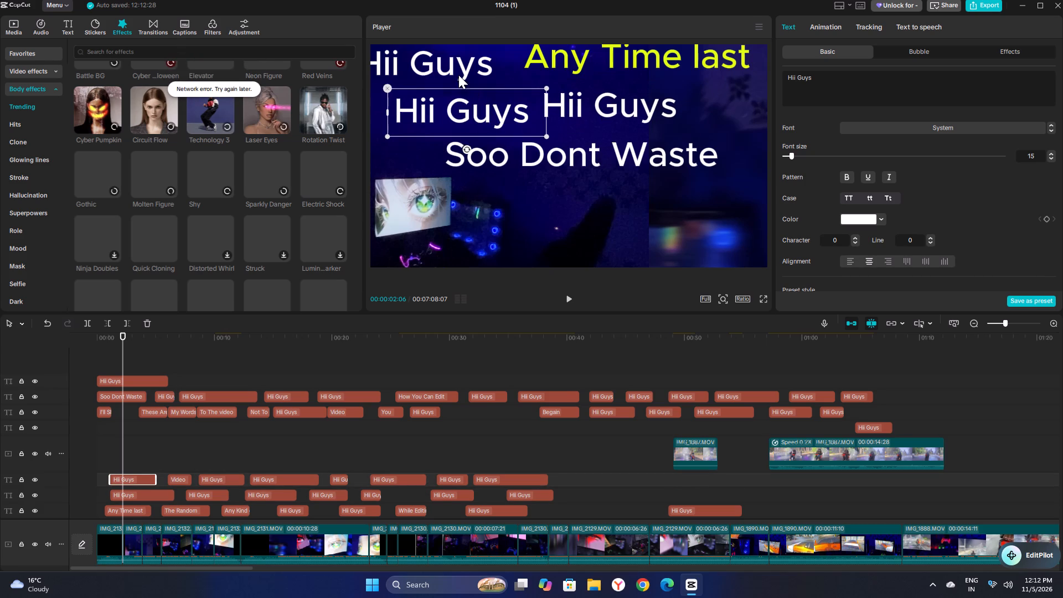
drag(460, 74, 486, 78)
scroll(238, 207, up, 3)
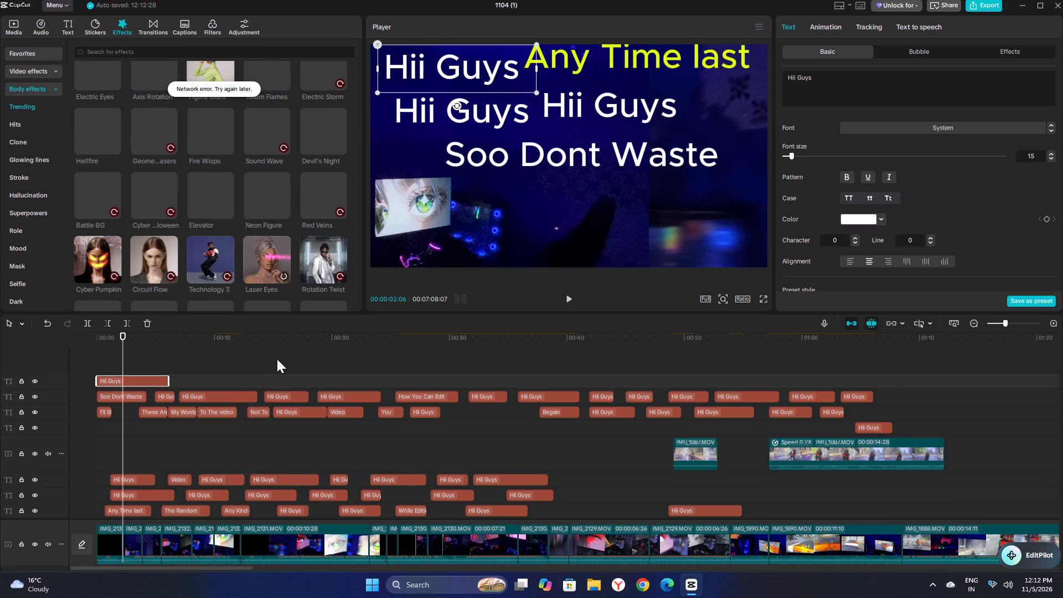
Select the 00:00:07:21 IMG_2130.MOV clip around 00:00:32:25 and retry loading unloaded trending body effects in the first three rows, including Electric Storm and Sound Wave.
click(486, 362)
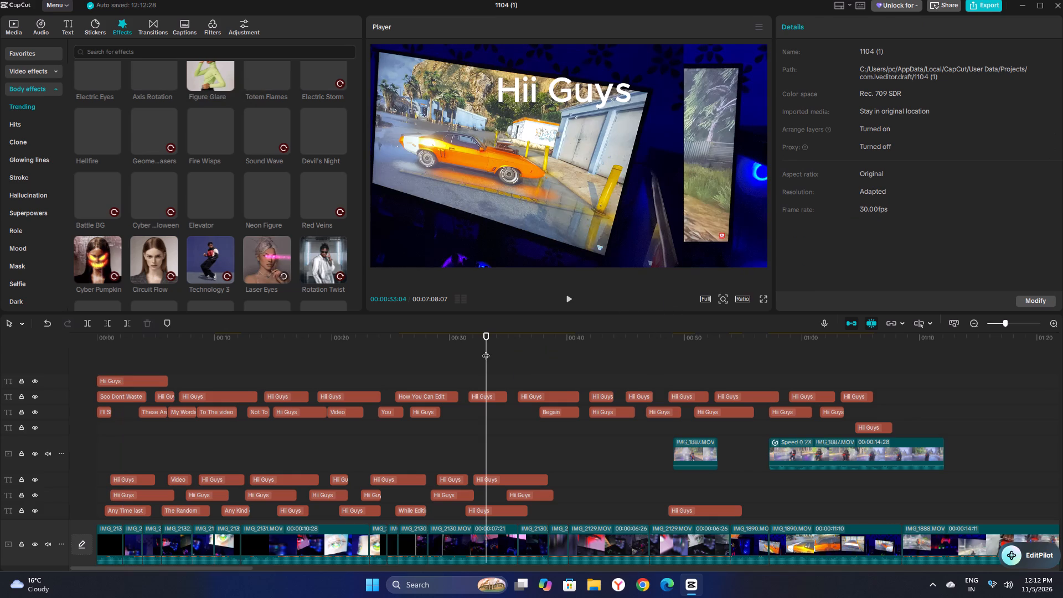
click(875, 213)
click(486, 536)
double_click(484, 537)
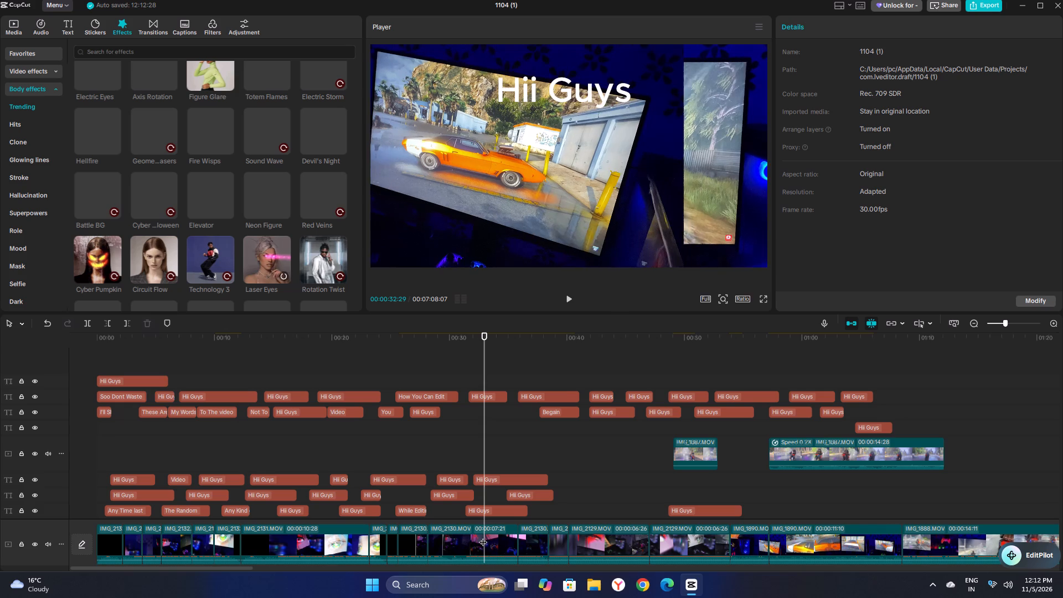
click(471, 539)
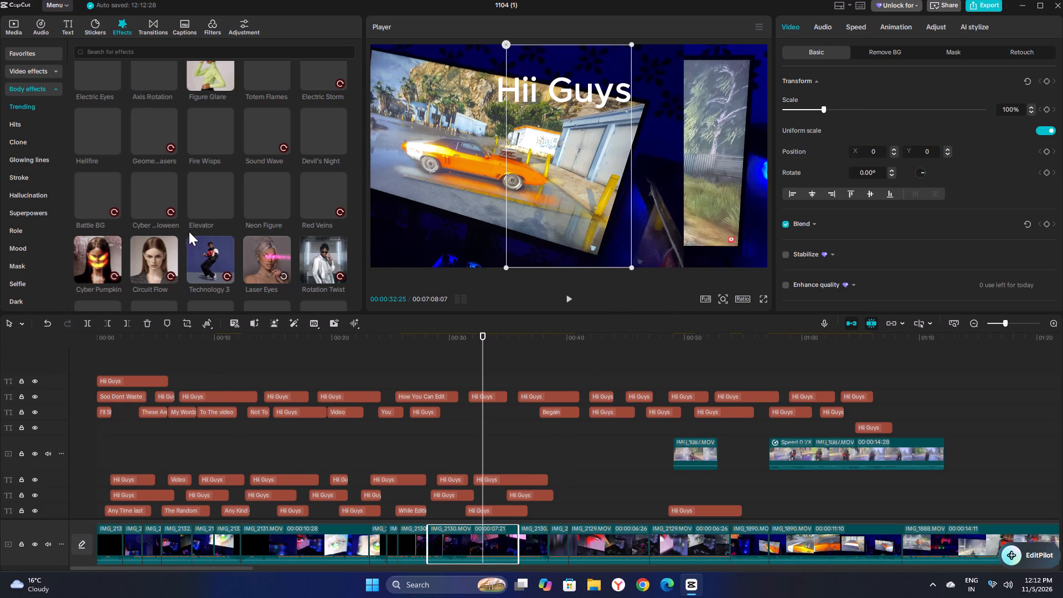
scroll(189, 231, up, 3)
click(202, 98)
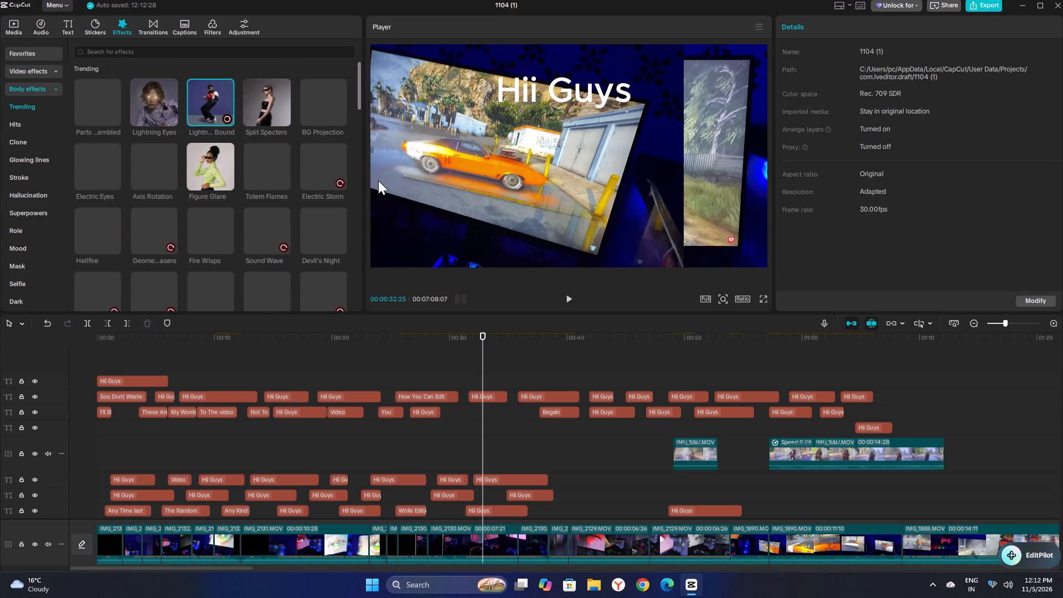
click(338, 161)
click(266, 234)
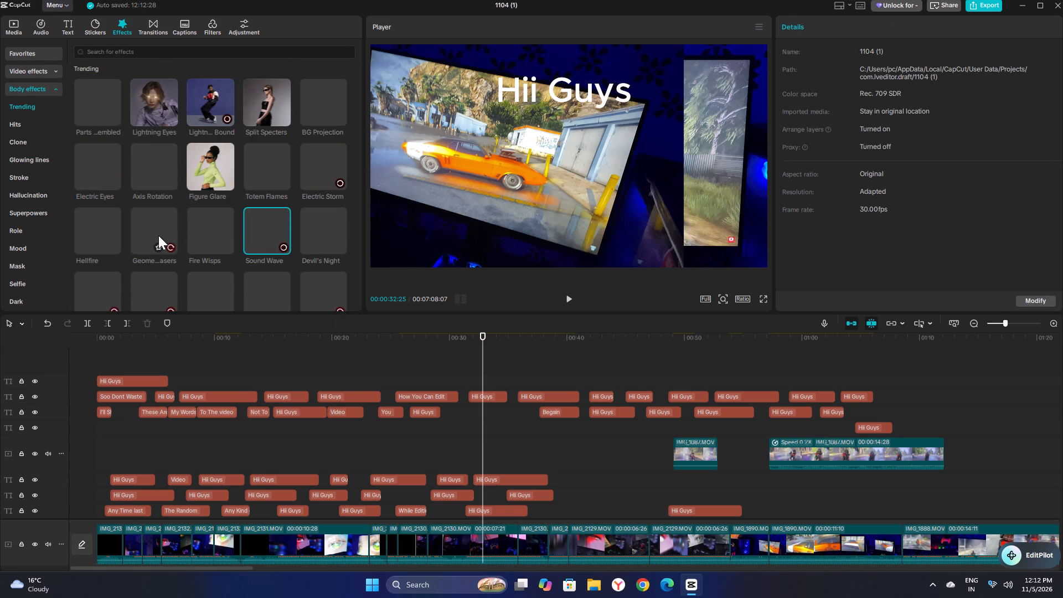
click(159, 231)
Retry loading the fourth- and fifth-row trending body effects, from Red Veins and Battle BG to Technology 3, Circuit Flow and Cyber Pumpkin.
scroll(200, 246, down, 1)
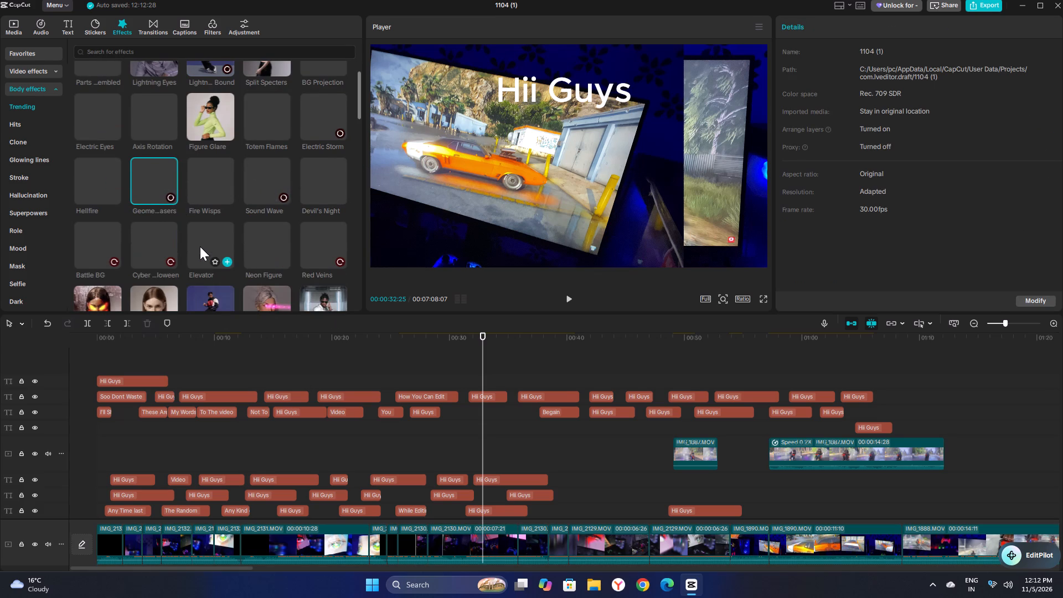
click(324, 239)
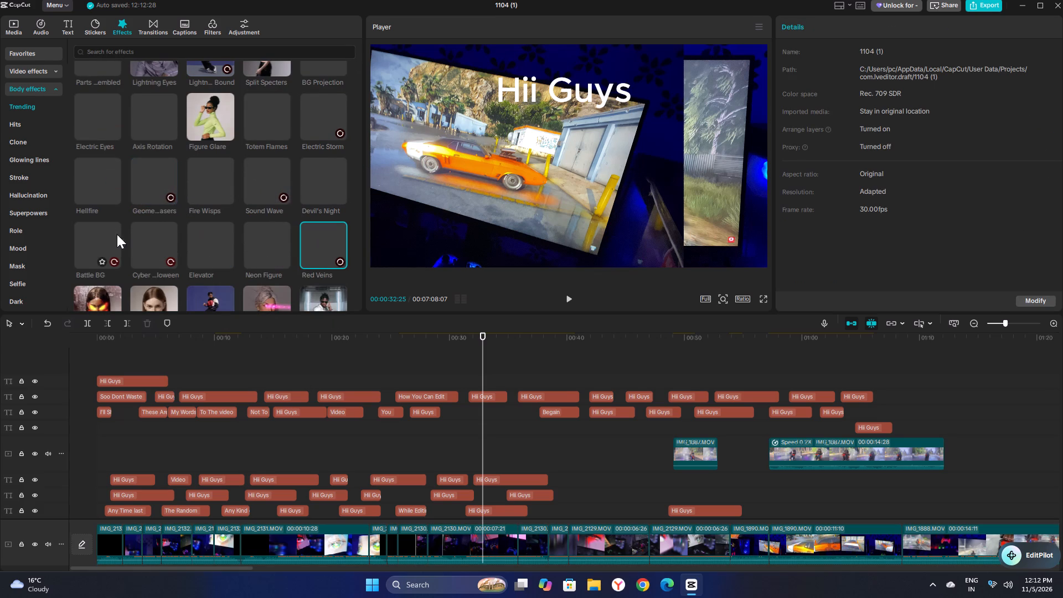
click(144, 240)
click(111, 240)
scroll(126, 230, down, 1)
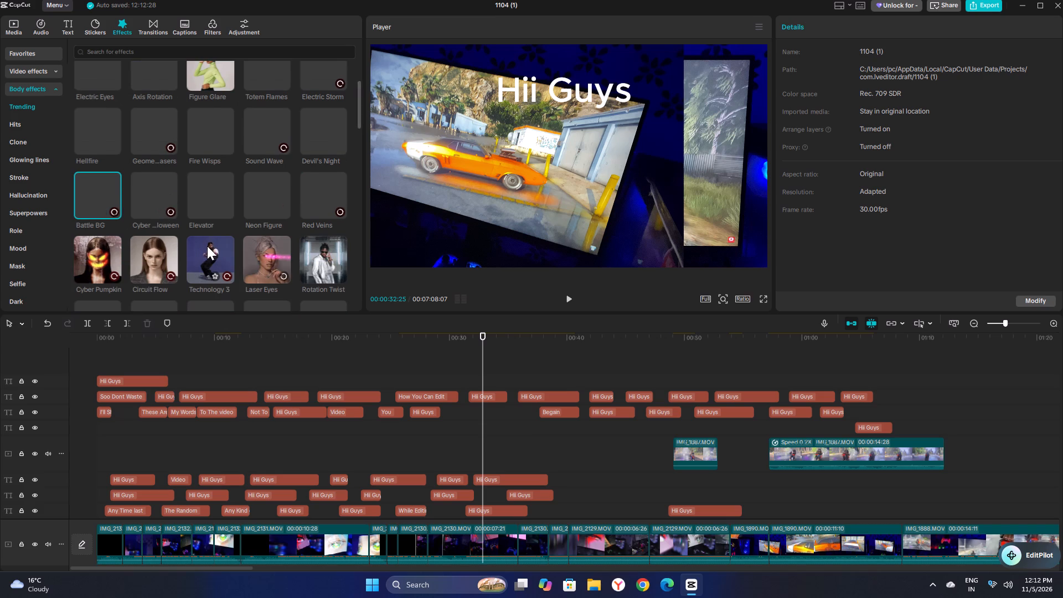
click(216, 252)
click(154, 251)
click(109, 250)
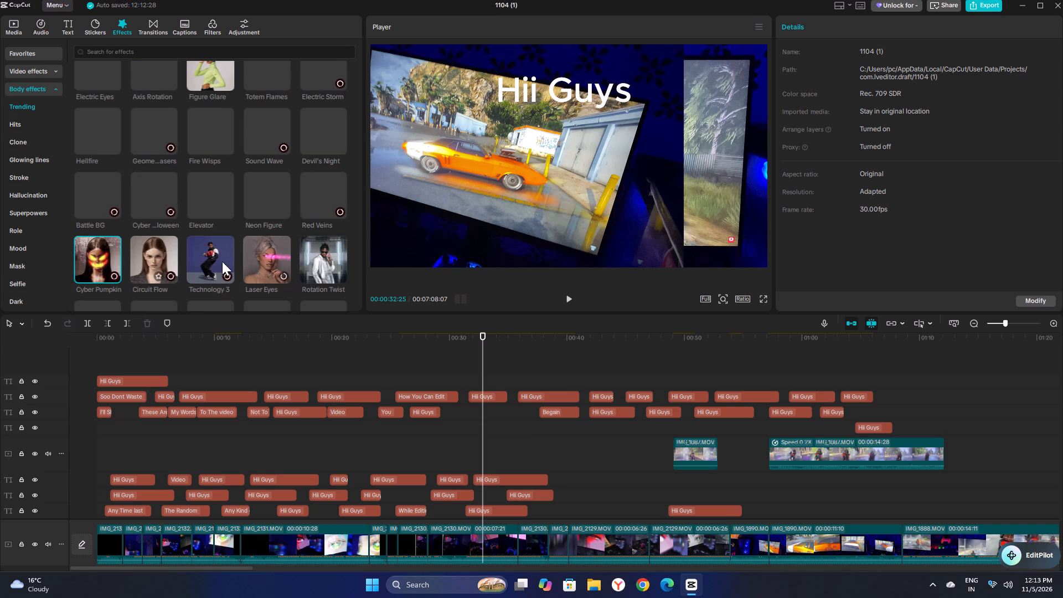
Load previews of further trending body effects, from Springy Clone, Angel Wings and Clone Pull to Ninja Doubles, Distorted Whirl and Struck.
scroll(296, 260, down, 1)
click(314, 267)
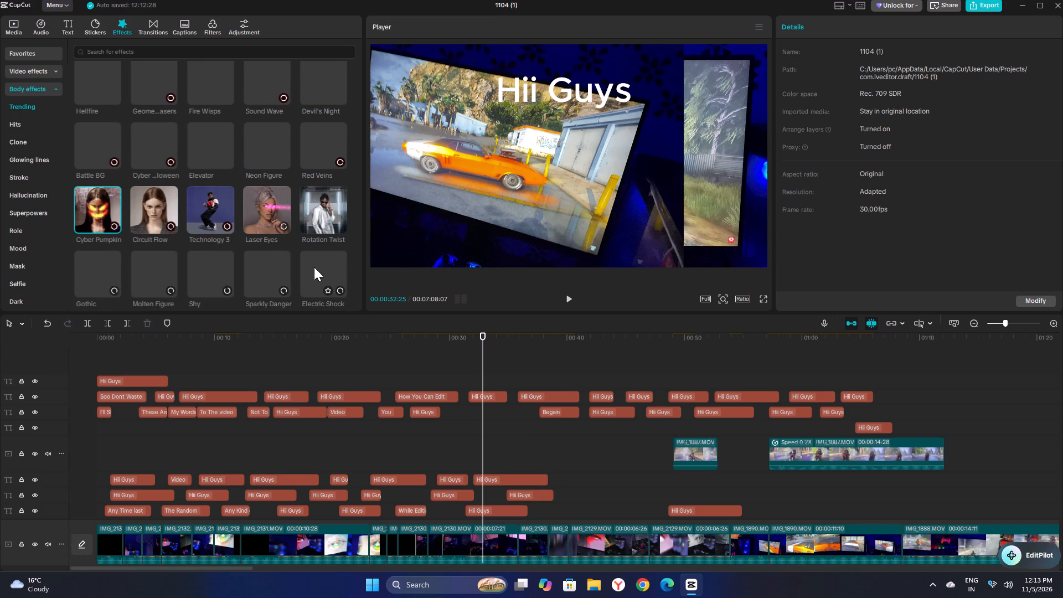
scroll(307, 262, down, 3)
click(317, 255)
click(260, 240)
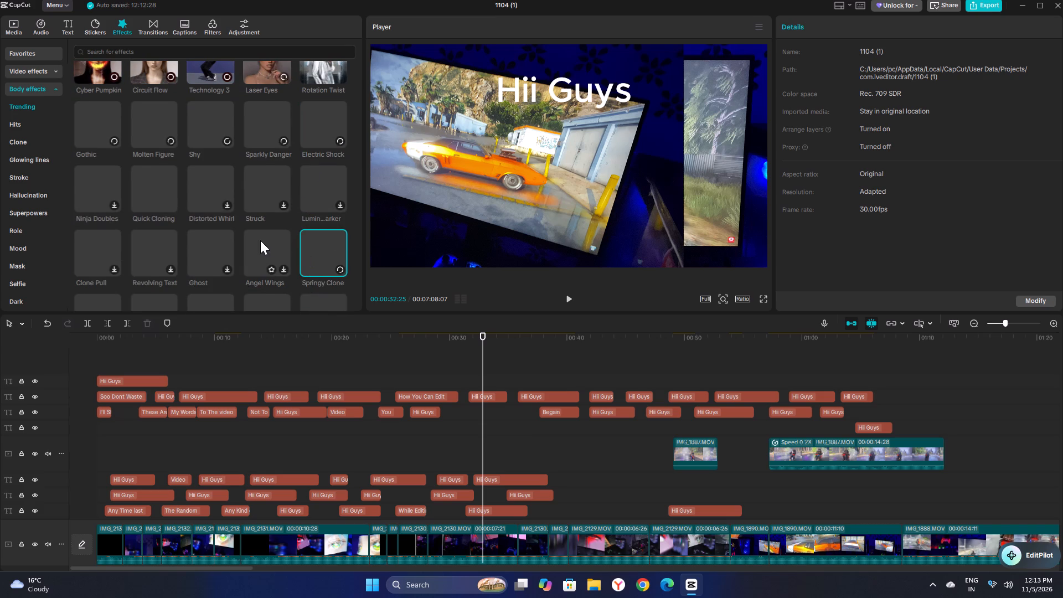
click(221, 250)
click(169, 250)
click(93, 252)
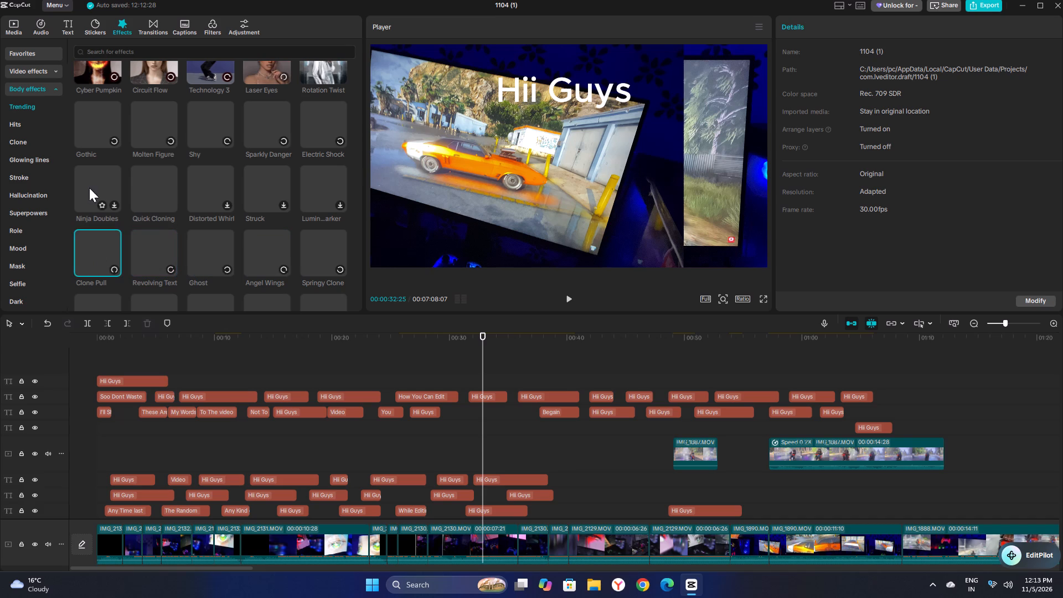
click(89, 188)
click(210, 190)
click(279, 188)
click(328, 189)
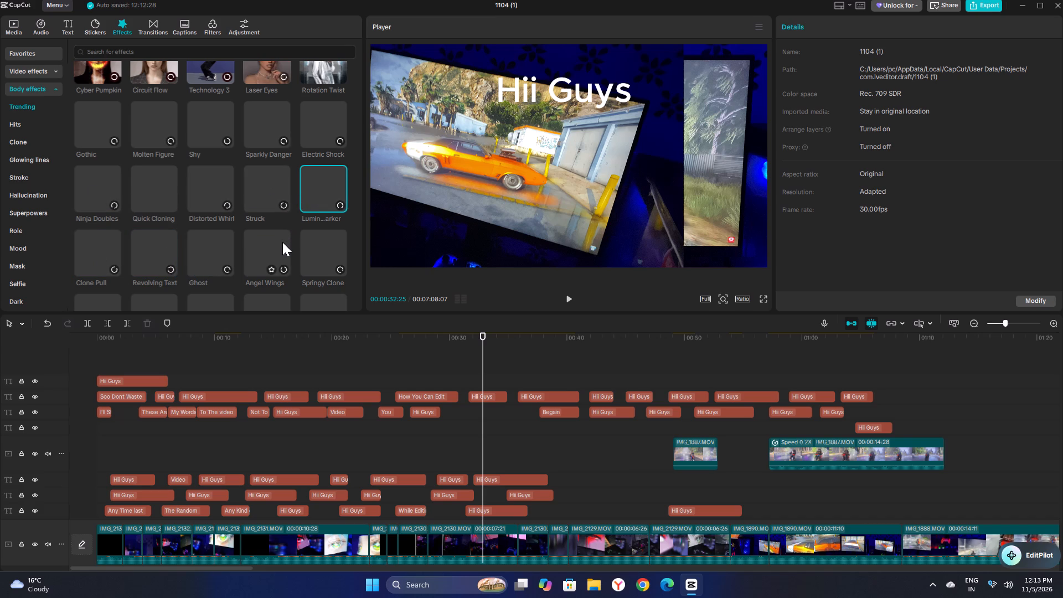
Load previews of the Horns, Aura, Mechanical, Flame Eyes and Neon Doodle body effects, and return to the start of the trending effects.
scroll(282, 242, down, 1)
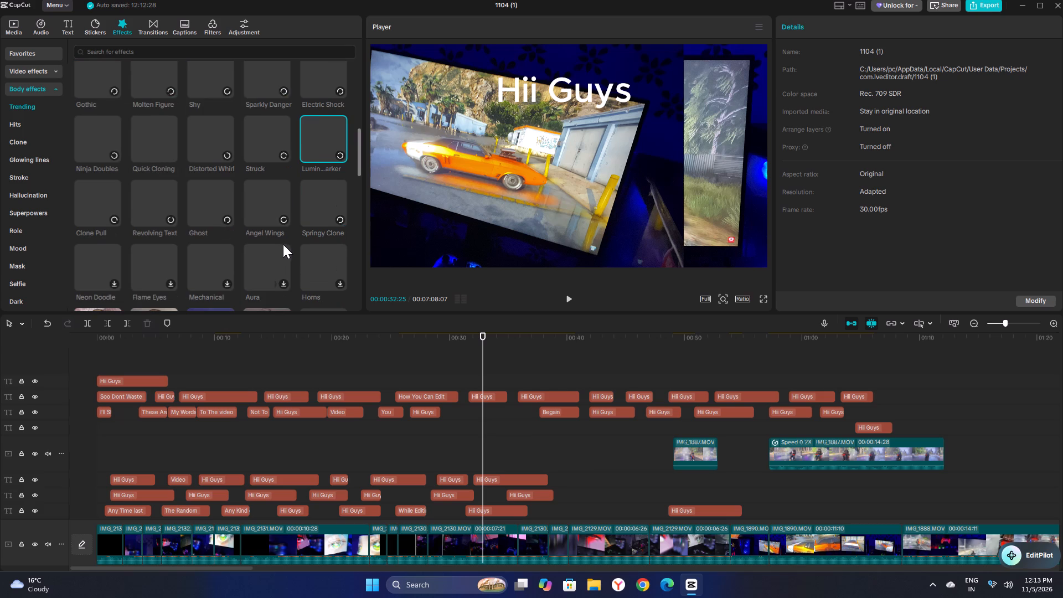
click(329, 263)
click(275, 260)
click(218, 261)
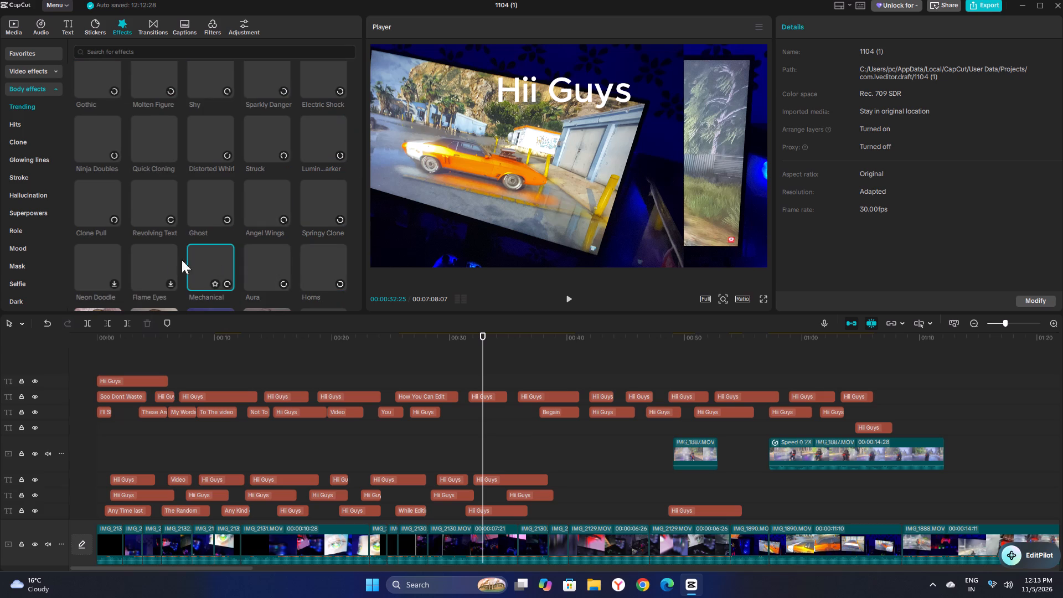
click(156, 262)
click(107, 262)
scroll(224, 217, up, 4)
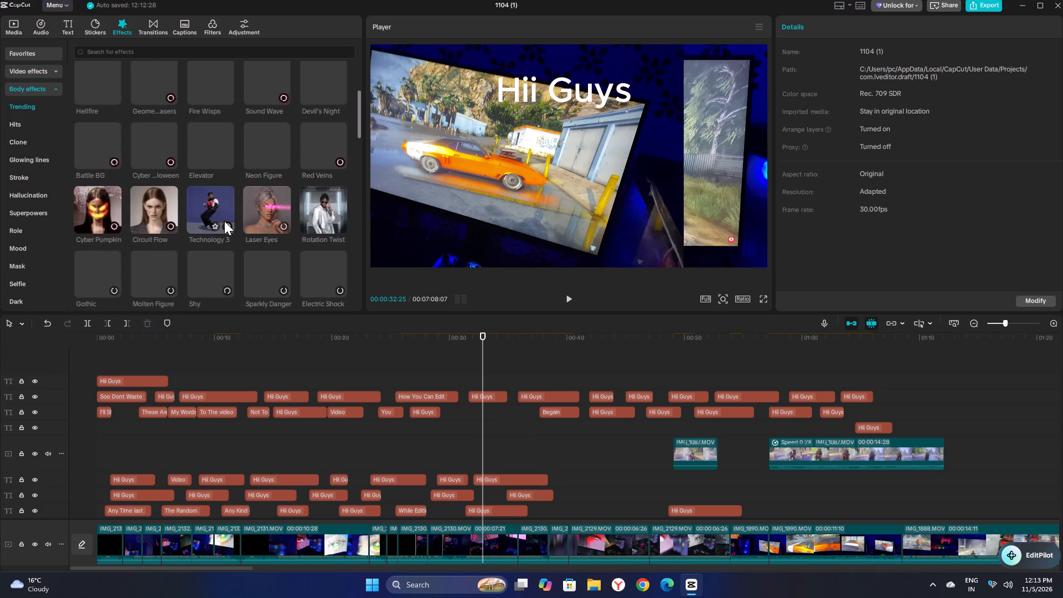
scroll(224, 221, up, 5)
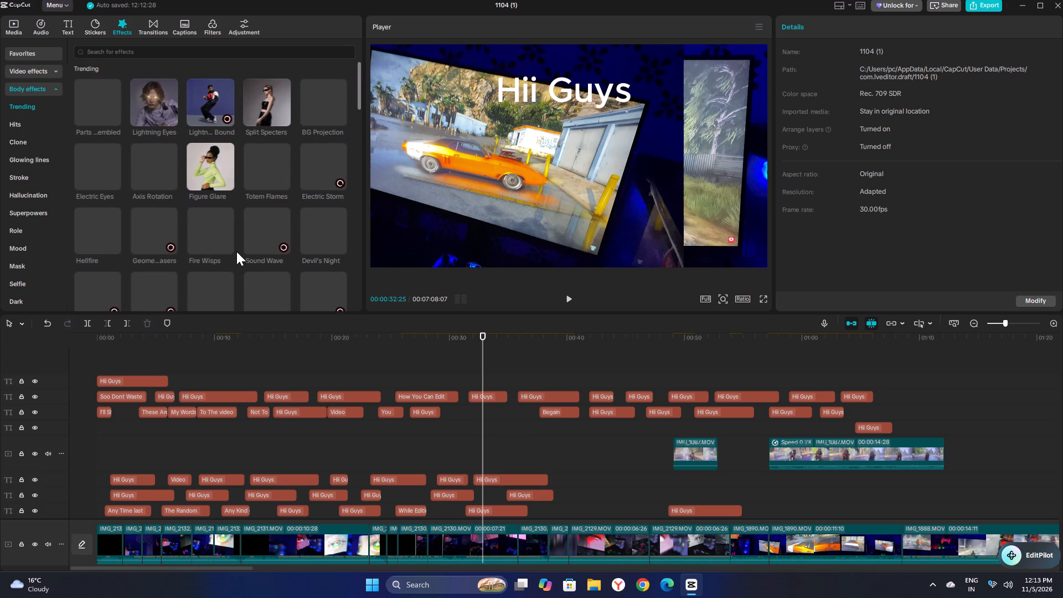
Play from 00:00:28:02 to 00:00:40:09 and reposition the overlapping Hii Guys title just below Begain in the preview.
click(424, 369)
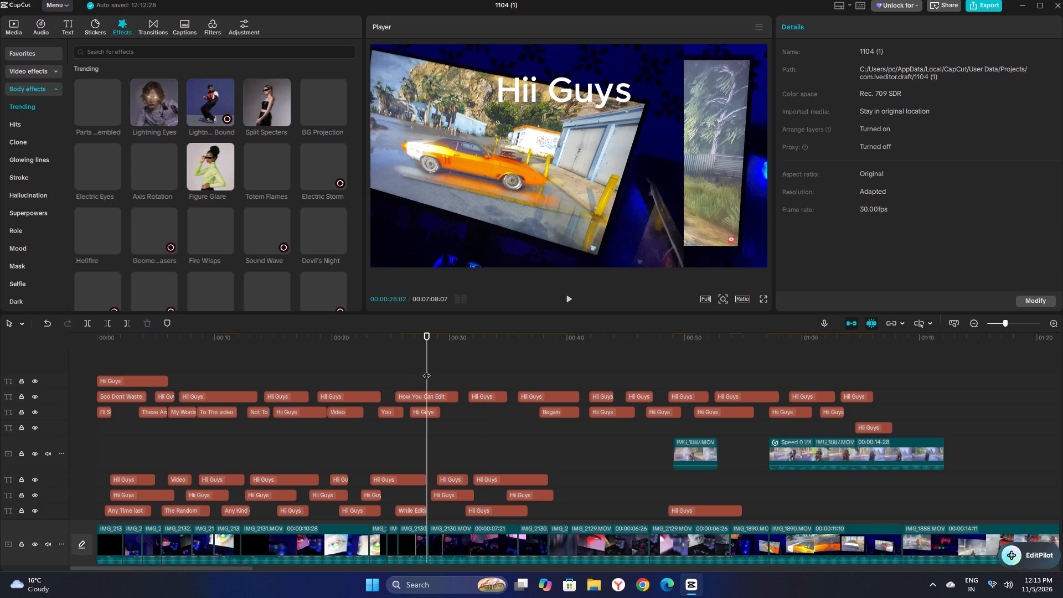
key(space)
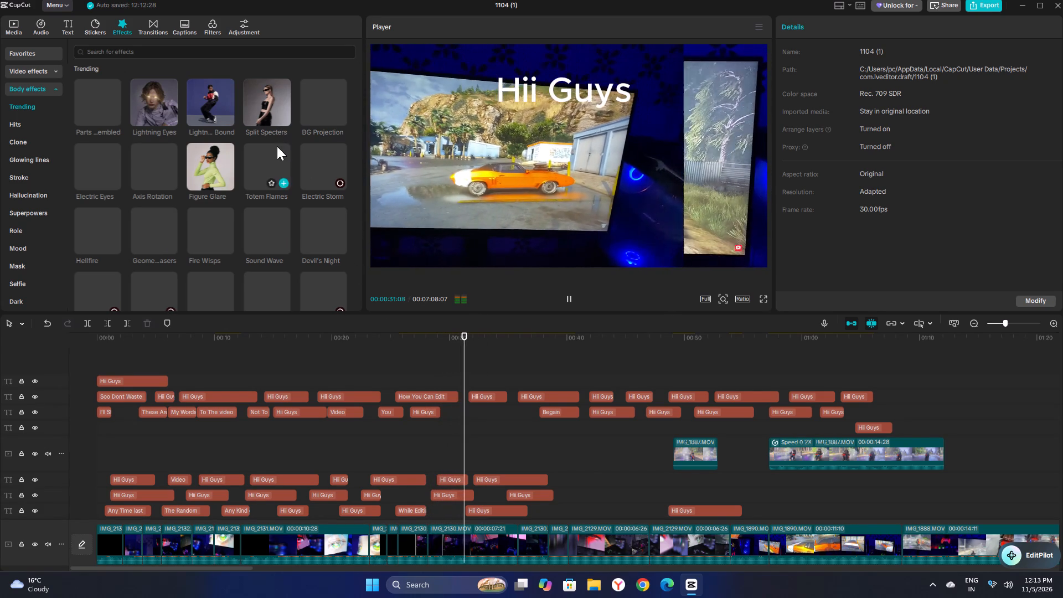
scroll(277, 189, down, 1)
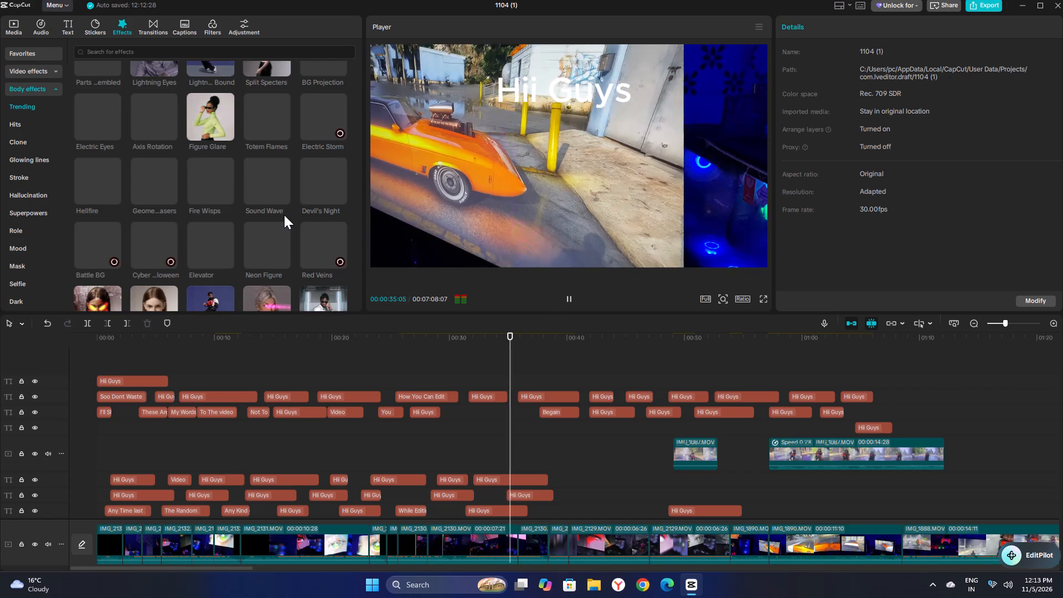
scroll(284, 215, down, 1)
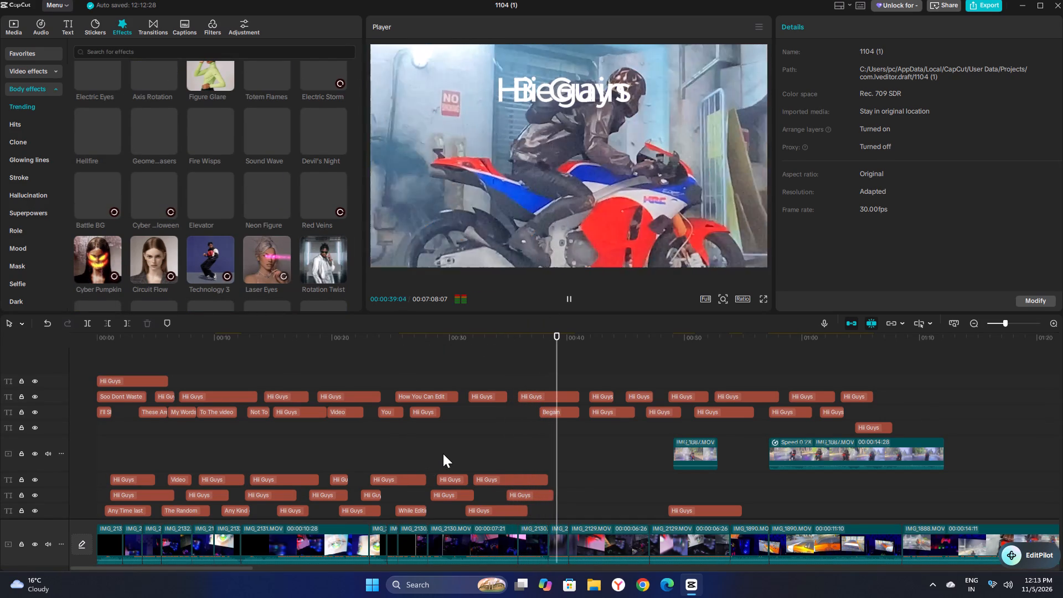
key(space)
drag(583, 96, 594, 117)
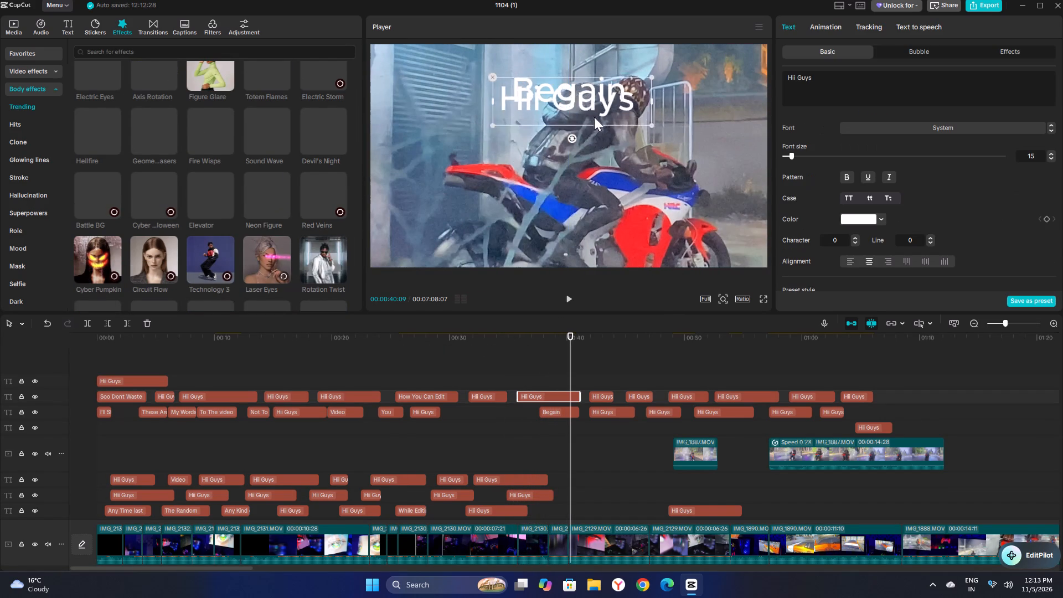
drag(594, 117, 608, 129)
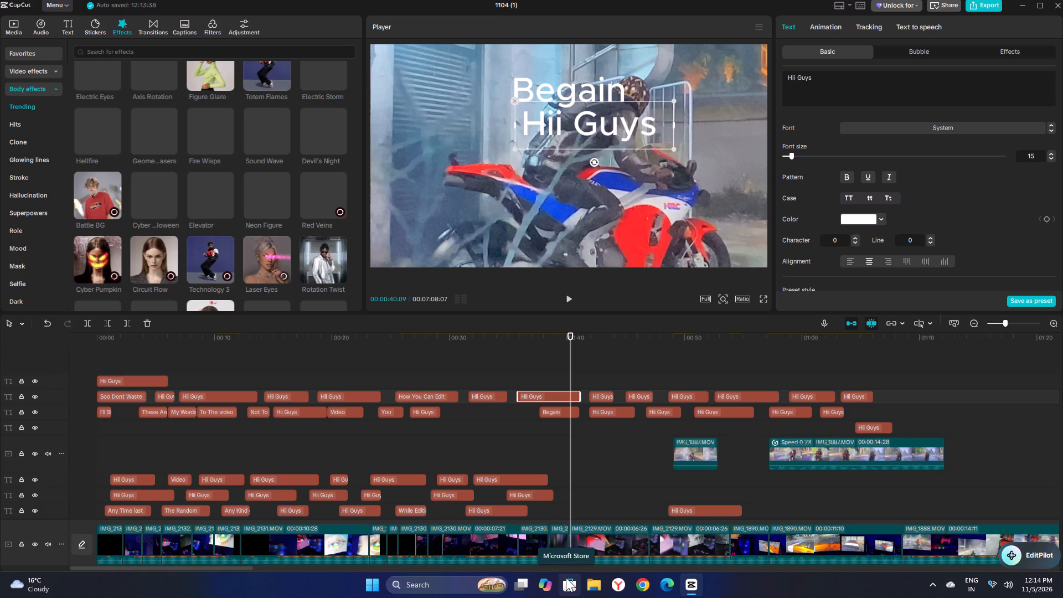
Review the video from 00:00:40:09 to about 00:01:15 and examine the lower title and clip tracks.
scroll(239, 200, down, 1)
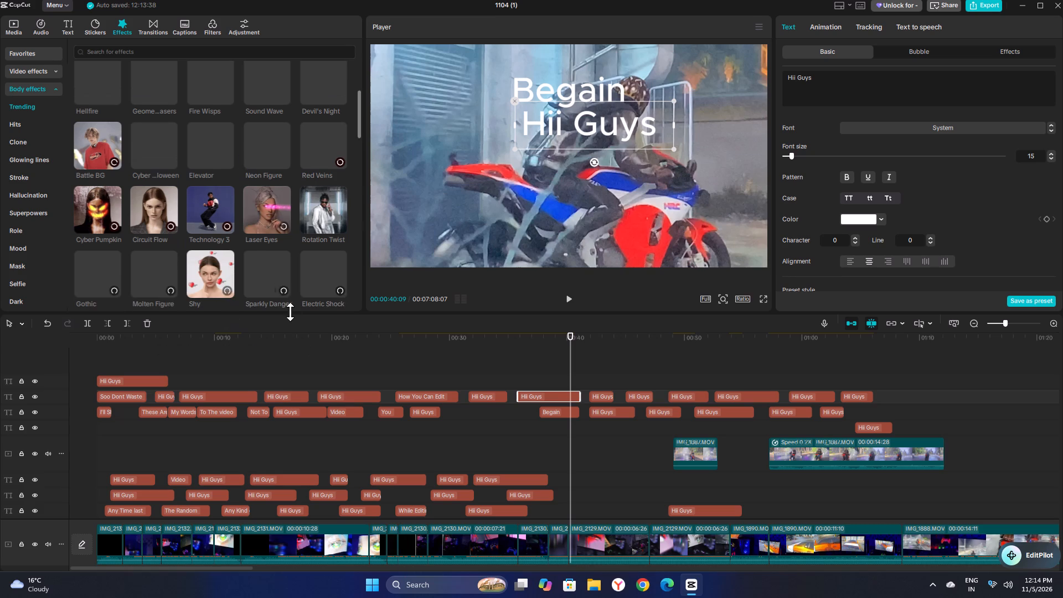
key(space)
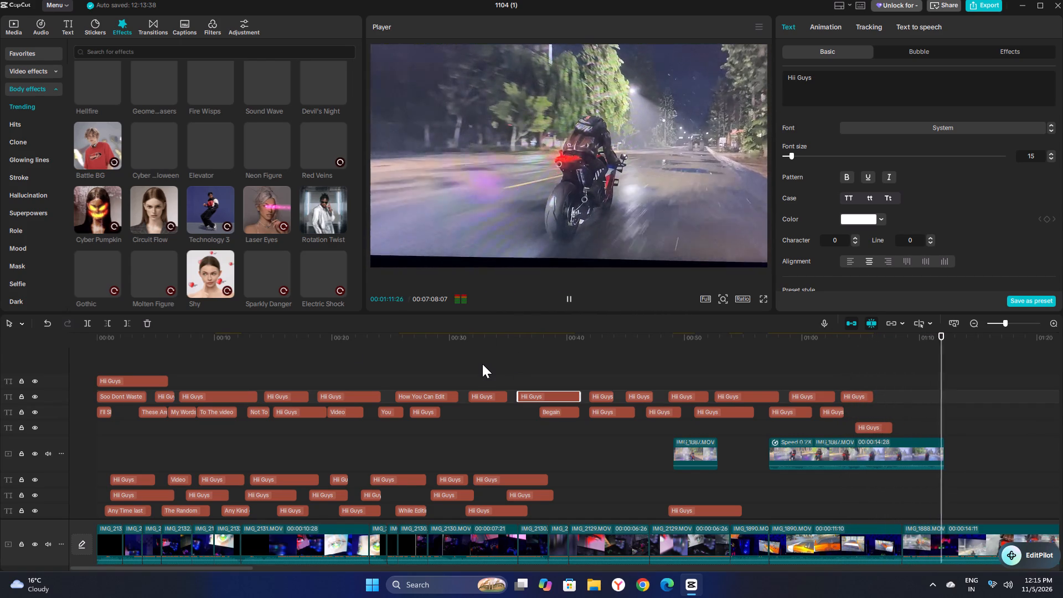
scroll(482, 364, up, 4)
scroll(491, 383, down, 4)
scroll(513, 466, down, 5)
scroll(574, 473, up, 3)
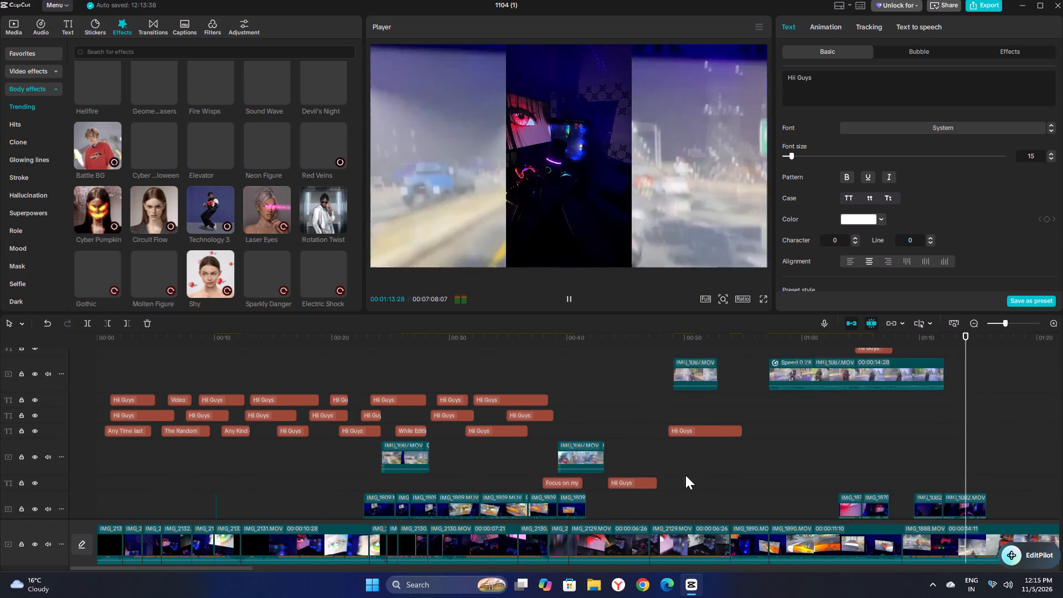
scroll(714, 478, down, 3)
scroll(736, 480, up, 3)
On the title track above Any Time last, move the 00:35 Hii Guys to about 00:54 and bring the long Hii Guys above it down to about 00:33.
drag(540, 413, 702, 415)
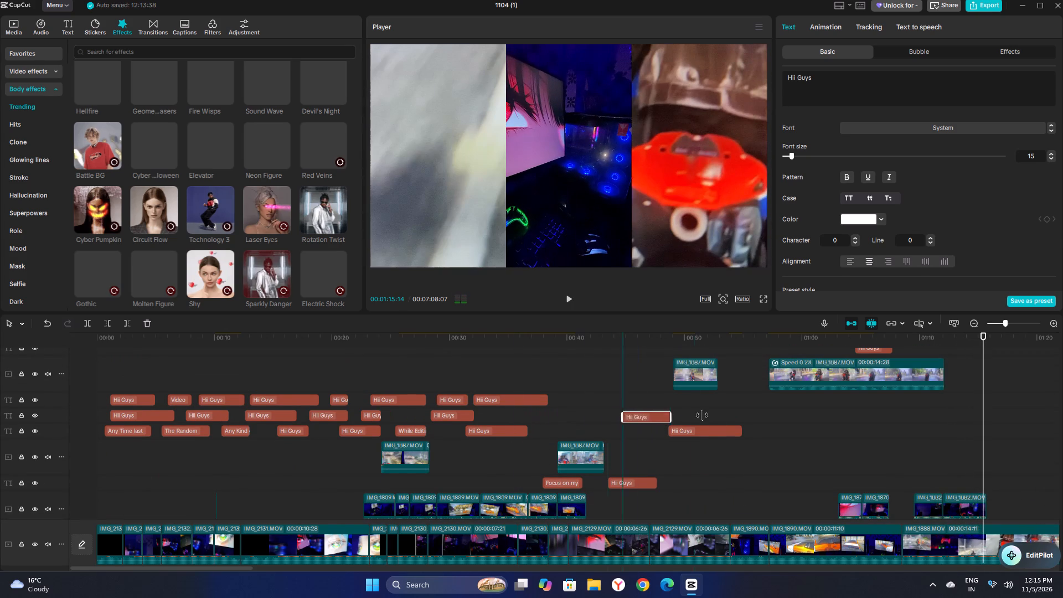
drag(702, 415, 768, 413)
drag(533, 400, 557, 407)
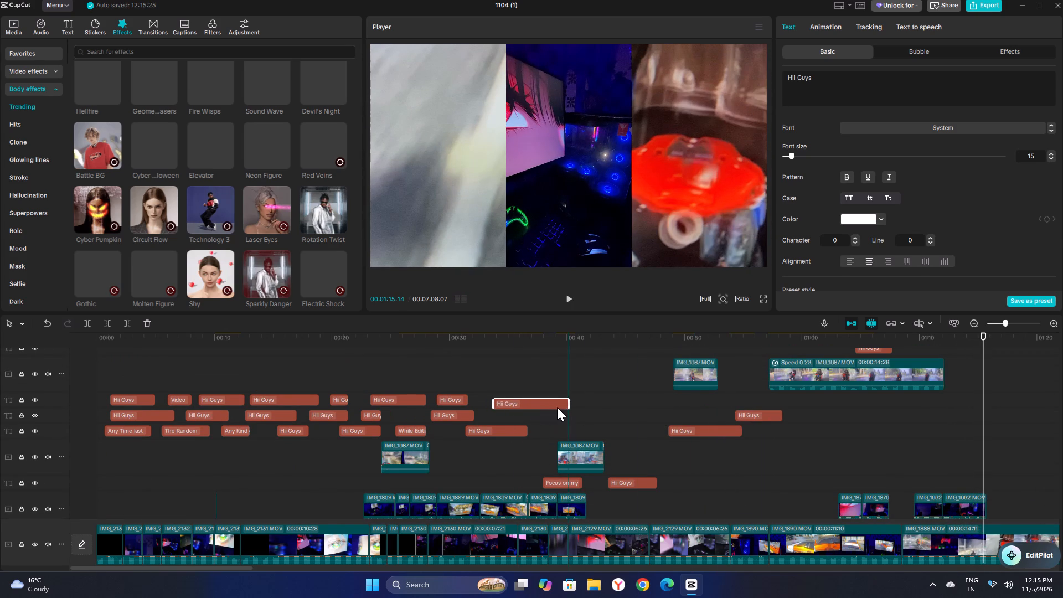
drag(557, 407, 548, 417)
Move the upper track's Hii Guys titles at about 00:29, 00:23 and 00:20 down one track to about 00:41, 00:45 and 00:50 respectively.
drag(451, 402, 463, 402)
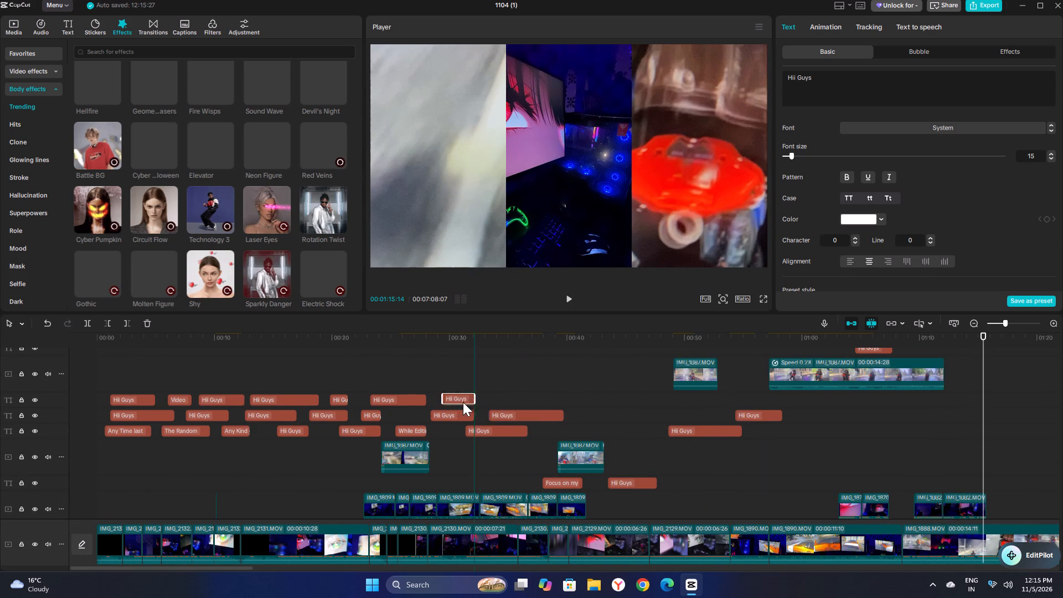
drag(463, 402, 595, 415)
drag(415, 403, 473, 403)
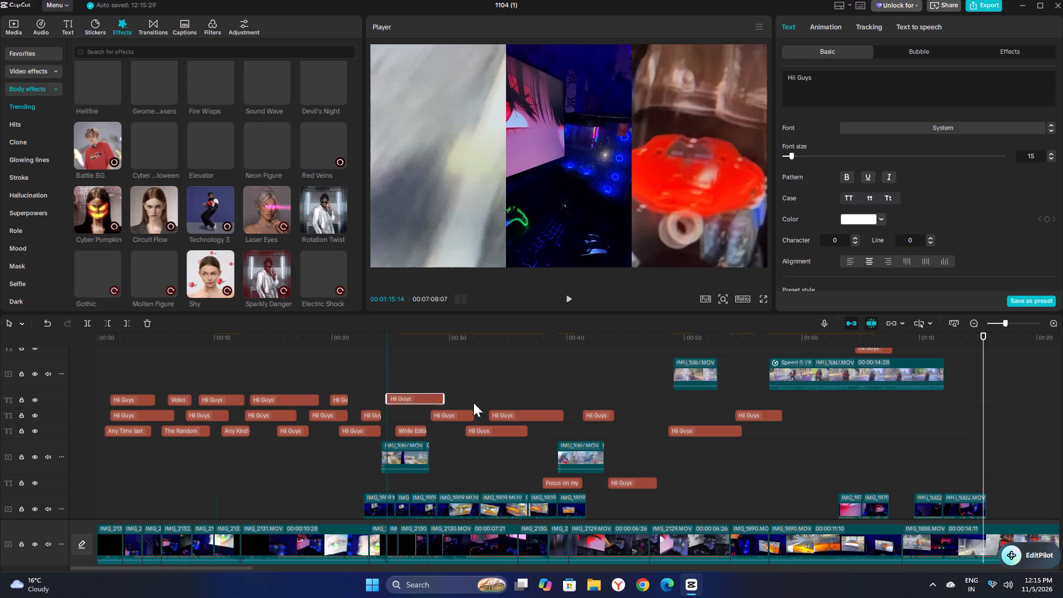
drag(473, 403, 665, 419)
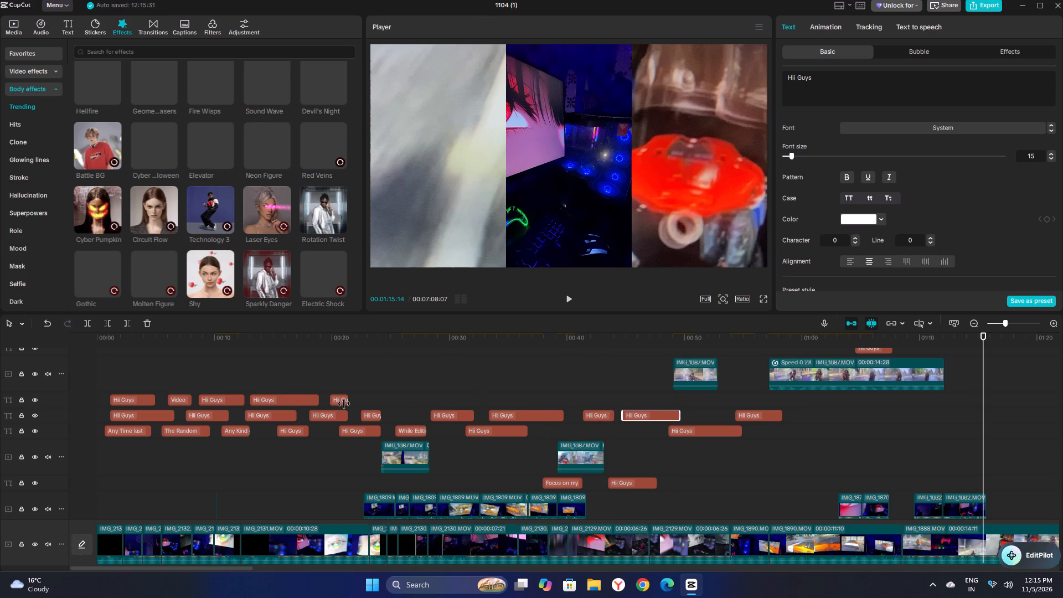
drag(339, 400, 692, 419)
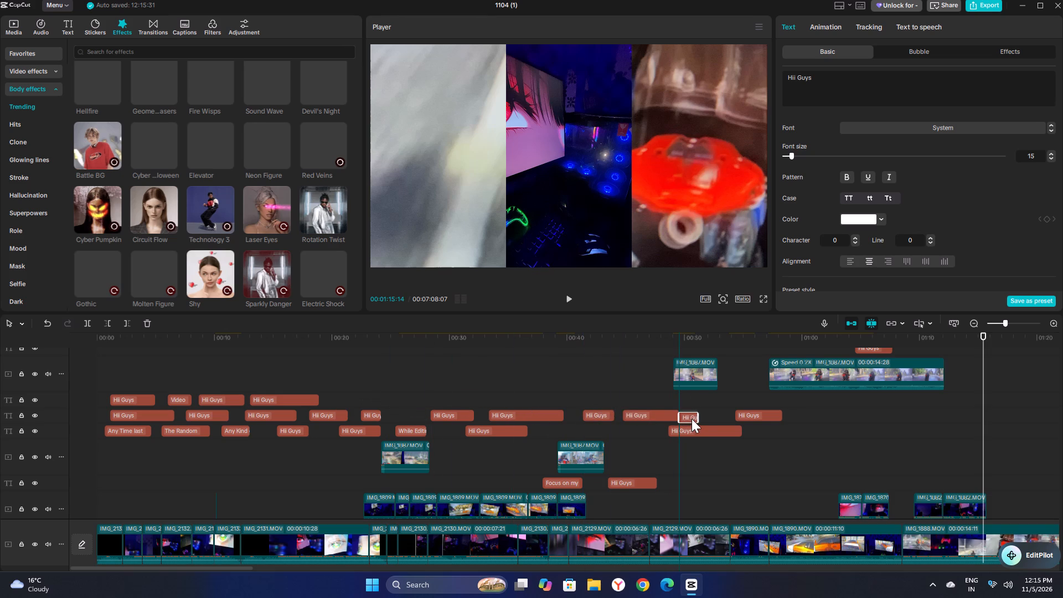
drag(692, 419, 692, 418)
Move the 00:13 Hii Guys to about 00:57 on the Any Time last track, and the 00:09 Hii Guys to about 00:59 one track above.
drag(275, 403, 756, 411)
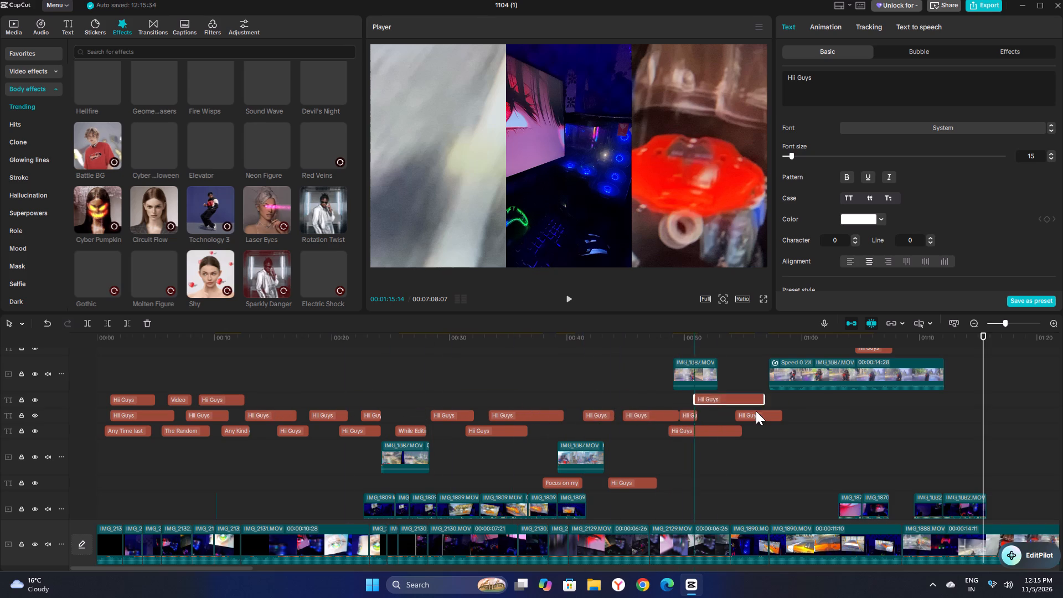
drag(756, 411, 815, 421)
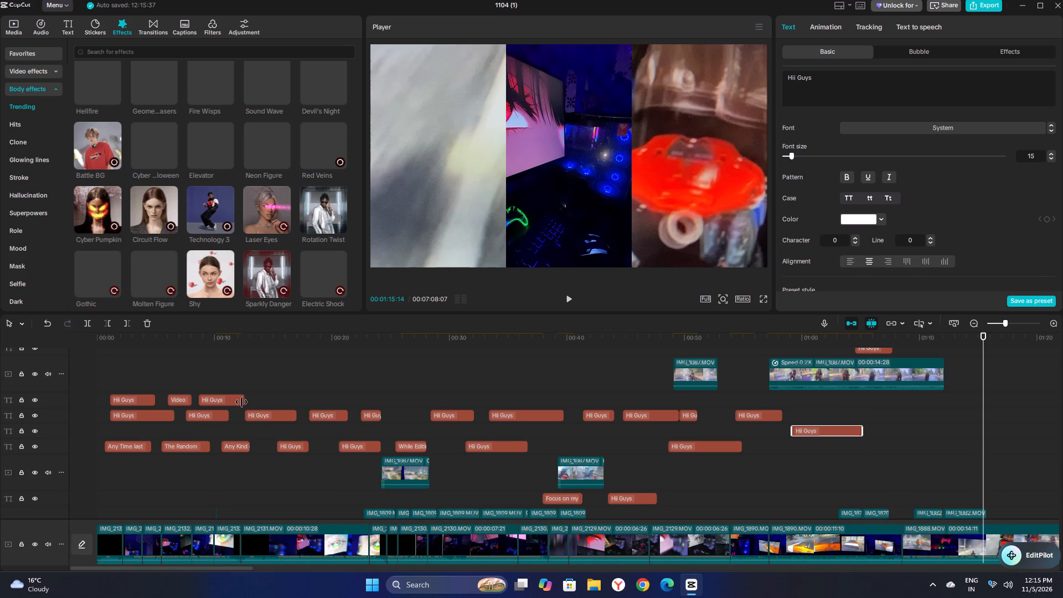
drag(234, 403, 763, 431)
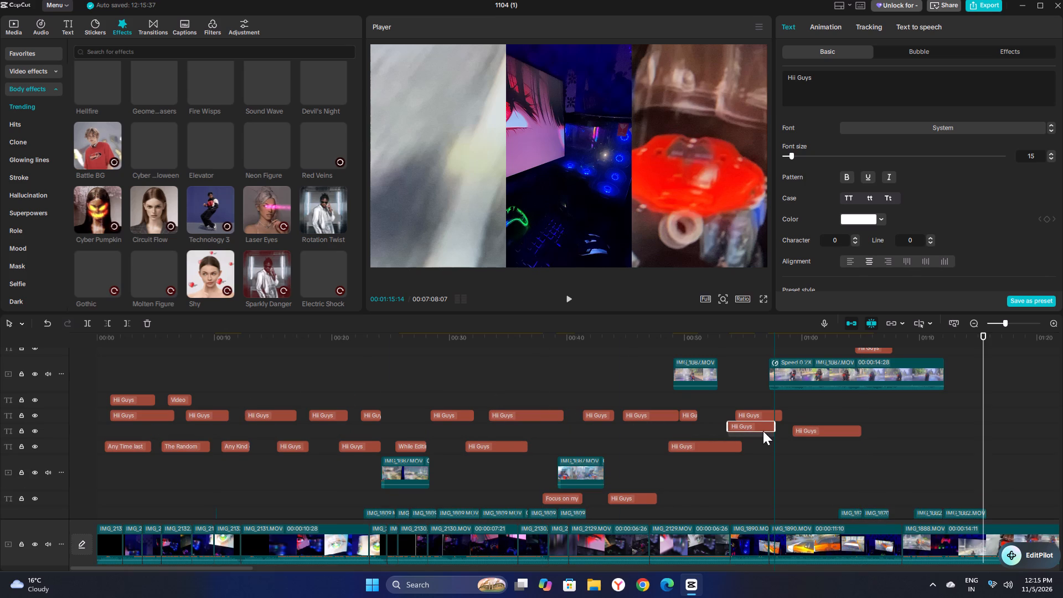
drag(763, 431, 822, 421)
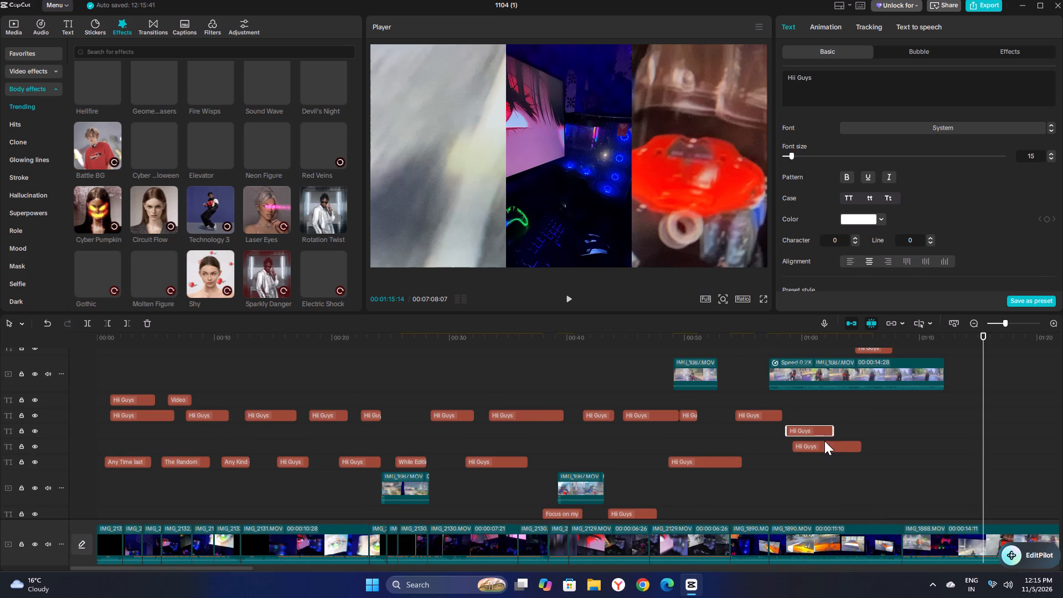
drag(813, 433, 821, 424)
drag(811, 430, 813, 419)
drag(816, 432, 787, 447)
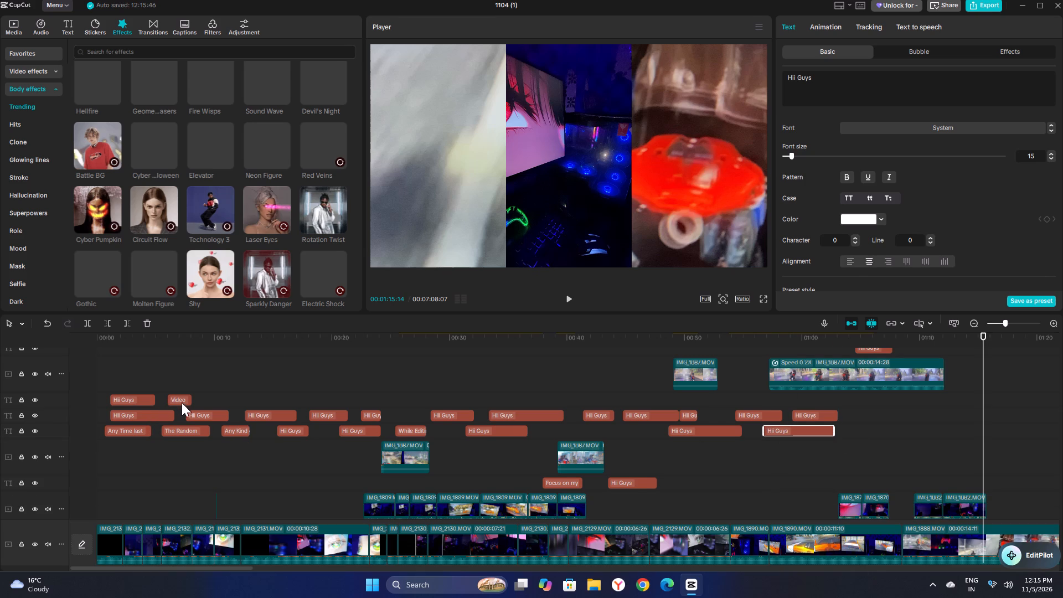
Move the Video title to about 00:37 and the opening Hii Guys beside it to about 00:42 on the Any Time last track.
drag(180, 400, 555, 438)
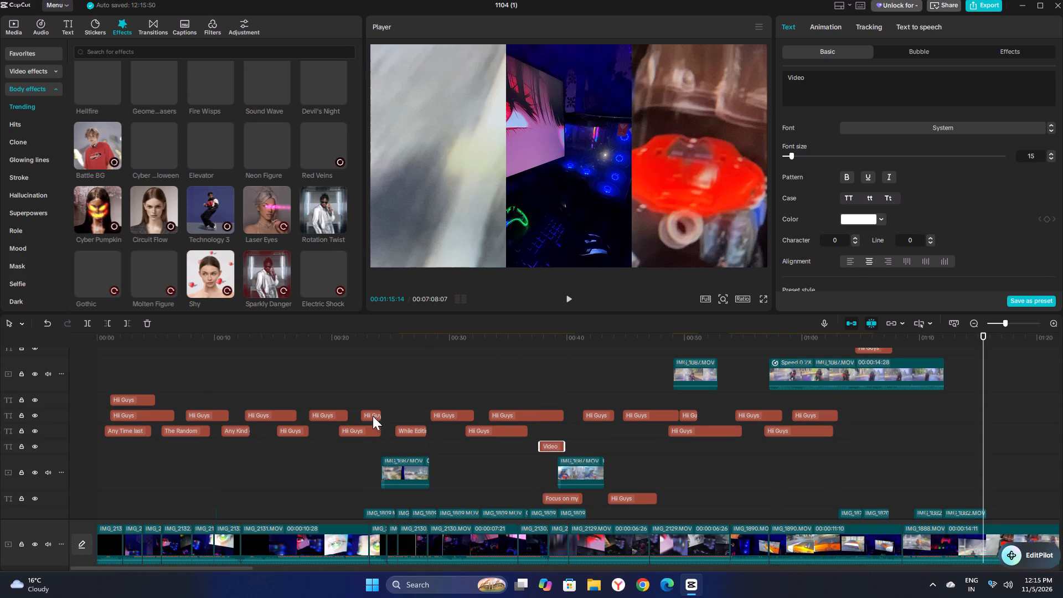
drag(130, 399, 592, 434)
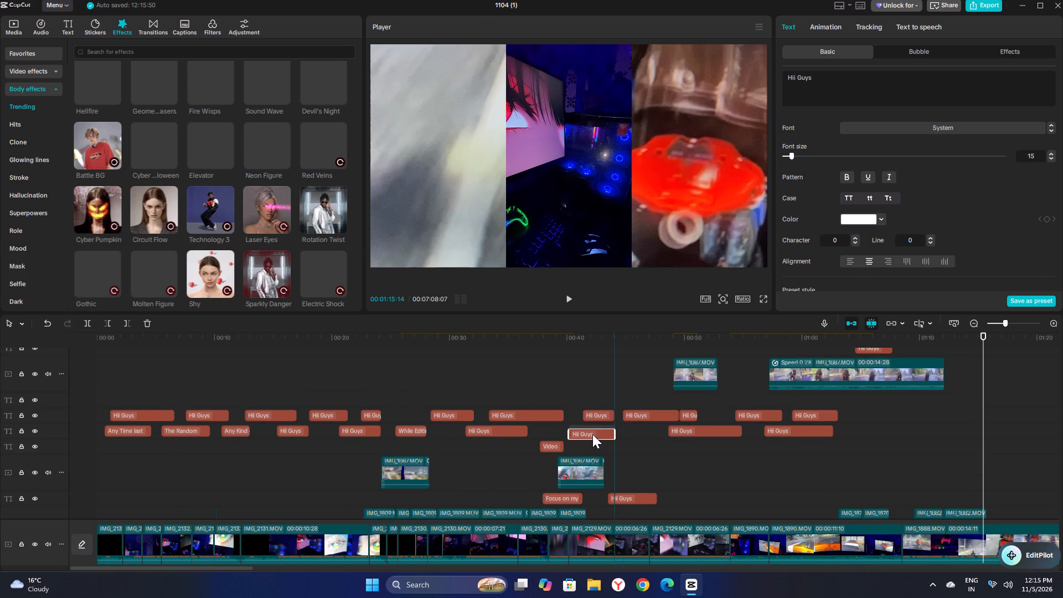
drag(592, 434, 607, 434)
drag(556, 430, 548, 419)
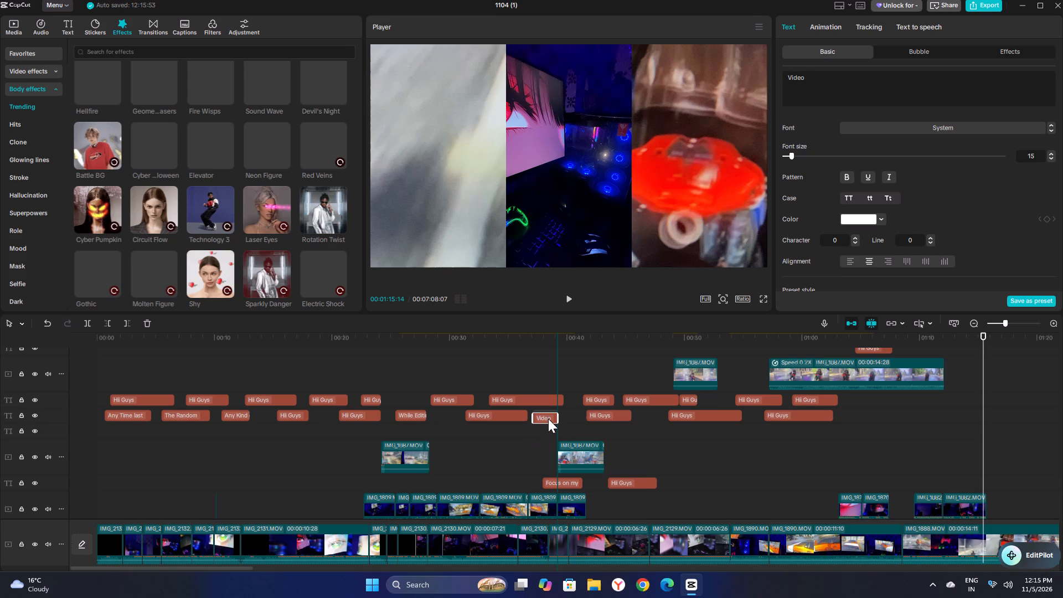
drag(548, 419, 550, 418)
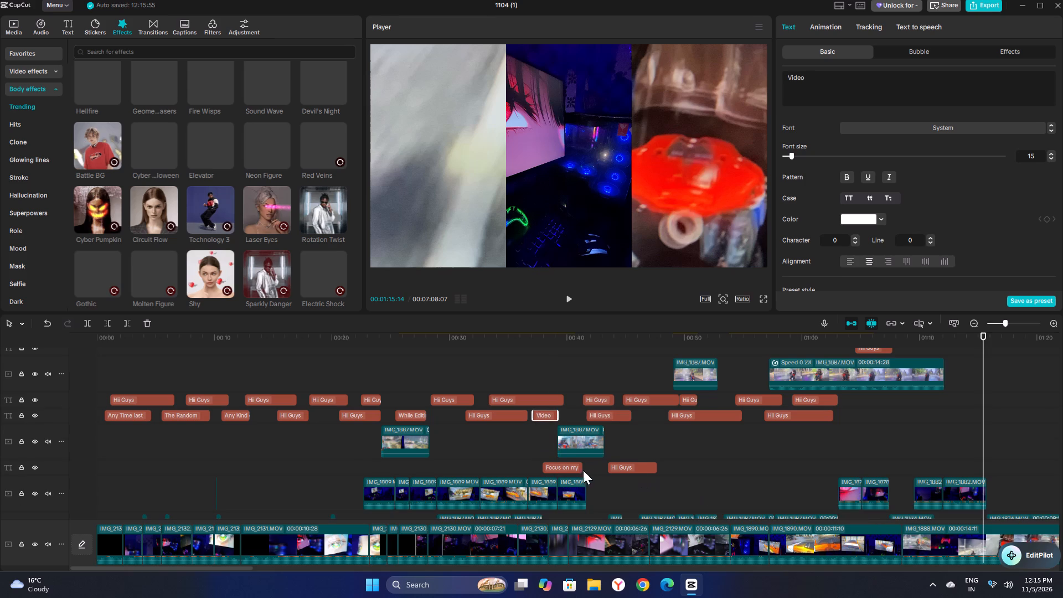
Move Focus on my to about 01:05 on the Any Time last track, and its neighbouring Hii Guys to about 01:04 on the track above.
drag(574, 469, 886, 419)
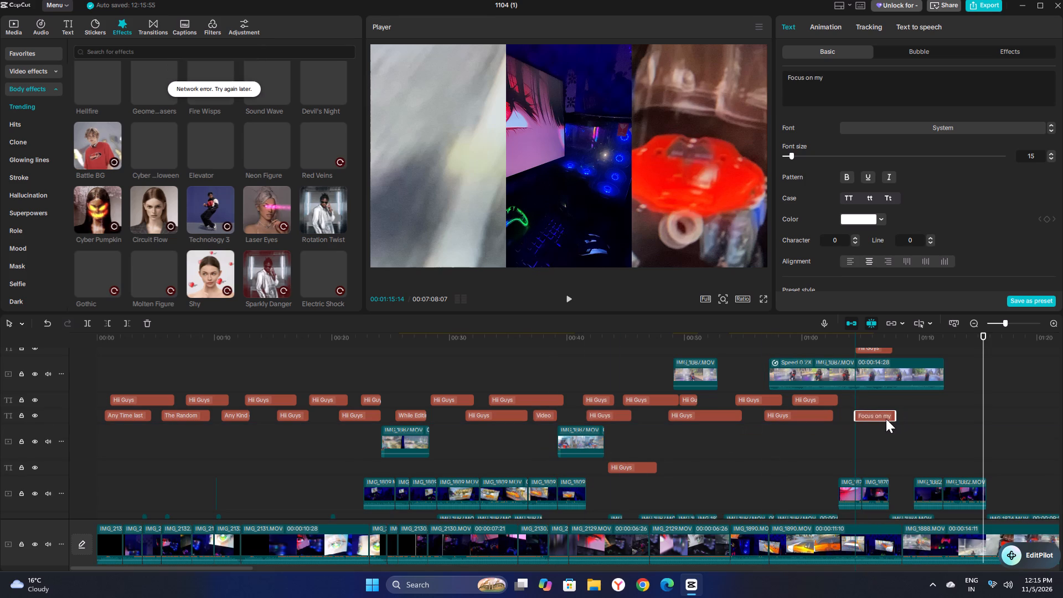
drag(886, 419, 884, 419)
drag(638, 469, 879, 406)
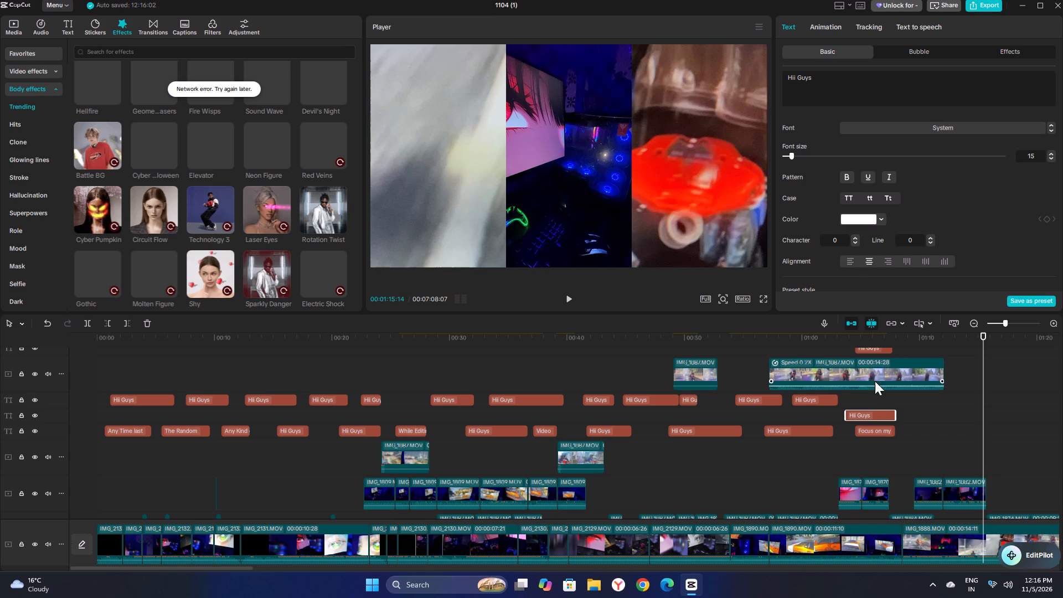
drag(873, 414, 873, 406)
drag(866, 414, 874, 405)
drag(870, 414, 865, 403)
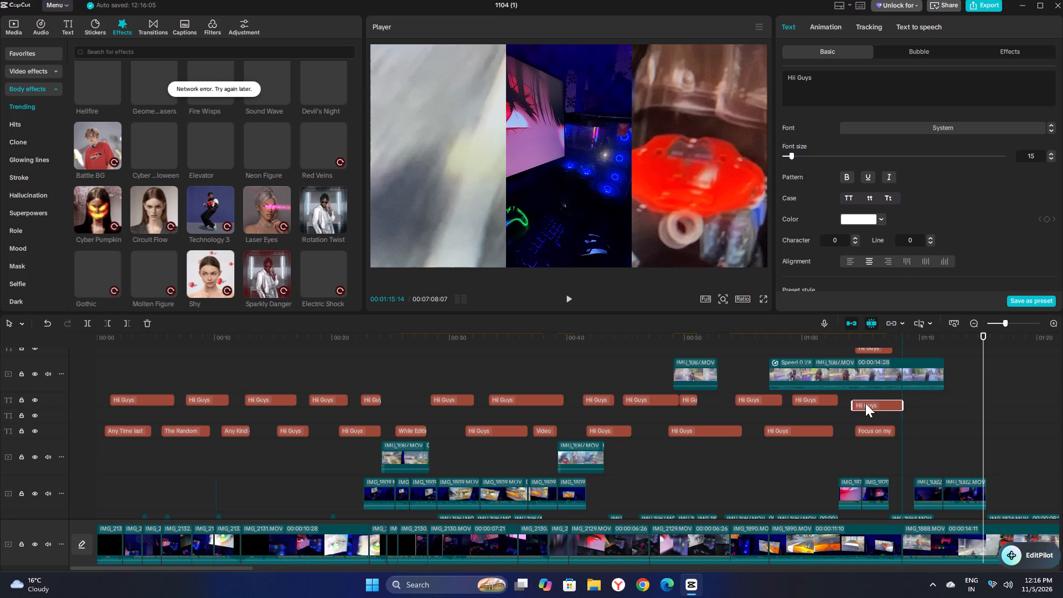
drag(865, 403, 863, 401)
Move the last Hii Guys titles from the three upper tracks onto the two lower title tracks, two at about 01:09 and one at about 01:12.
scroll(842, 440, up, 2)
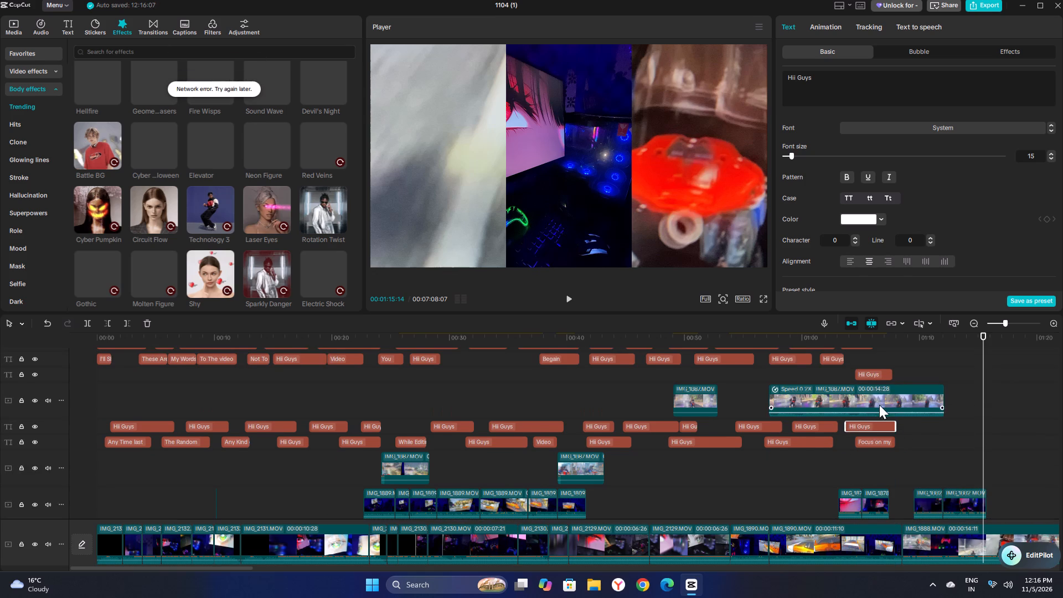
scroll(875, 411, up, 1)
drag(870, 386, 921, 442)
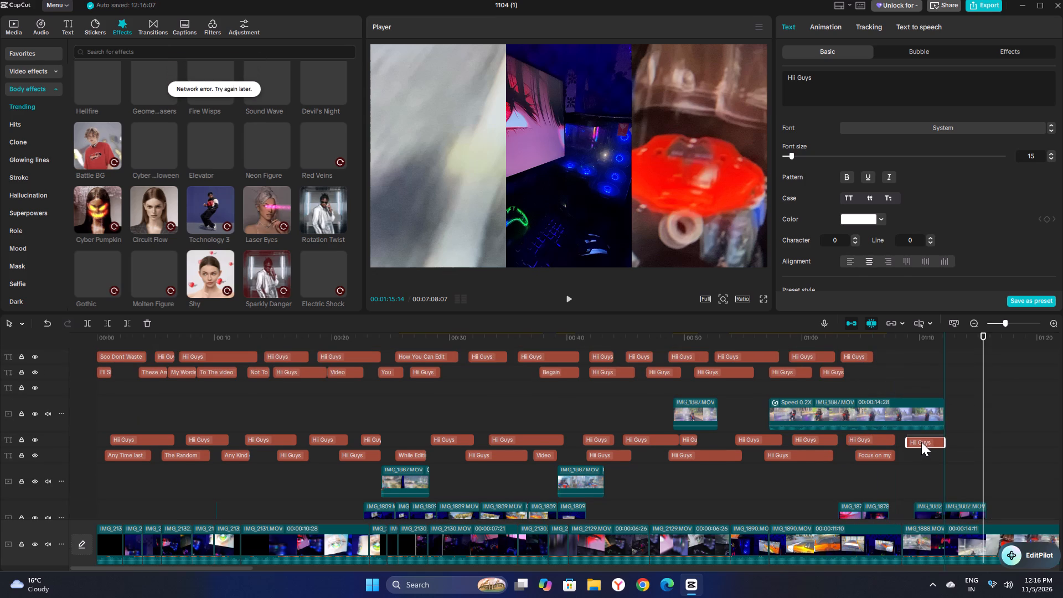
drag(921, 442, 920, 441)
drag(855, 356, 918, 441)
drag(835, 373, 957, 440)
Move the upper tracks' Hii Guys titles near 00:59 and 00:57 to about 01:13 and 01:15 on the two lower title tracks.
drag(828, 354, 990, 415)
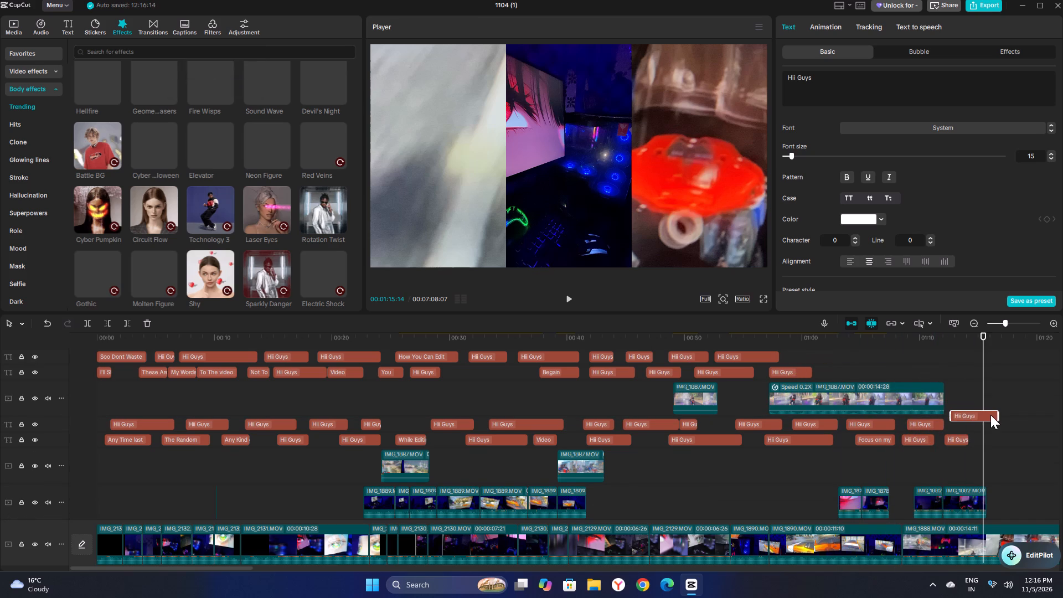
drag(990, 415, 993, 421)
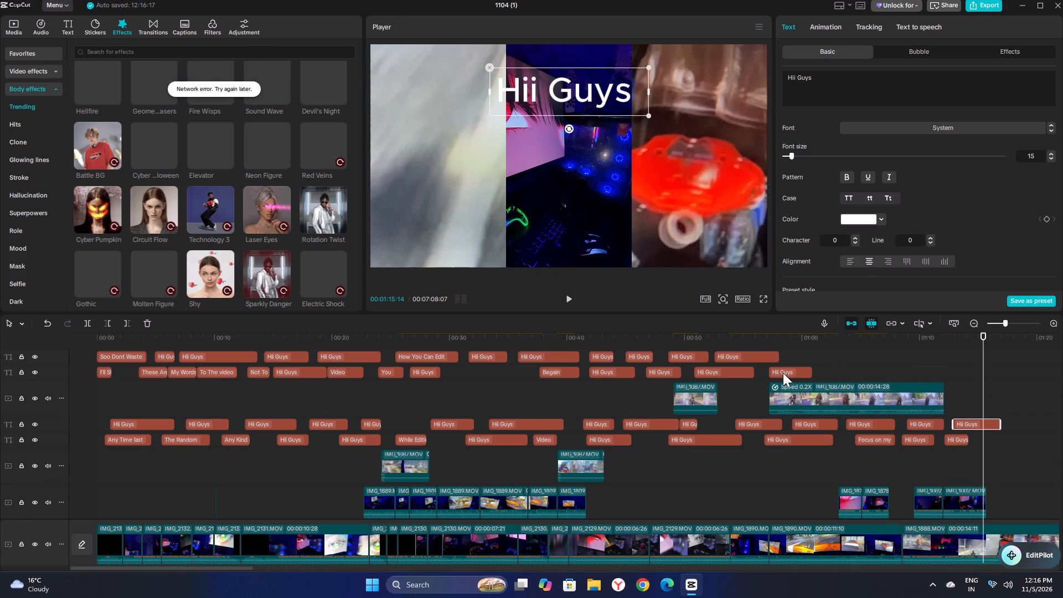
drag(783, 373, 991, 441)
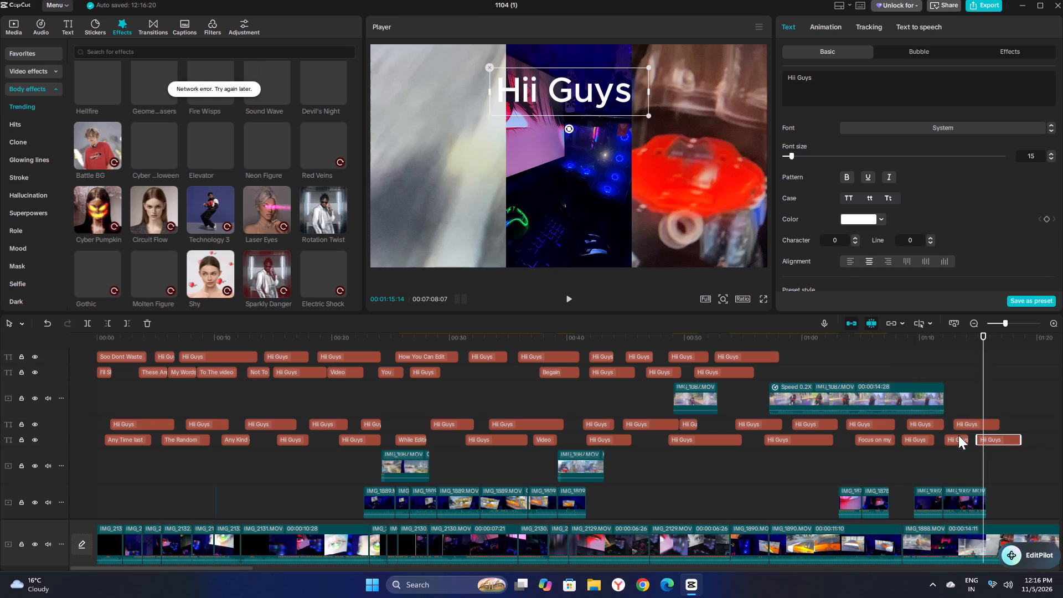
Move the upper tracks' Hii Guys titles near 00:47 and 00:52 to about 01:17 and 01:19 on the two lower title tracks.
drag(665, 370, 726, 411)
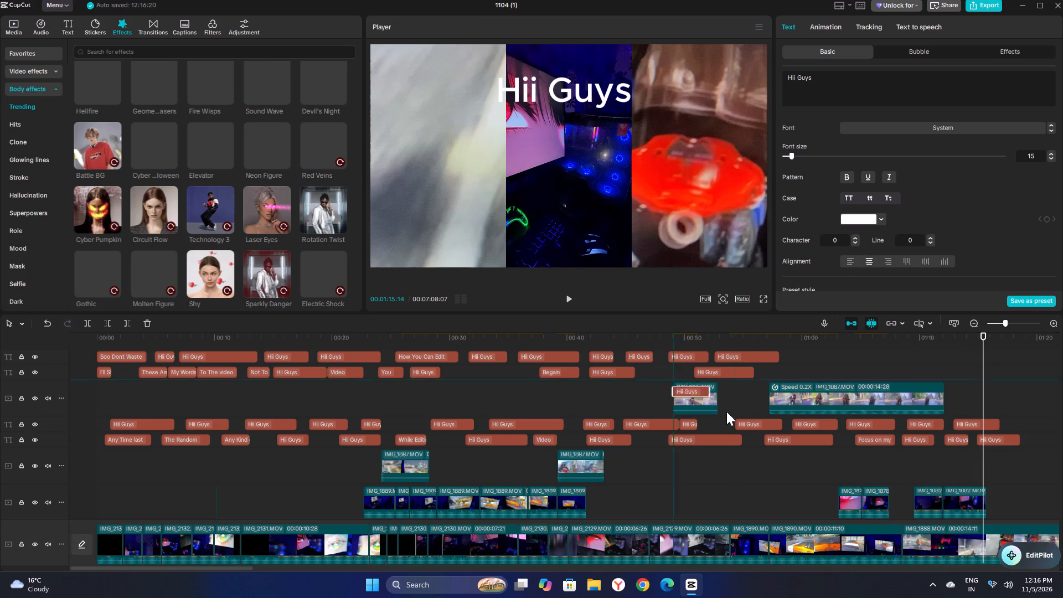
drag(726, 411, 752, 426)
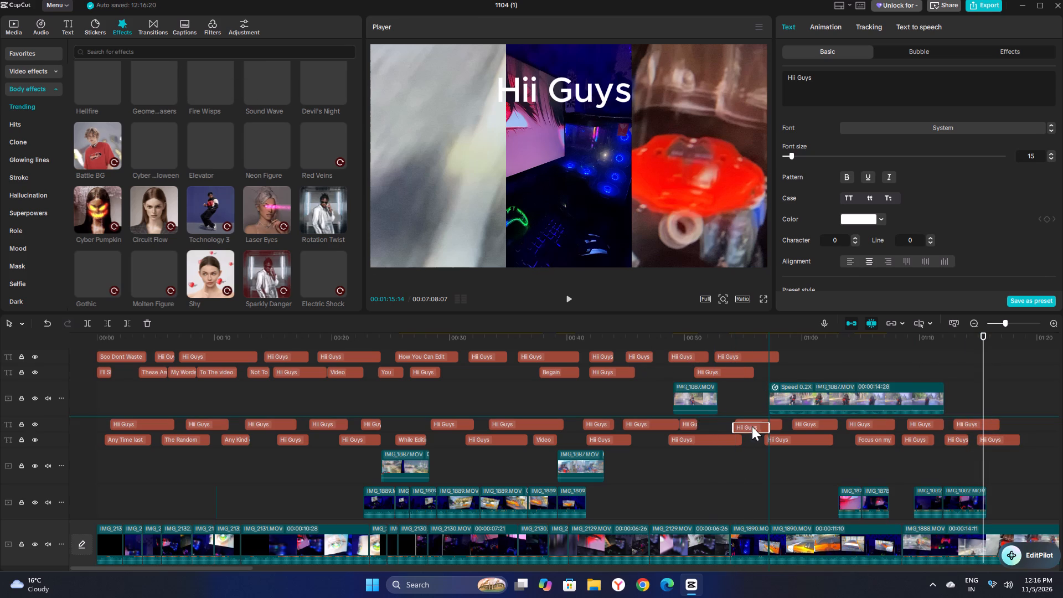
drag(752, 426, 828, 467)
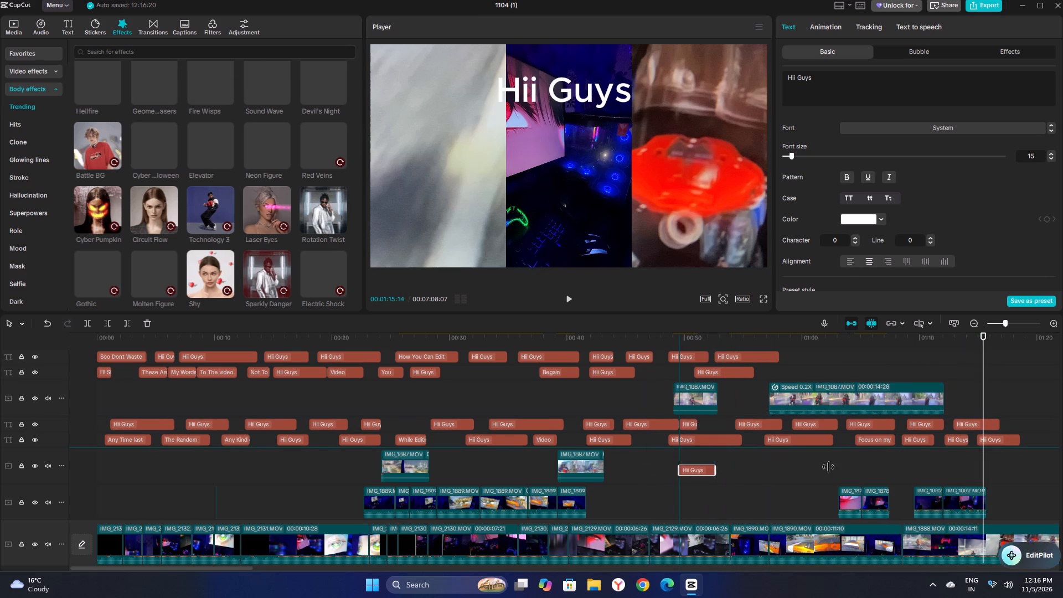
drag(828, 467, 933, 424)
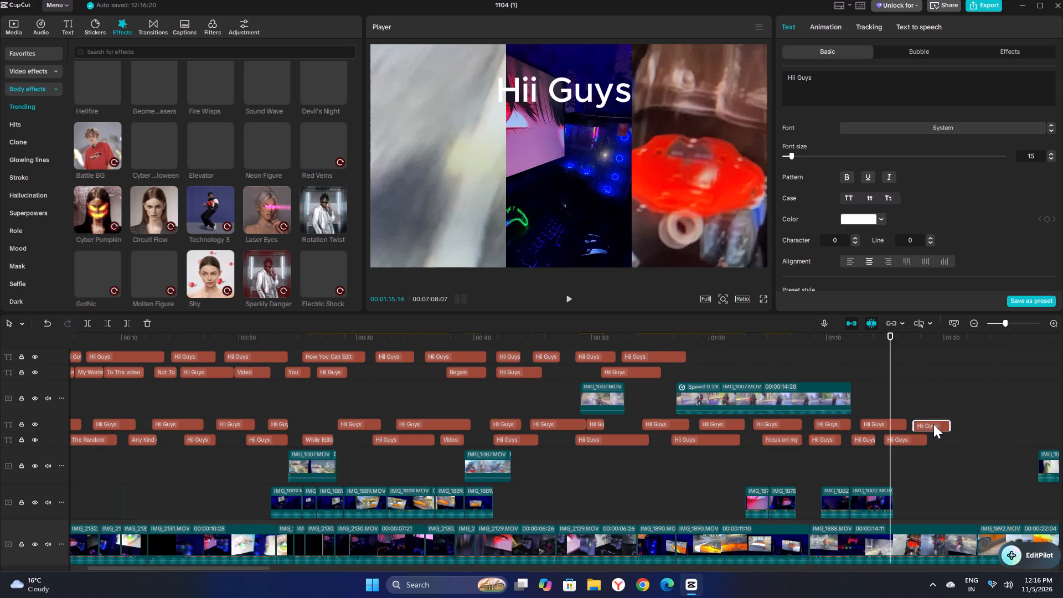
drag(660, 356, 988, 438)
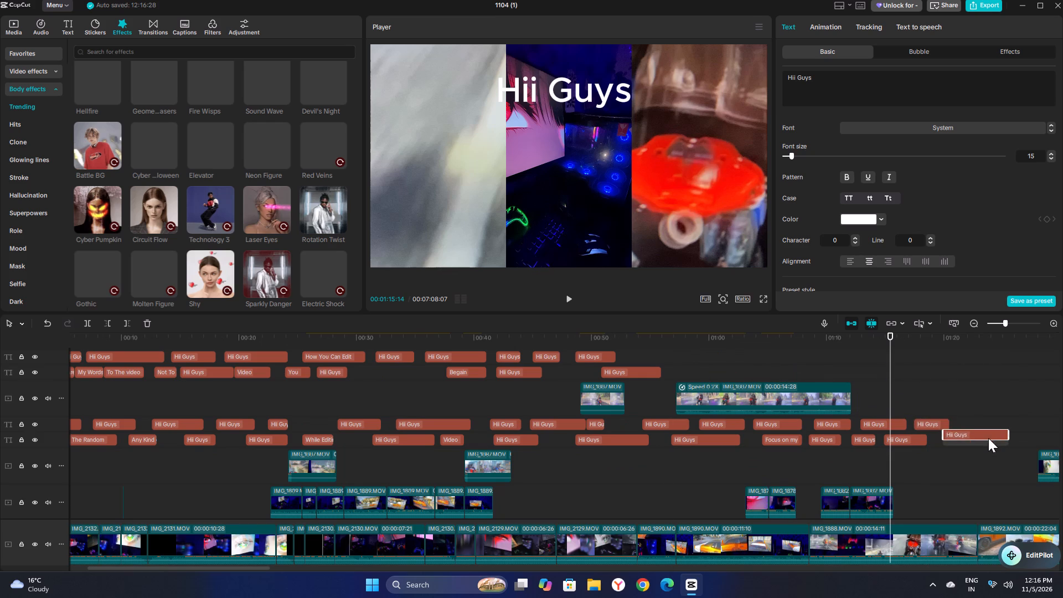
drag(988, 438, 973, 441)
Move the upper tracks' Hii Guys titles near 00:51 and 00:49 to about 01:21 and 01:25 on the two lower title tracks.
drag(643, 372, 662, 375)
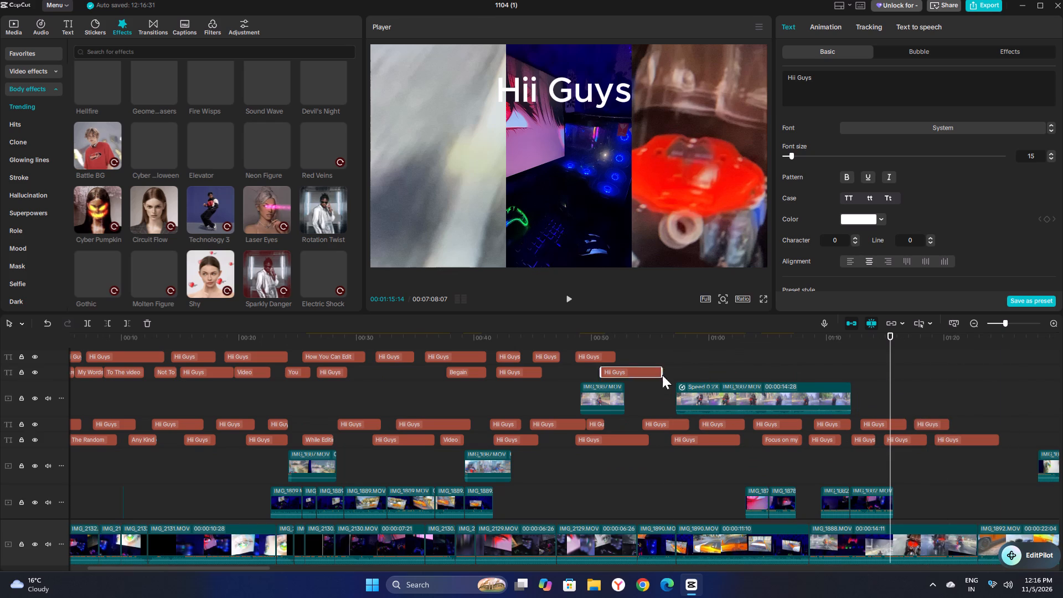
drag(662, 375, 998, 426)
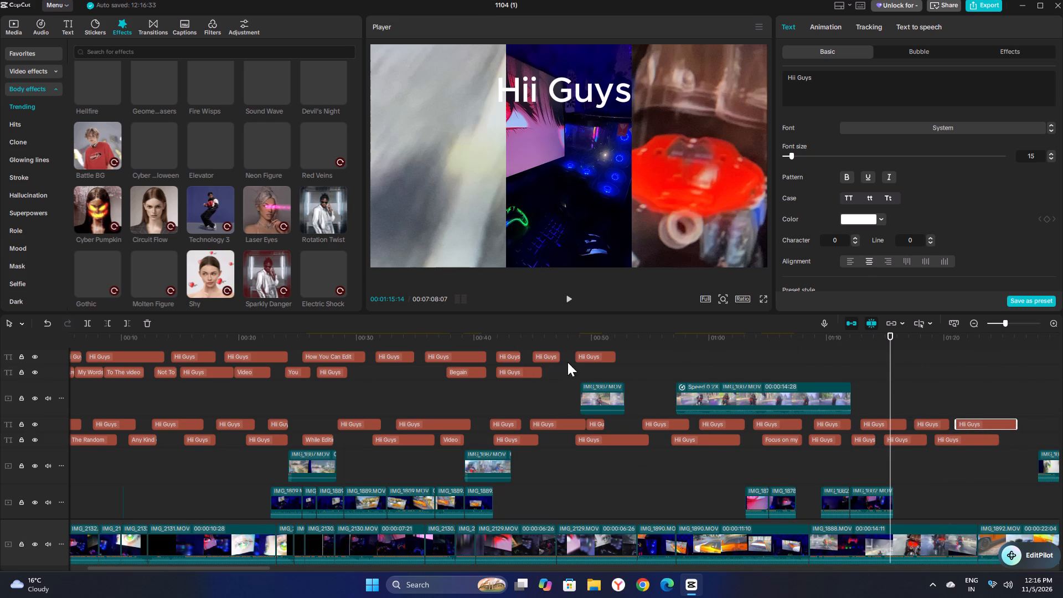
drag(591, 356, 1020, 442)
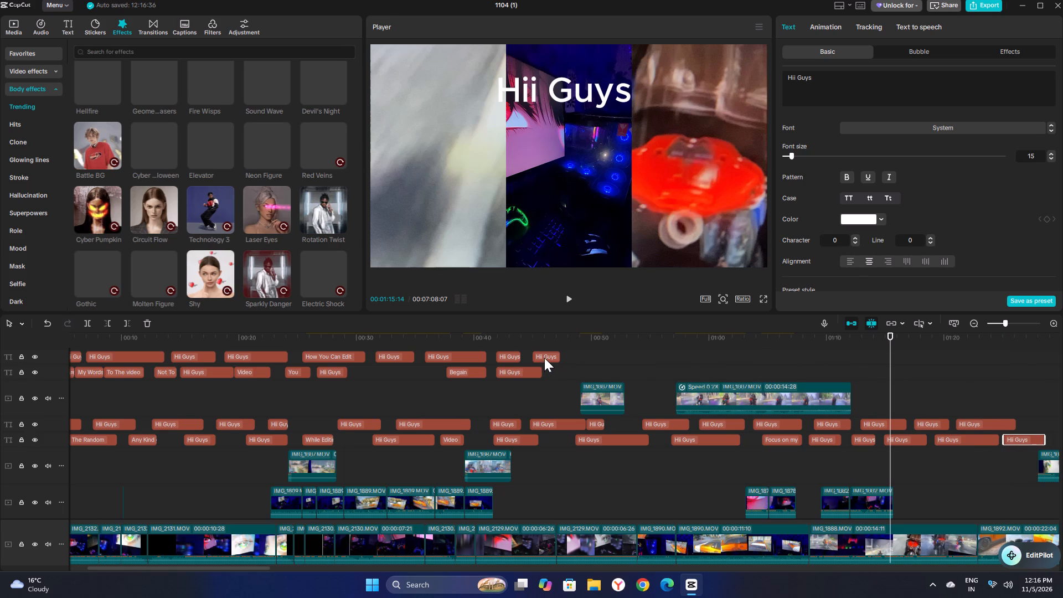
Move the last Hii Guys title from each upper track to the two lower title tracks, at about 01:27 and 01:29.
drag(544, 358, 967, 431)
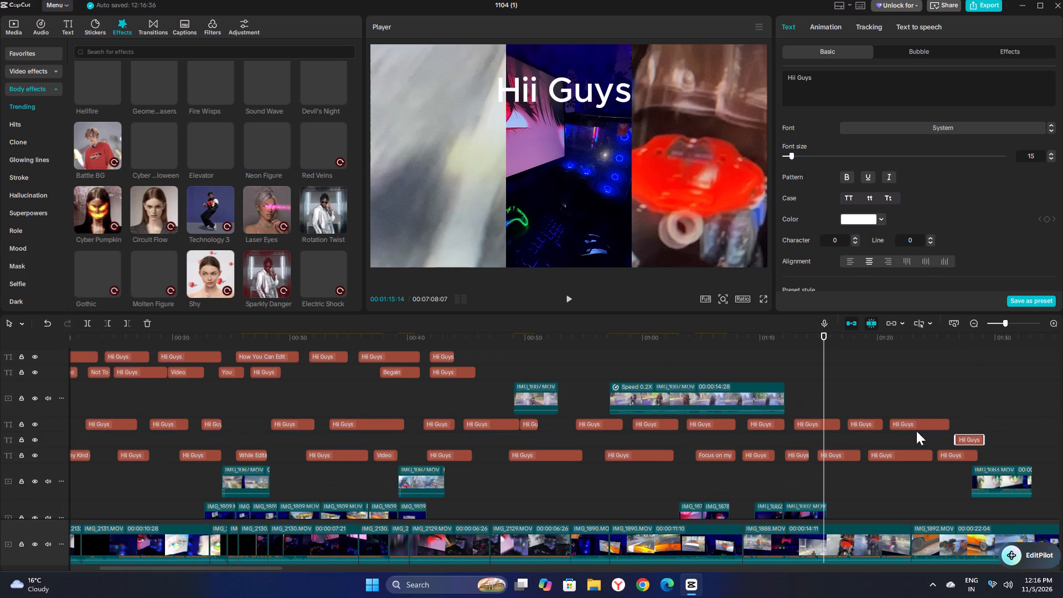
drag(973, 441, 974, 429)
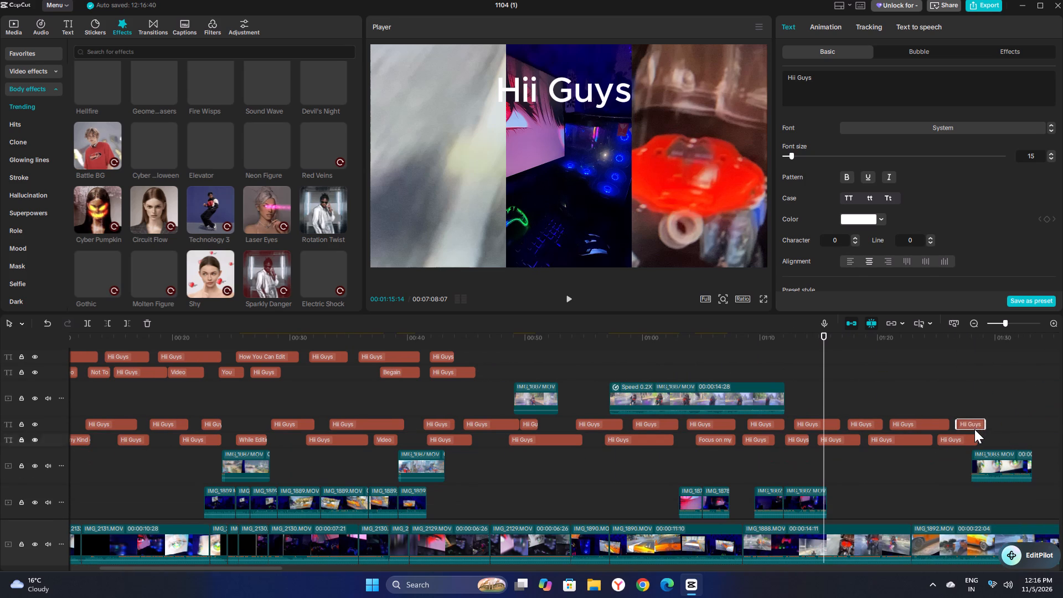
drag(455, 371, 999, 429)
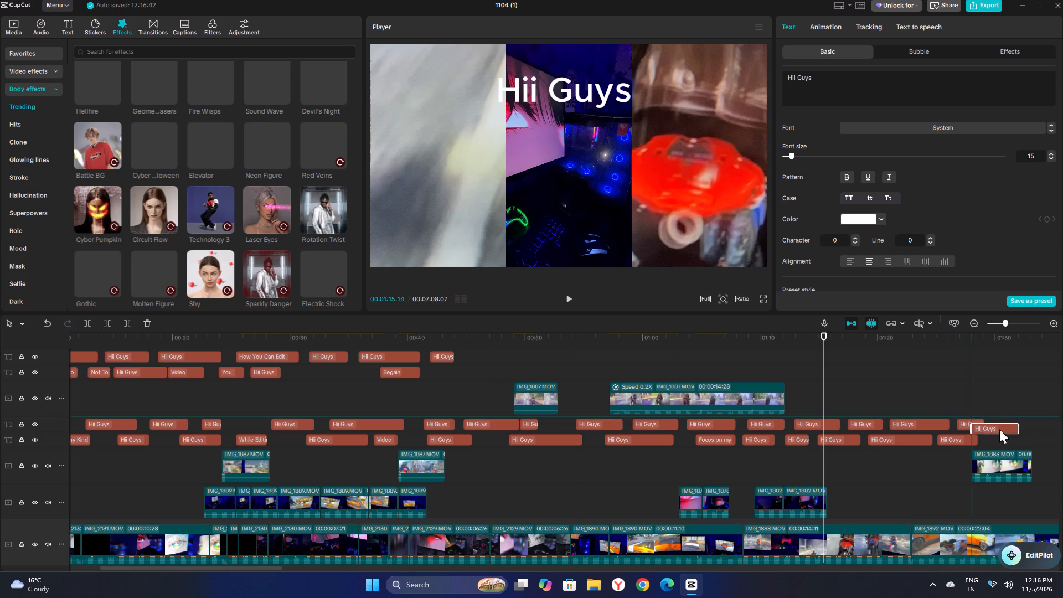
drag(999, 429, 1008, 438)
Move the top track's last two Hii Guys titles to about 01:30 and 01:33 on the two lower title tracks.
drag(445, 358, 1007, 425)
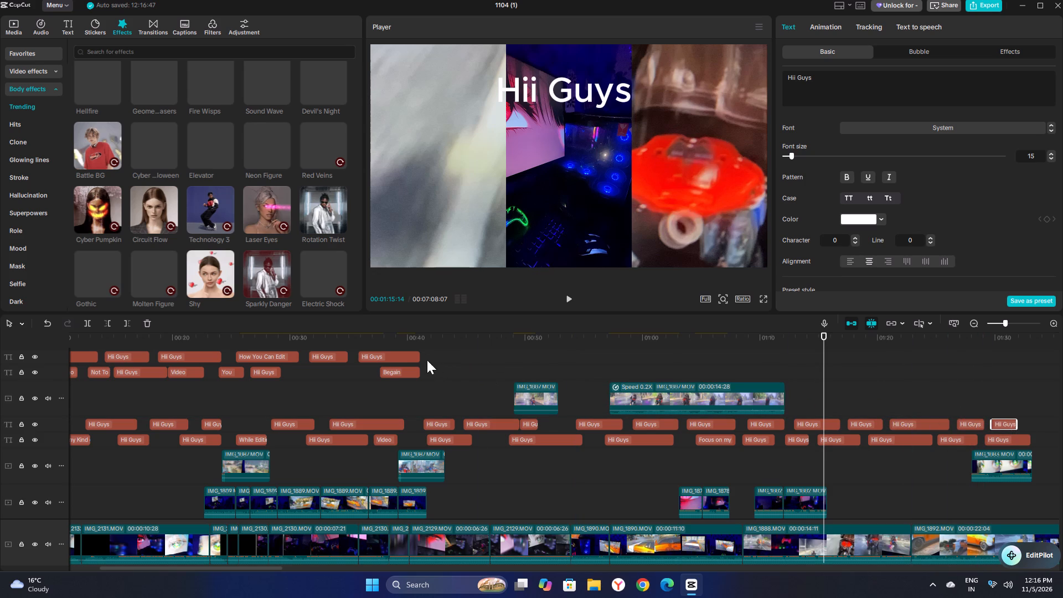
drag(396, 359, 961, 446)
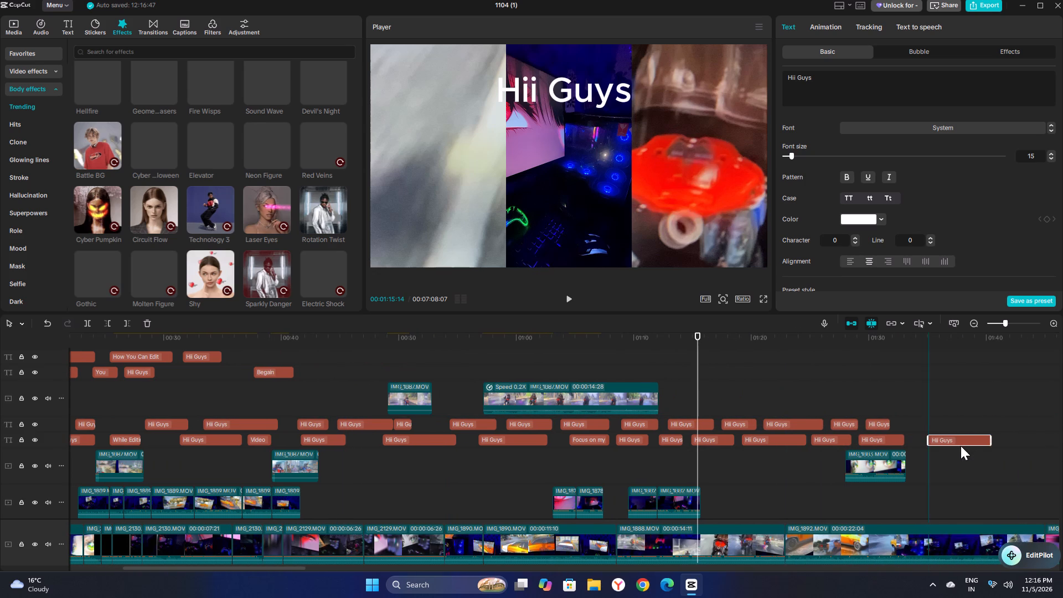
drag(961, 446, 946, 445)
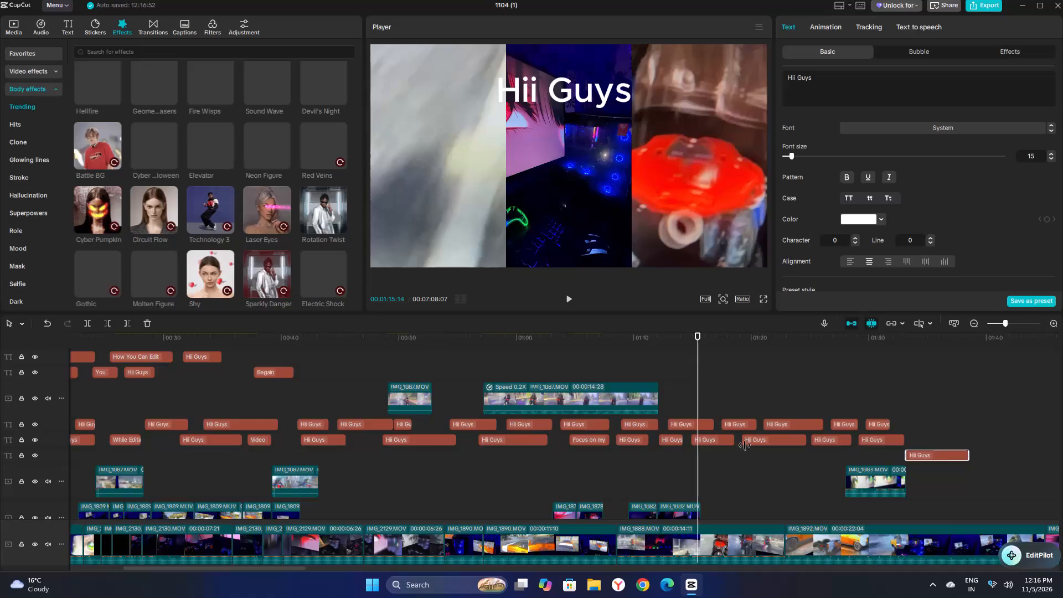
drag(922, 453, 922, 444)
Move Begain and the top track's Hii Guys near 00:32 to about 01:32 and 01:37 on the track above Any Time last.
drag(282, 374, 891, 403)
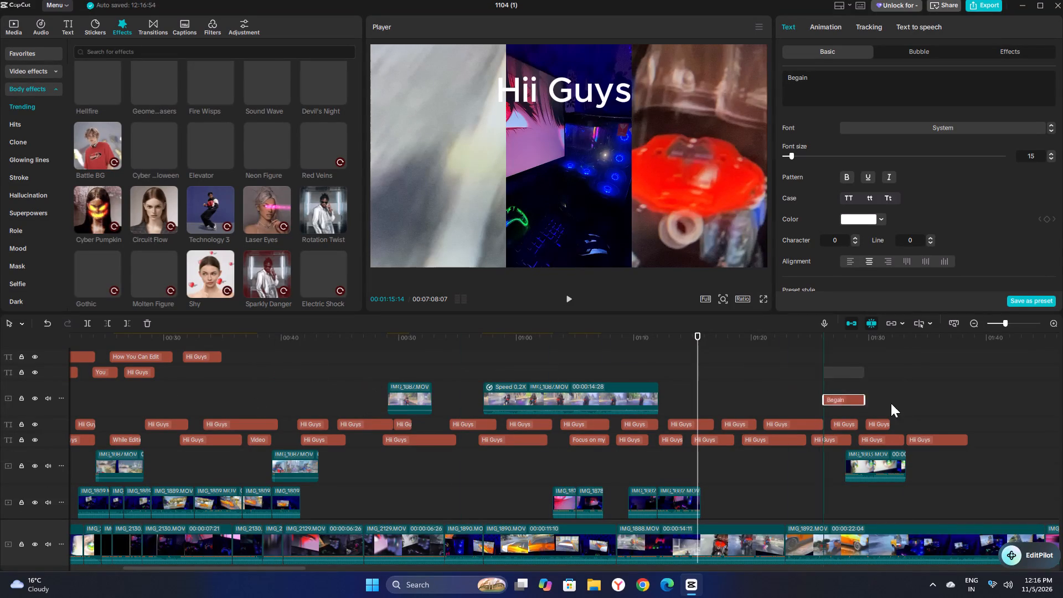
drag(891, 403, 927, 425)
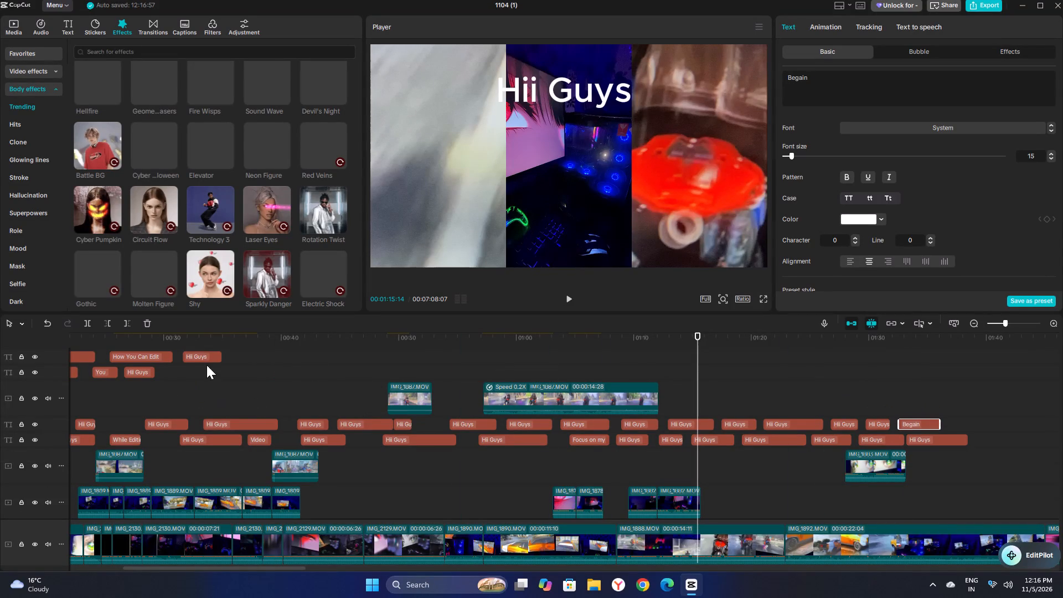
drag(207, 354, 973, 422)
Move How You Can Edit to about 01:39 on the Any Time last track, and the Hii Guys near 00:27 to about 01:40 above it.
drag(138, 357, 992, 444)
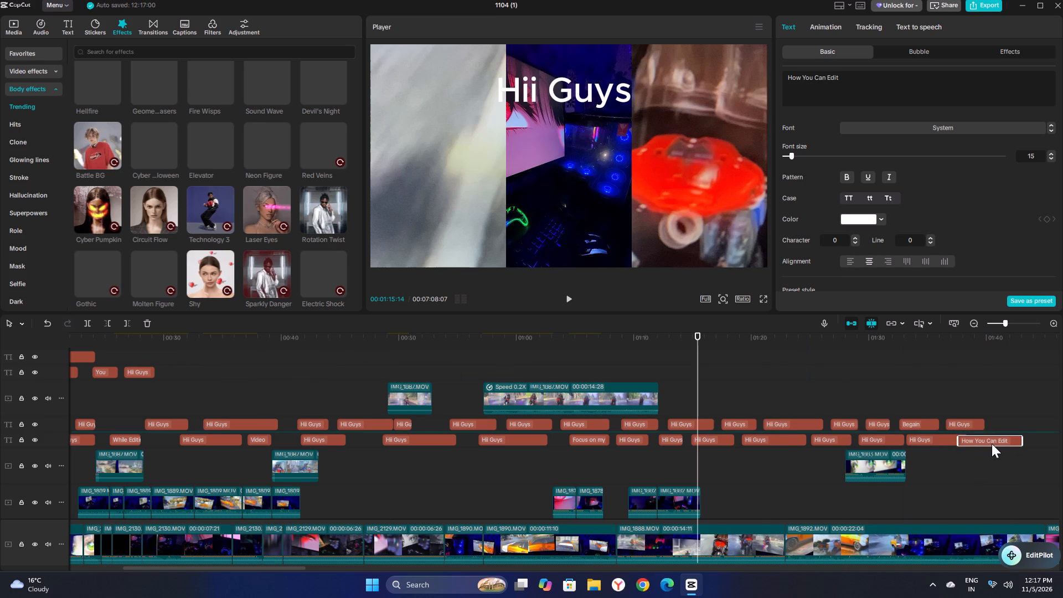
drag(992, 444, 1002, 442)
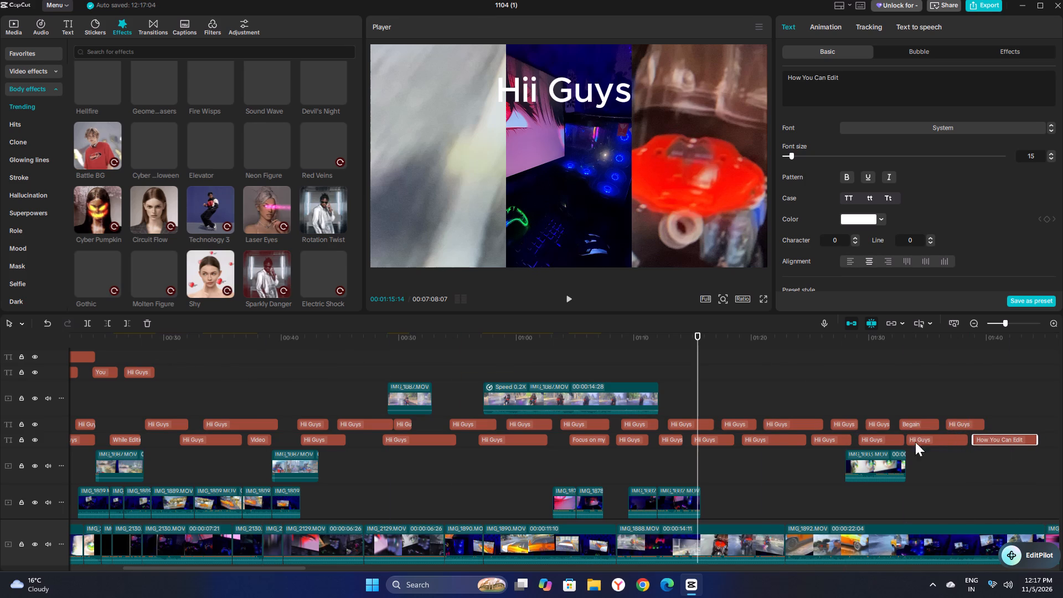
drag(145, 374, 1018, 425)
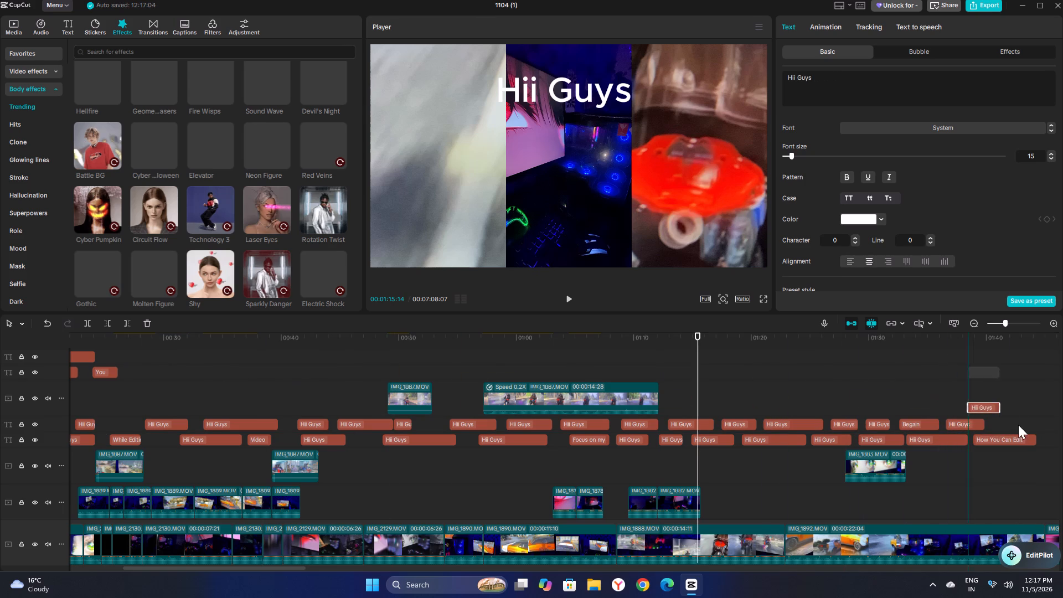
drag(1018, 425, 1012, 427)
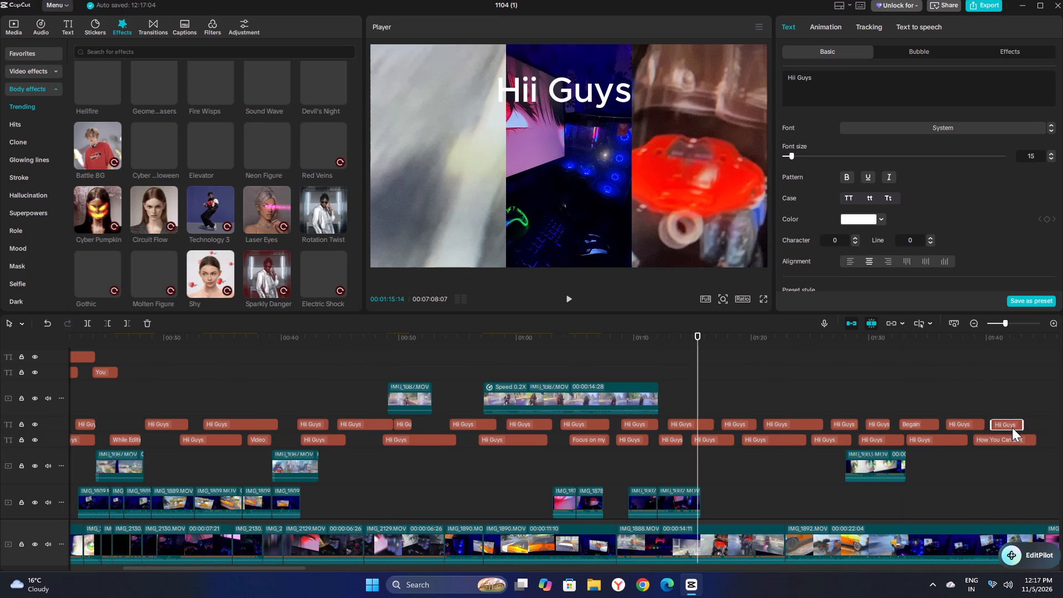
drag(1012, 427, 1013, 427)
Move You to about 01:44 beside the last Hii Guys, and the top track's final Hii Guys to about 01:45 on the Any Time last track.
drag(100, 374, 1023, 437)
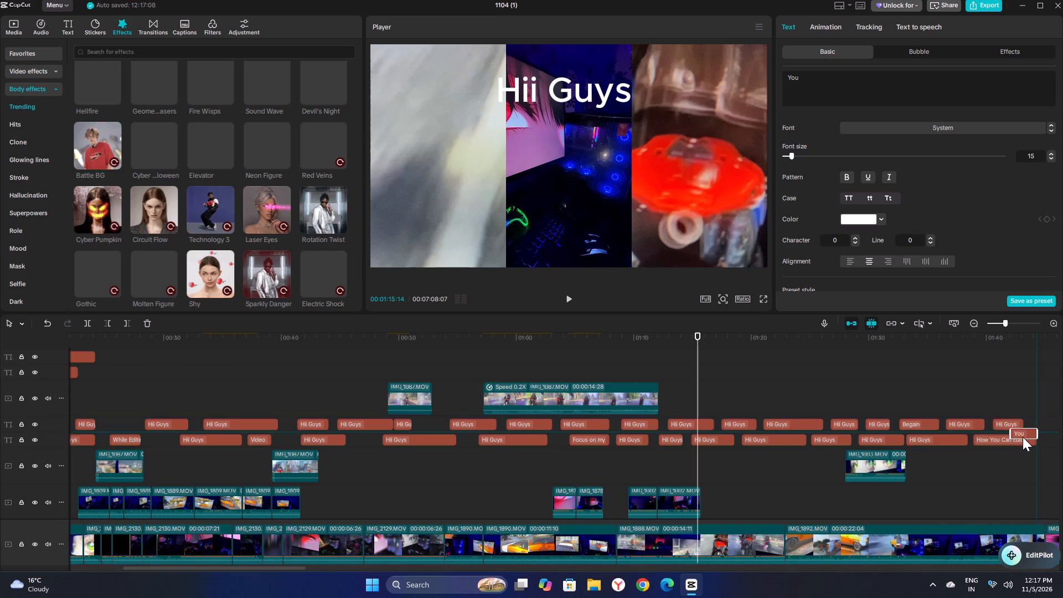
drag(1023, 437, 1036, 429)
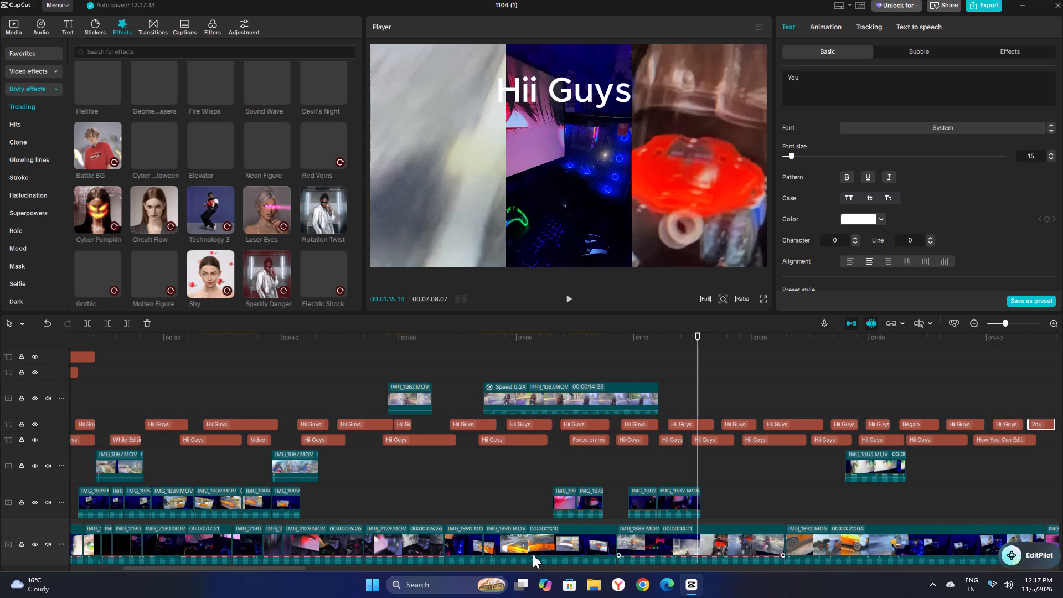
drag(268, 570, 250, 570)
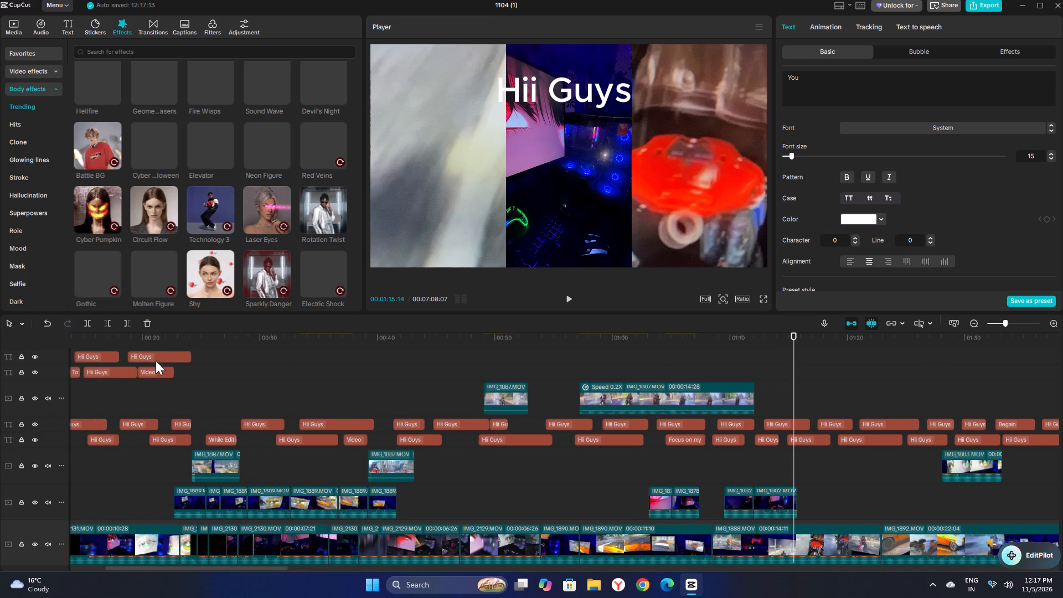
drag(157, 357, 859, 413)
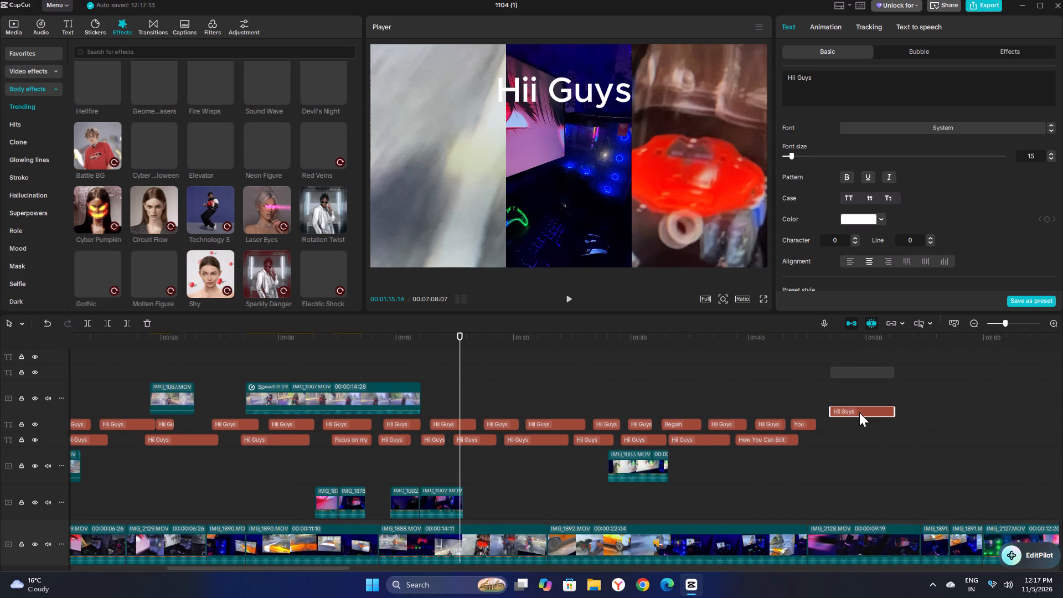
drag(859, 413, 838, 442)
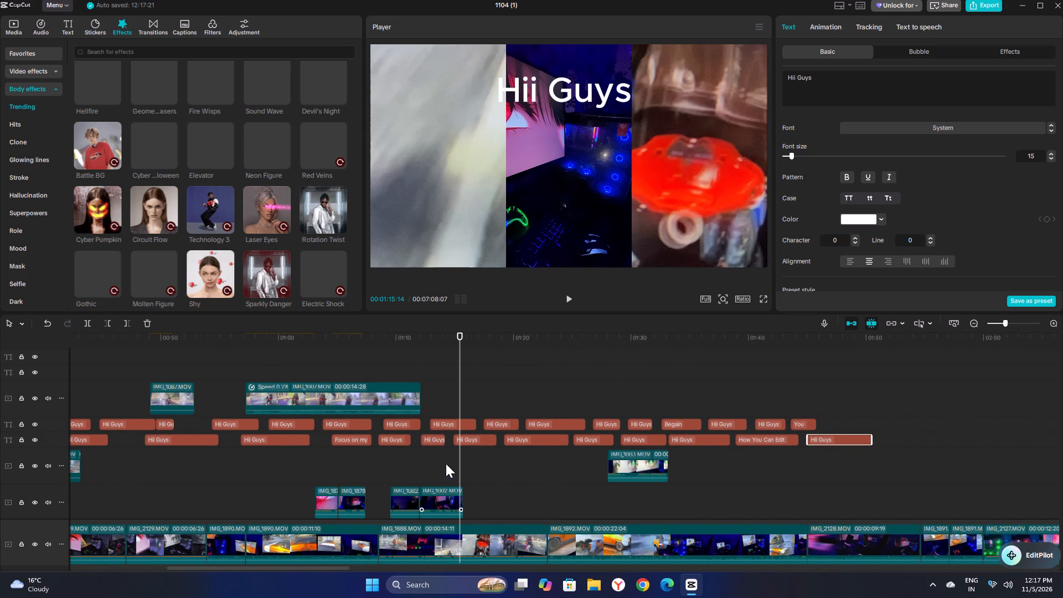
Delete the Hii Guys titles near 01:12, 00:50 and 00:08 from the two lower title tracks.
key(space)
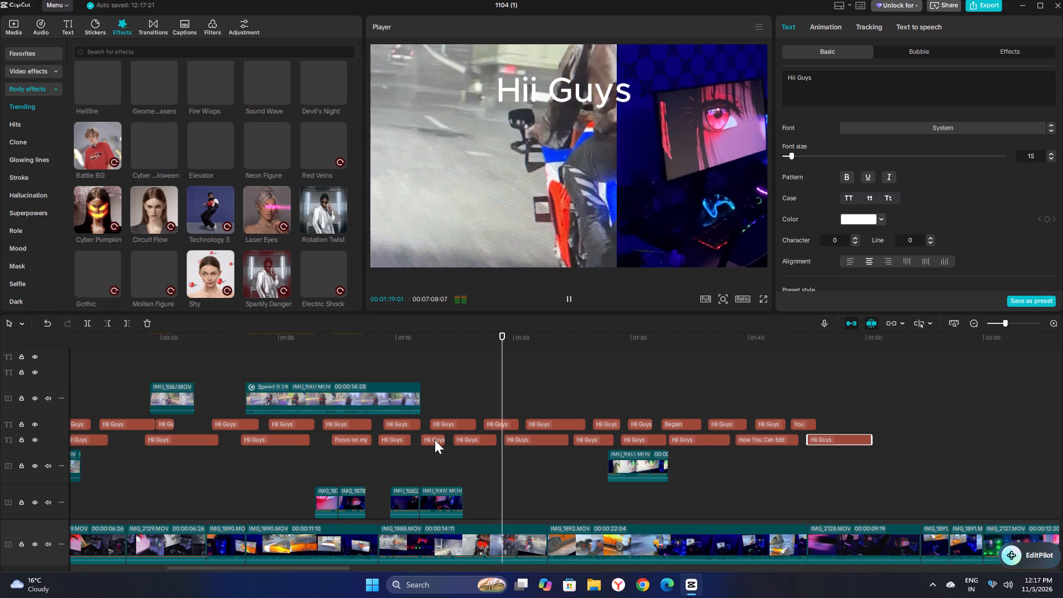
click(435, 440)
key(Delete)
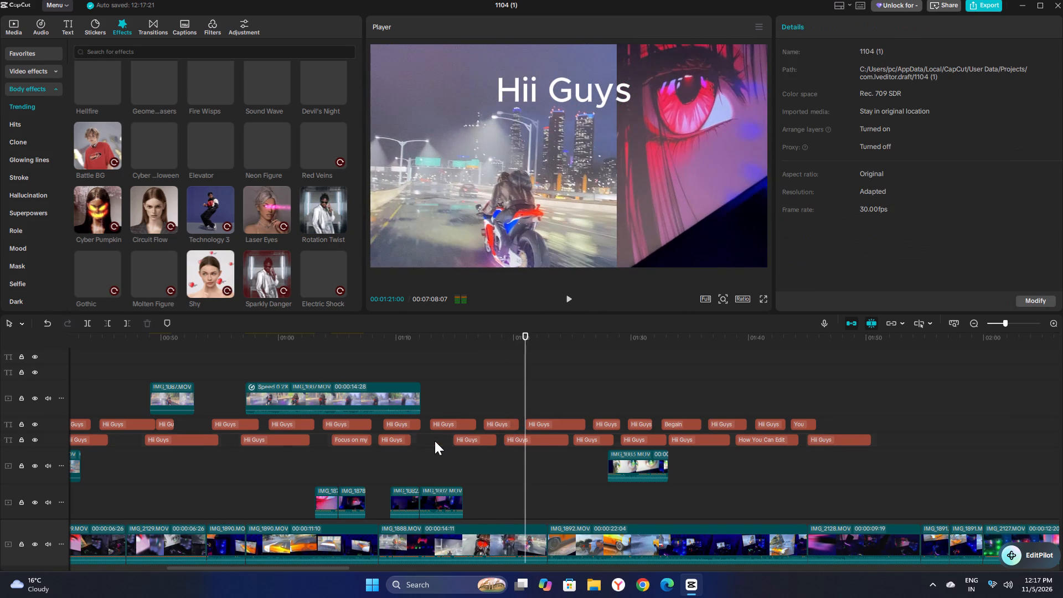
click(158, 424)
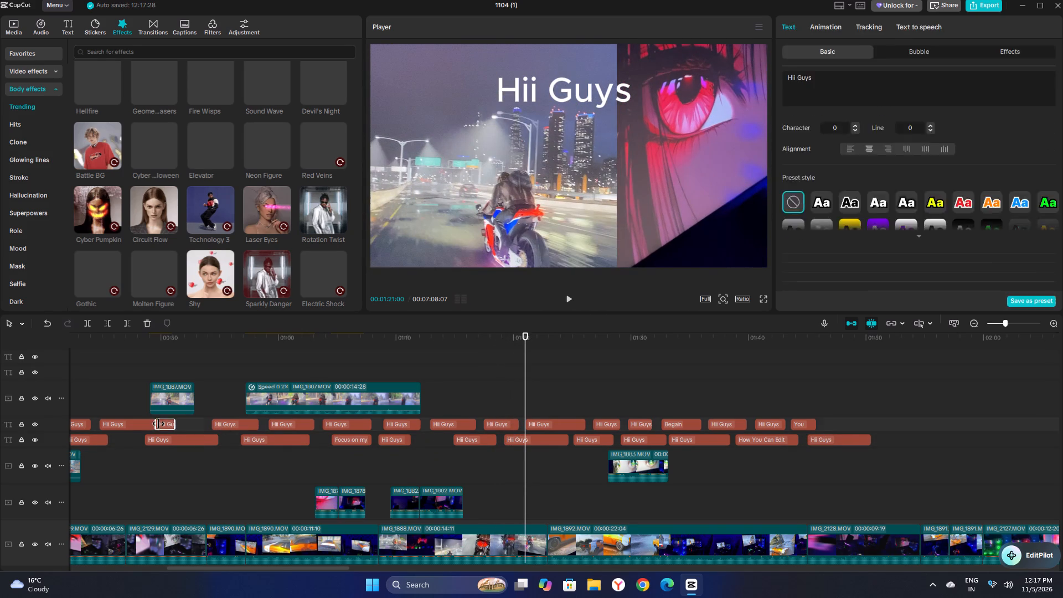
key(Delete)
drag(343, 567, 278, 563)
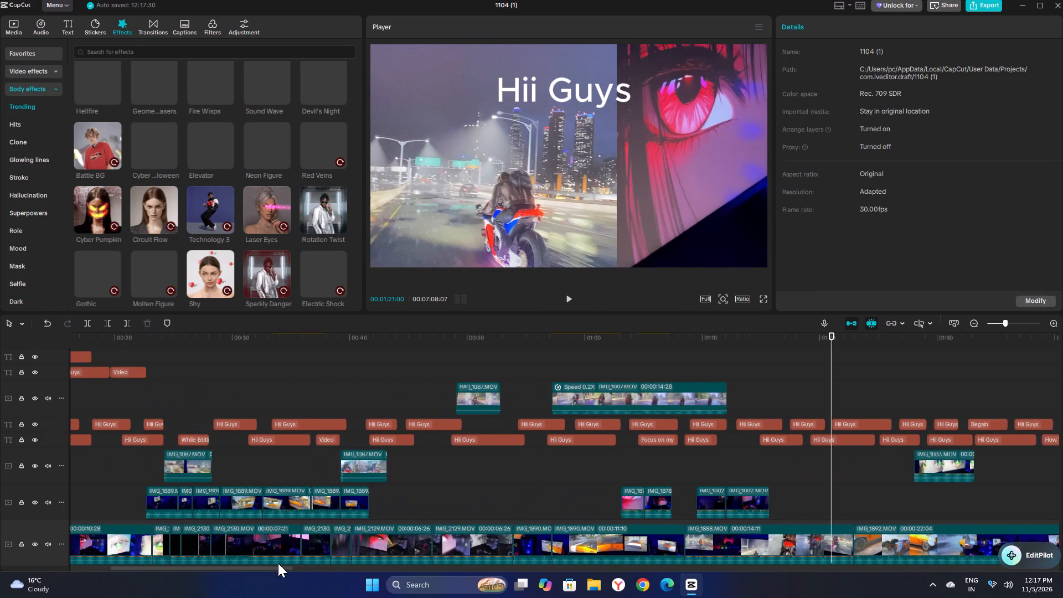
drag(278, 563, 153, 566)
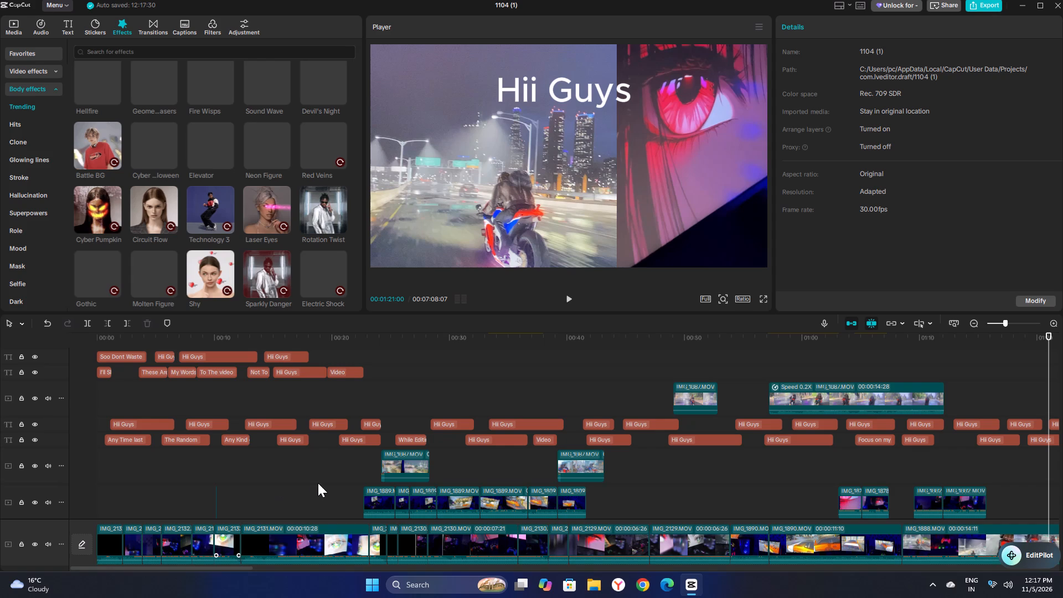
click(203, 425)
key(Delete)
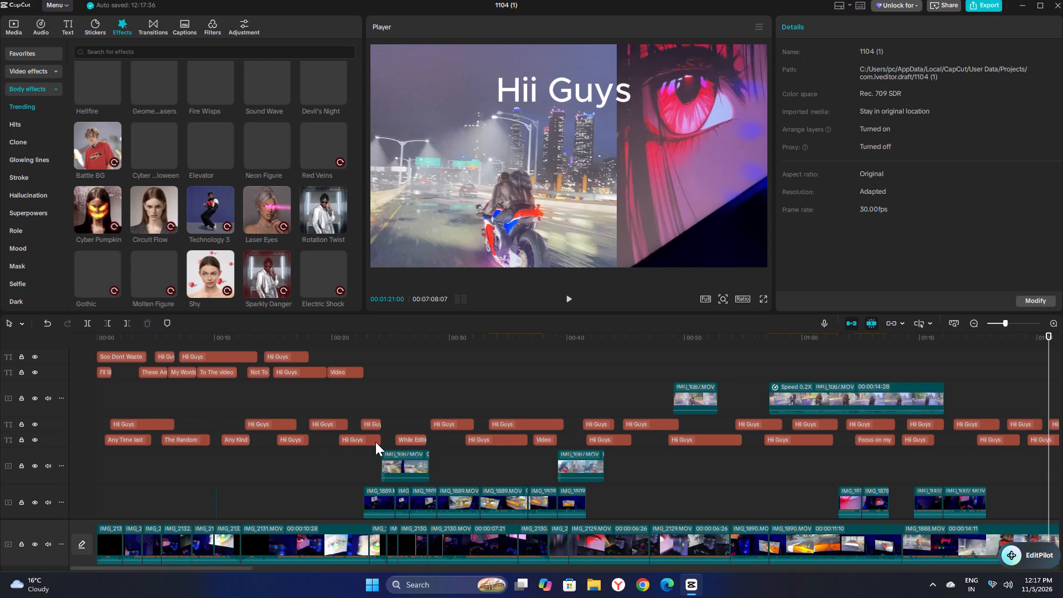
Trim the end of the Hii Guys title before While Edit to about 00:23 on the Any Time last track.
click(375, 442)
drag(381, 441, 363, 440)
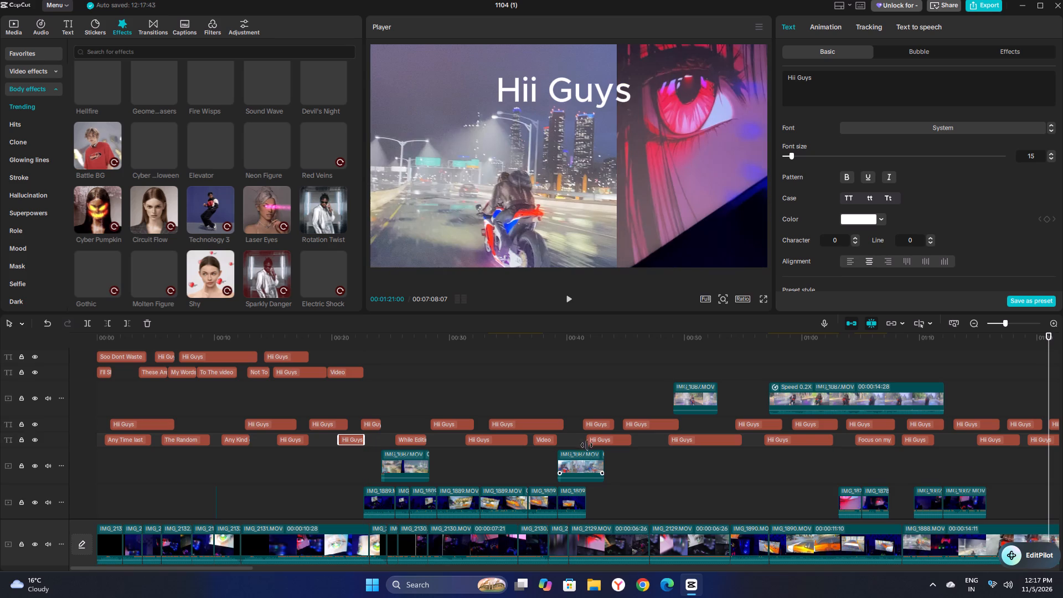
Move the Any Time last track's Hii Guys near 00:42 and 00:49 to about 00:40 and 00:45, and the one above to about 00:49.
drag(605, 442, 586, 442)
drag(717, 436, 696, 440)
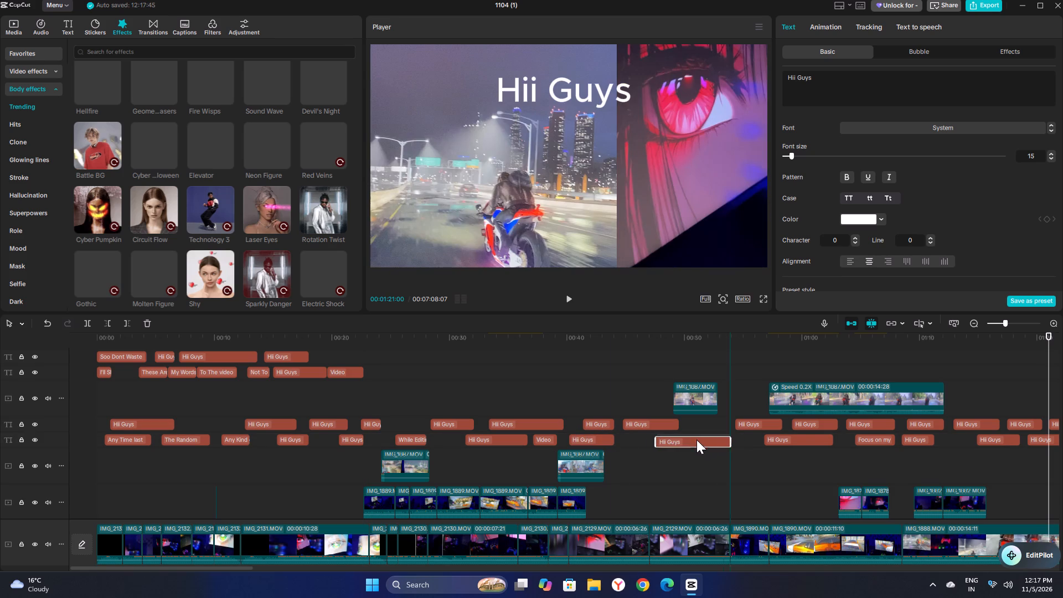
drag(696, 440, 669, 439)
drag(667, 426, 715, 430)
drag(690, 437, 692, 422)
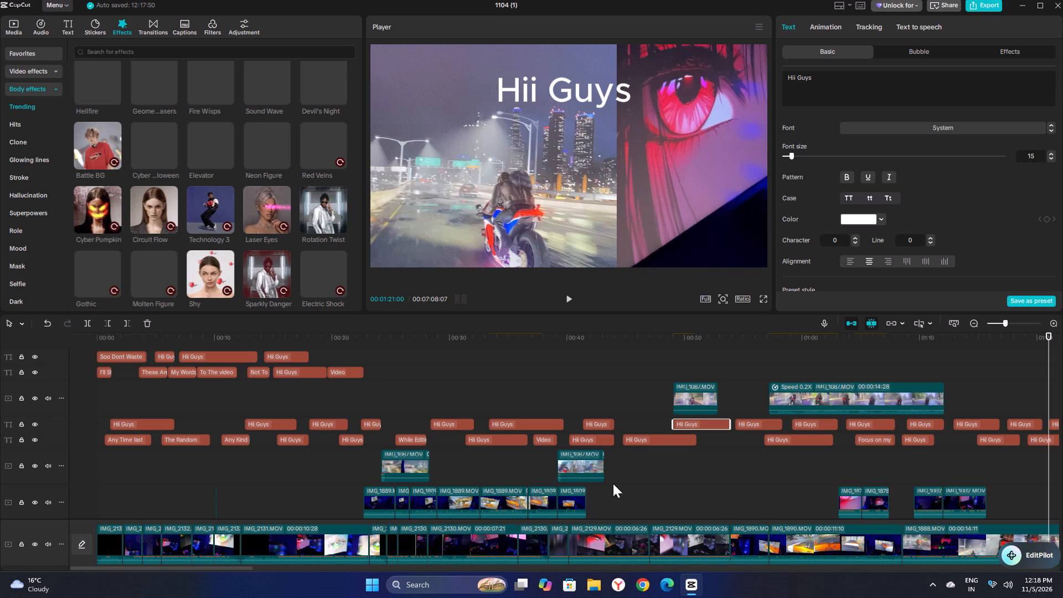
Shift the Hii Guys title near 00:33 slightly earlier on the track above Any Time last.
drag(519, 420, 499, 466)
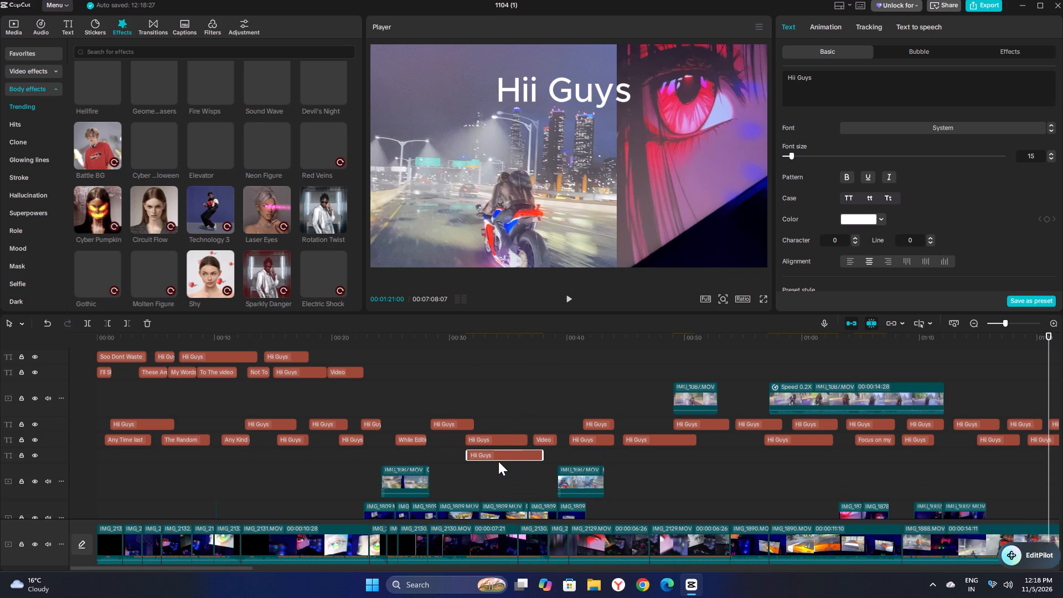
drag(498, 456, 510, 424)
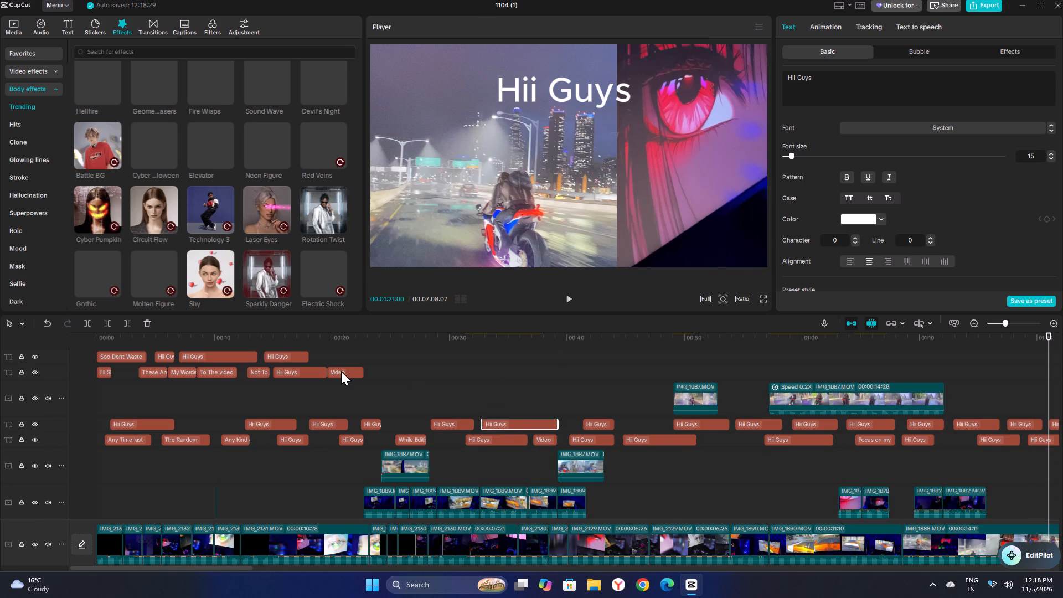
Move the early Video title to about 00:45 and the top Hii Guys near 00:14 to about 00:07, above the Any Time last track.
drag(341, 371, 645, 425)
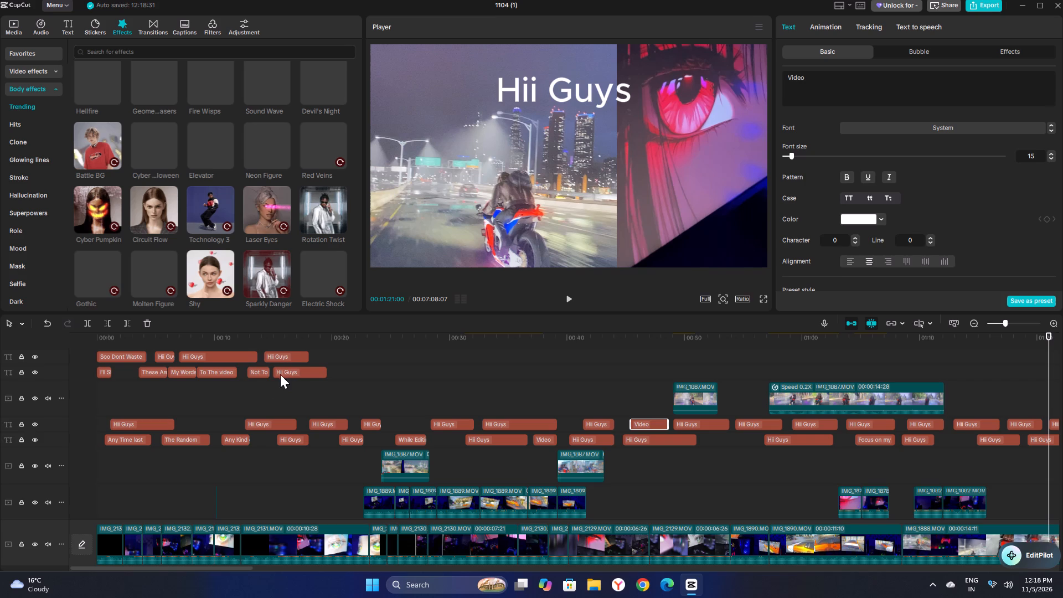
drag(281, 354, 202, 421)
Move the long upper Hii Guys titles near 00:07 and 00:15 to a new track below Any Time last, at about 00:44 and 00:52.
drag(203, 354, 616, 430)
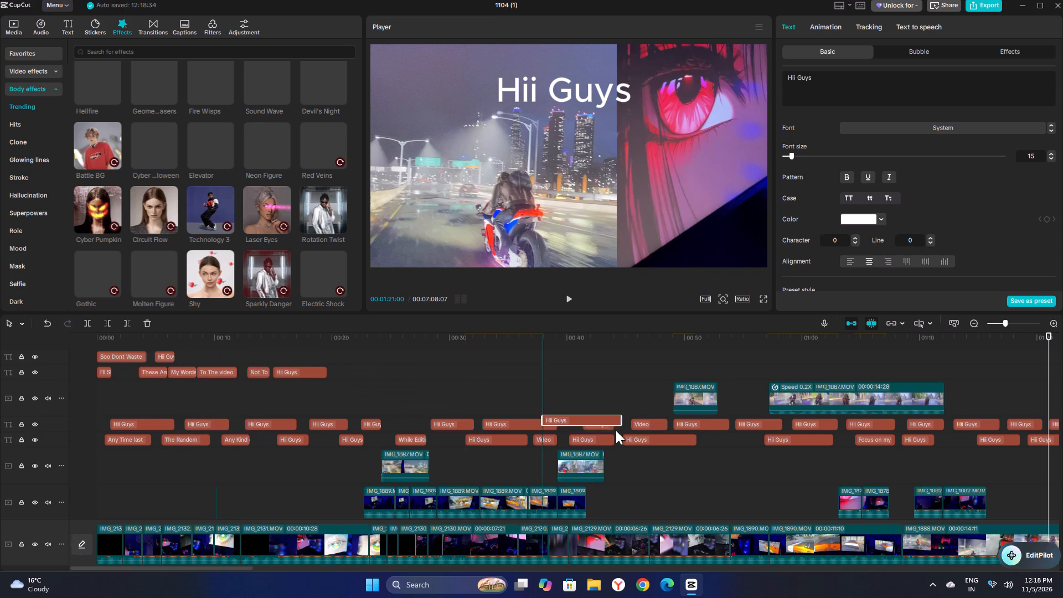
drag(616, 430, 715, 470)
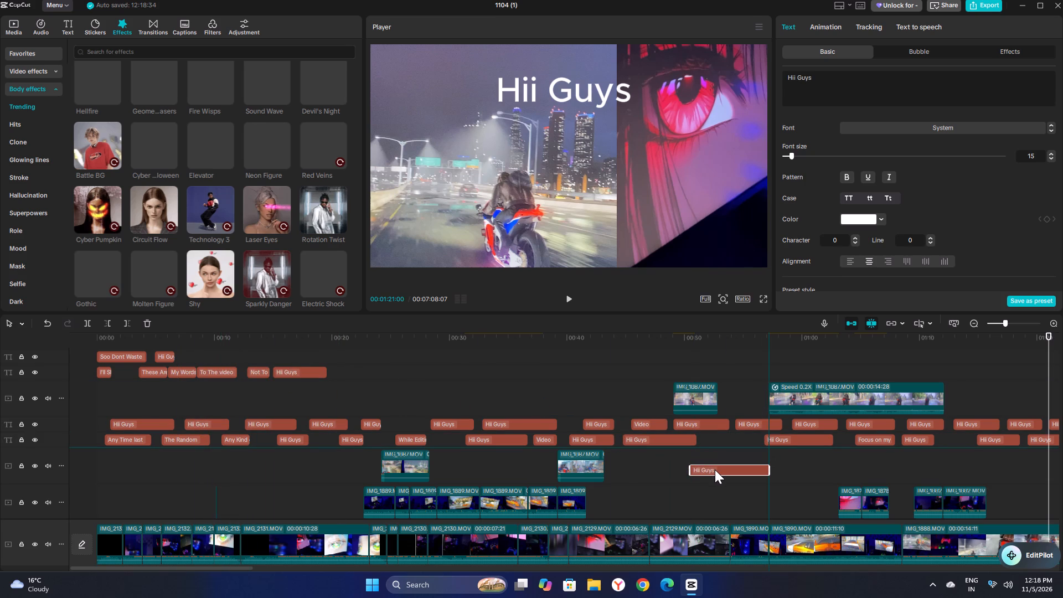
drag(715, 470, 650, 520)
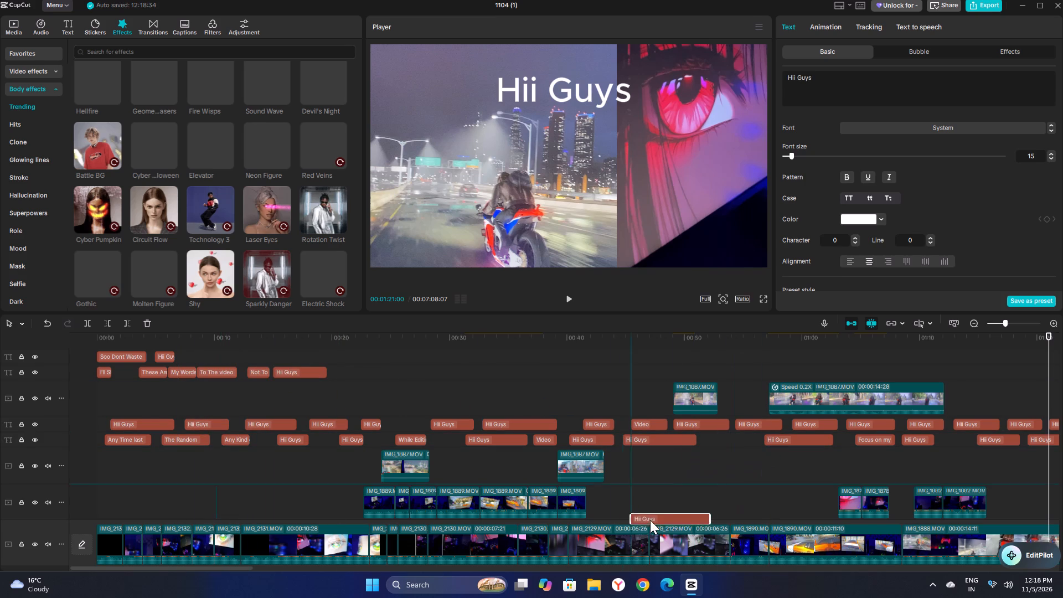
drag(650, 520, 631, 459)
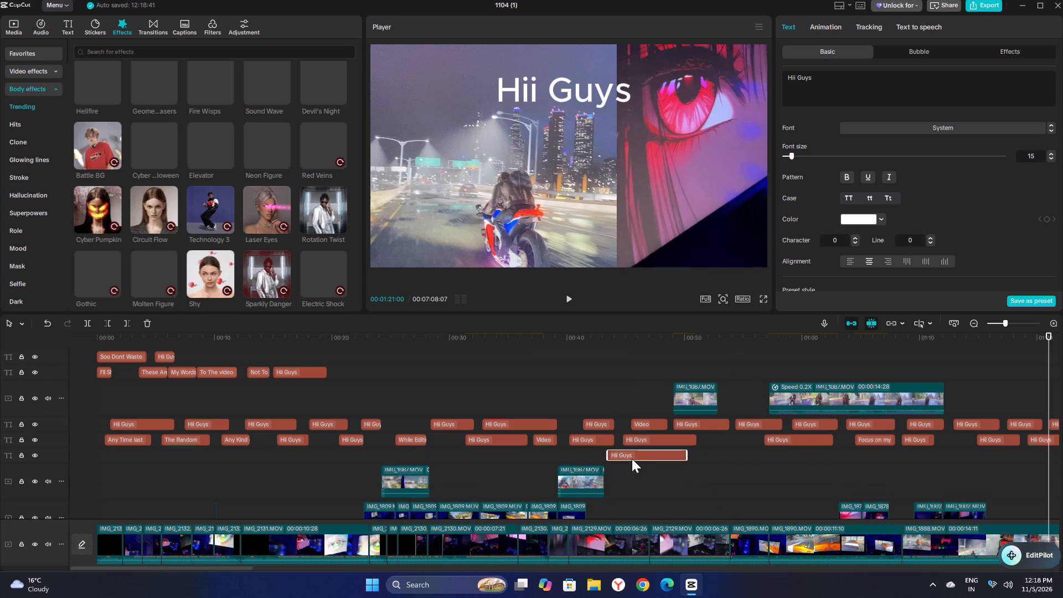
drag(291, 371, 715, 455)
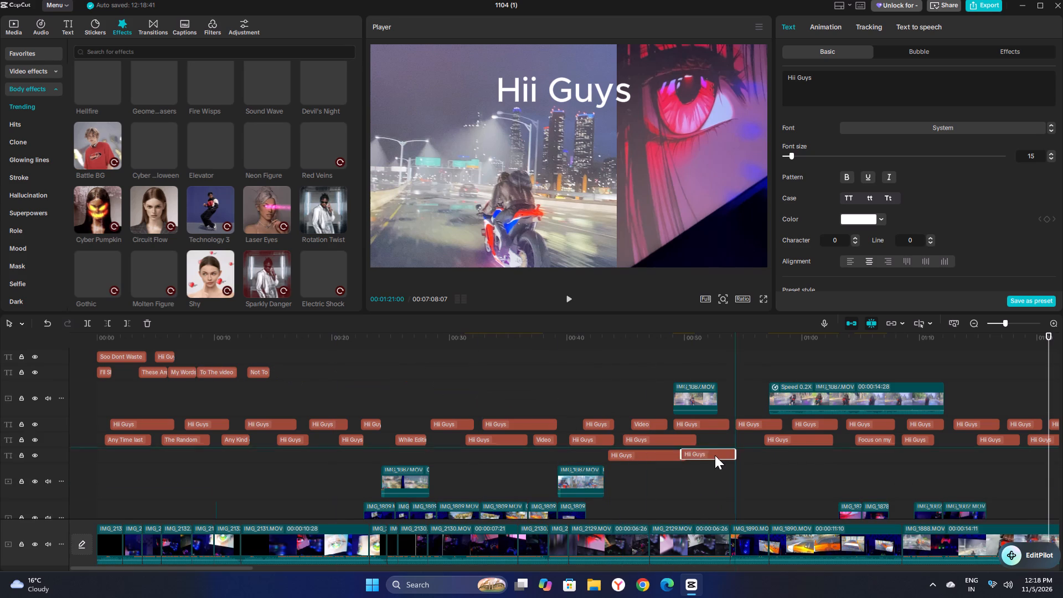
drag(715, 455, 725, 456)
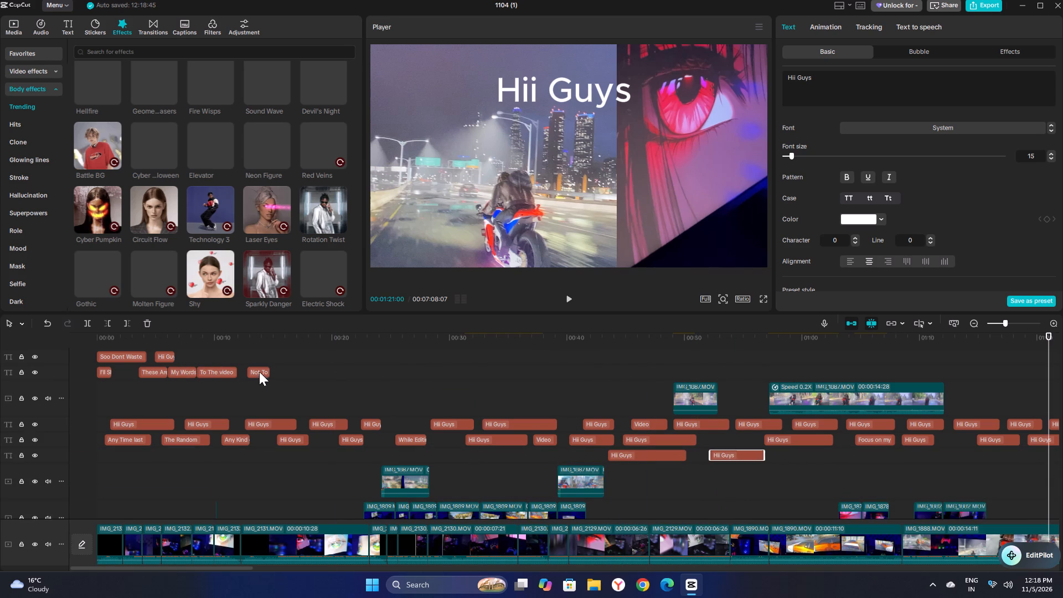
Move Not To Worry, To The video and My Words And to about 00:58, 01:02 and 01:11 on the track below Any Time last.
drag(259, 372, 793, 455)
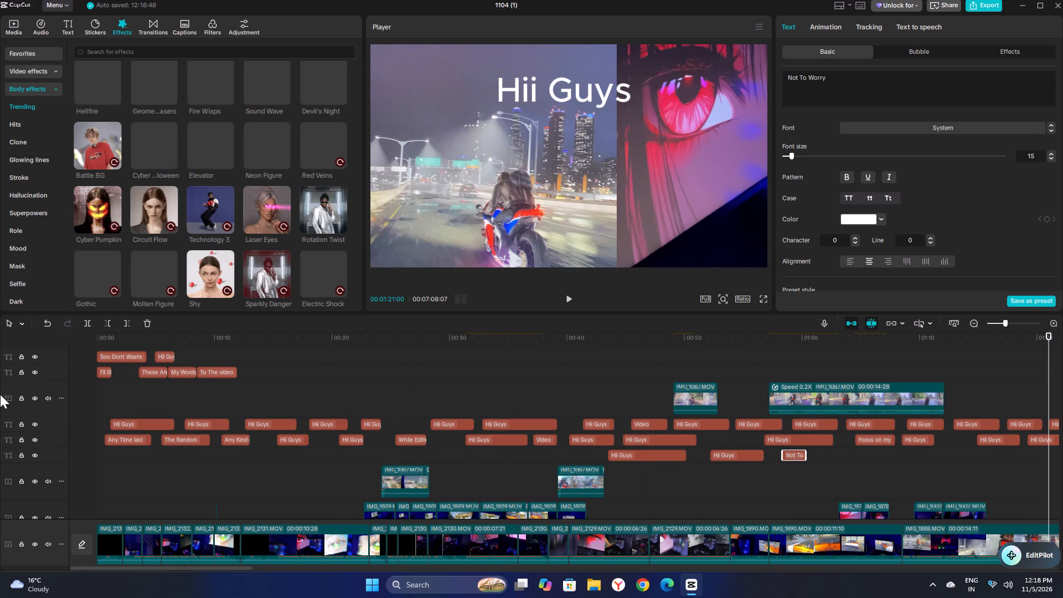
drag(214, 370, 850, 455)
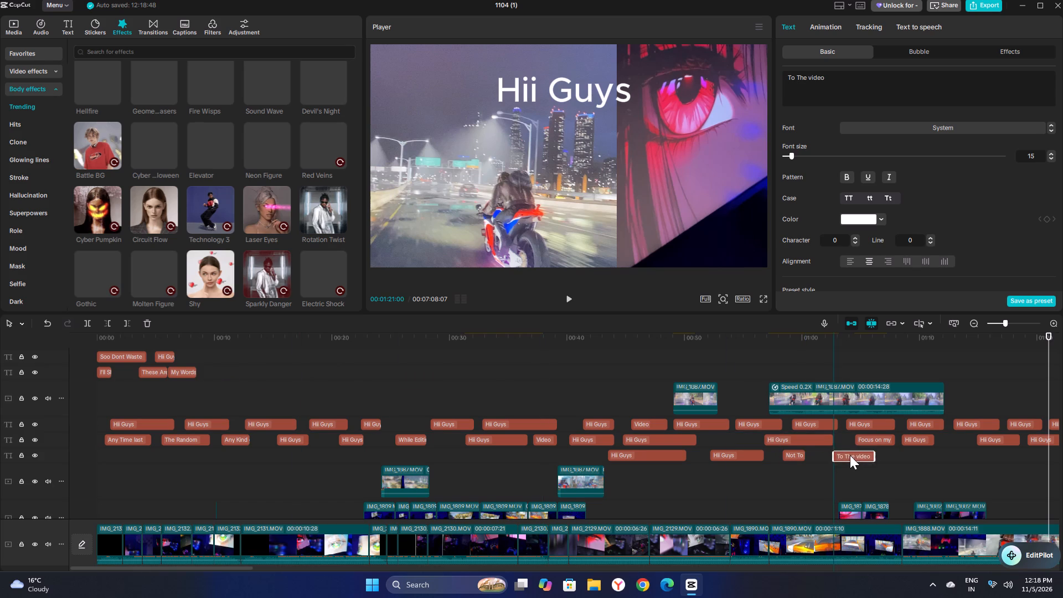
drag(850, 455, 844, 457)
drag(185, 374, 763, 446)
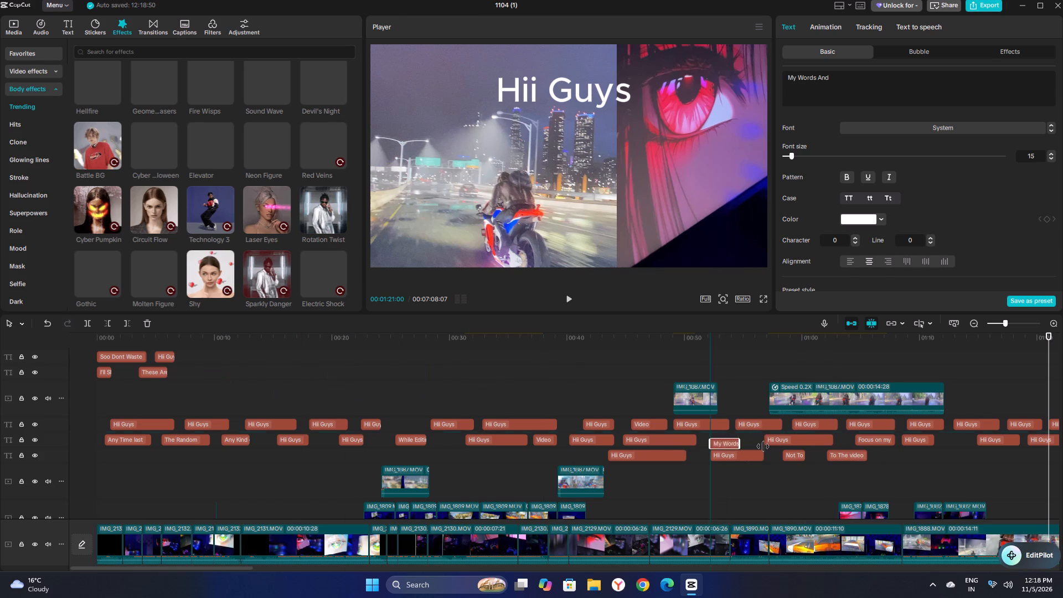
drag(763, 446, 943, 457)
Move These Are to about 00:39 and the short Hii Guys near 00:05 to about 00:22 on the track below Any Time last.
drag(151, 374, 225, 398)
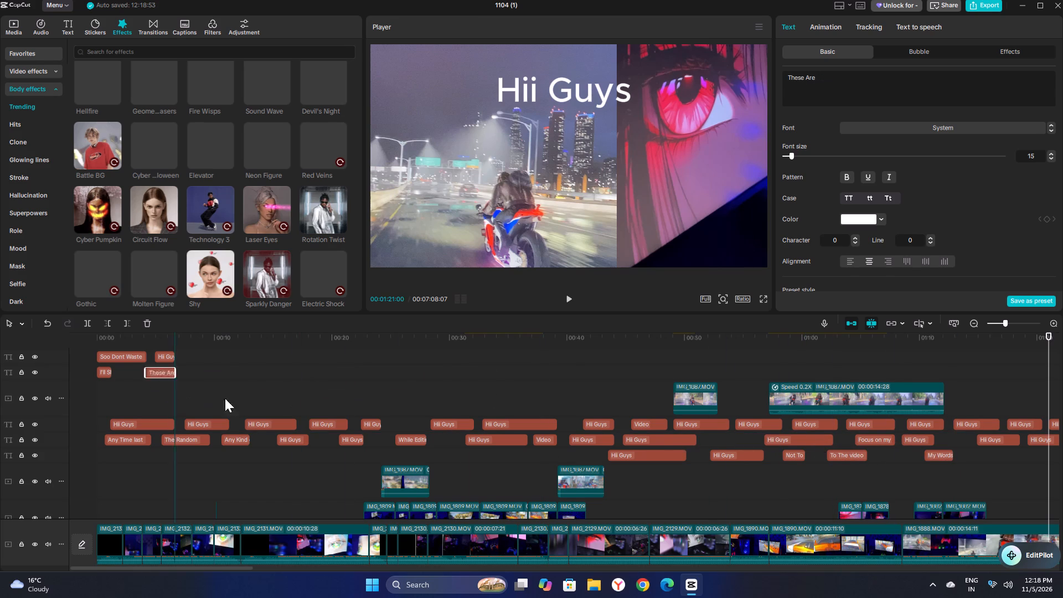
drag(225, 398, 566, 458)
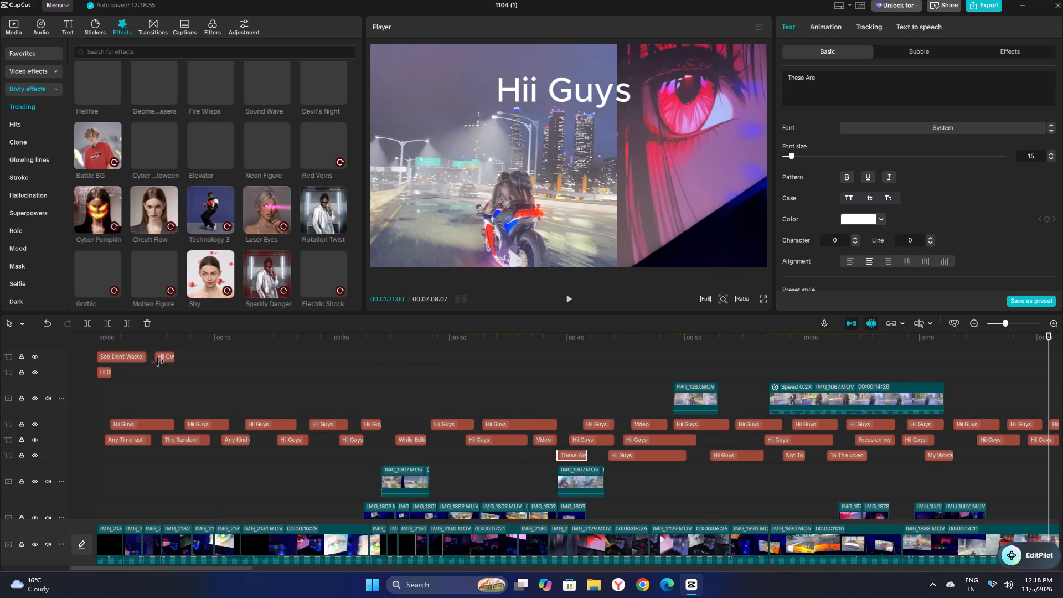
drag(164, 358, 358, 458)
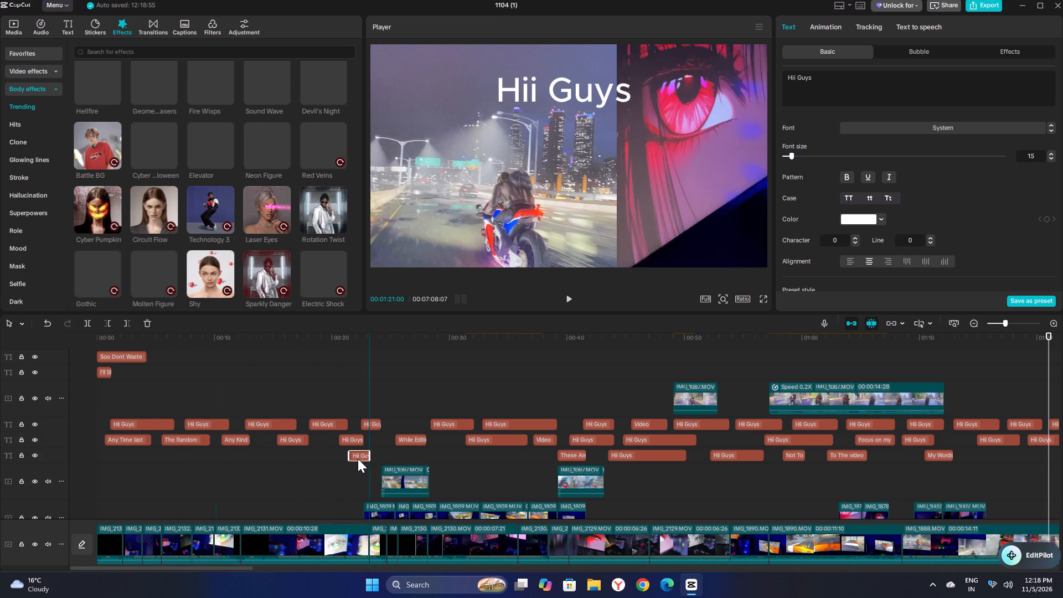
drag(358, 458, 357, 458)
Move I'll Show to about 00:12 and Soo Dont Waste to about 00:16 on the track below Any Time last.
drag(105, 376, 241, 461)
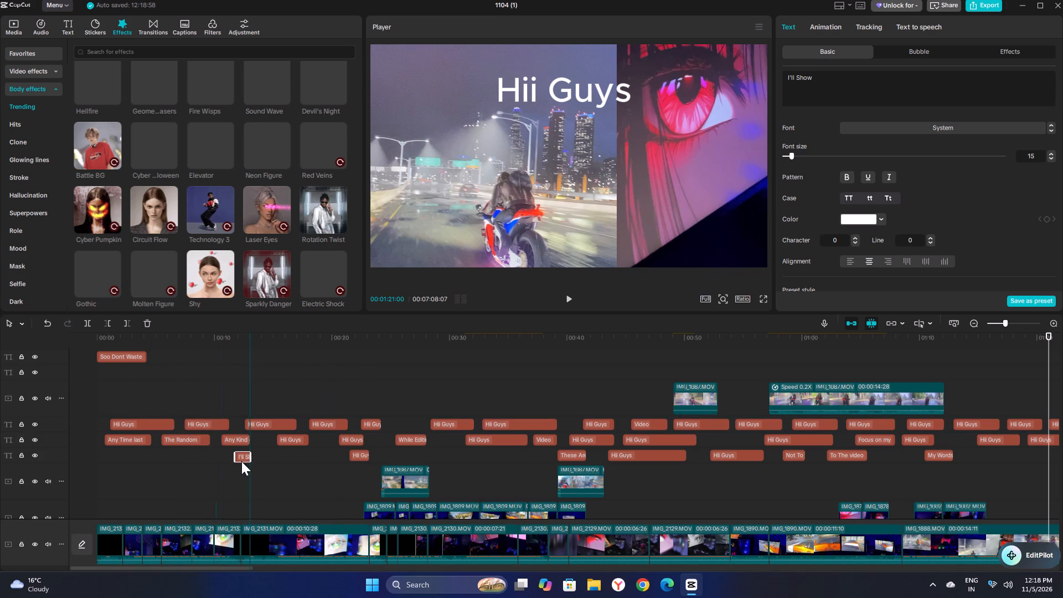
drag(241, 461, 242, 461)
drag(242, 456, 247, 445)
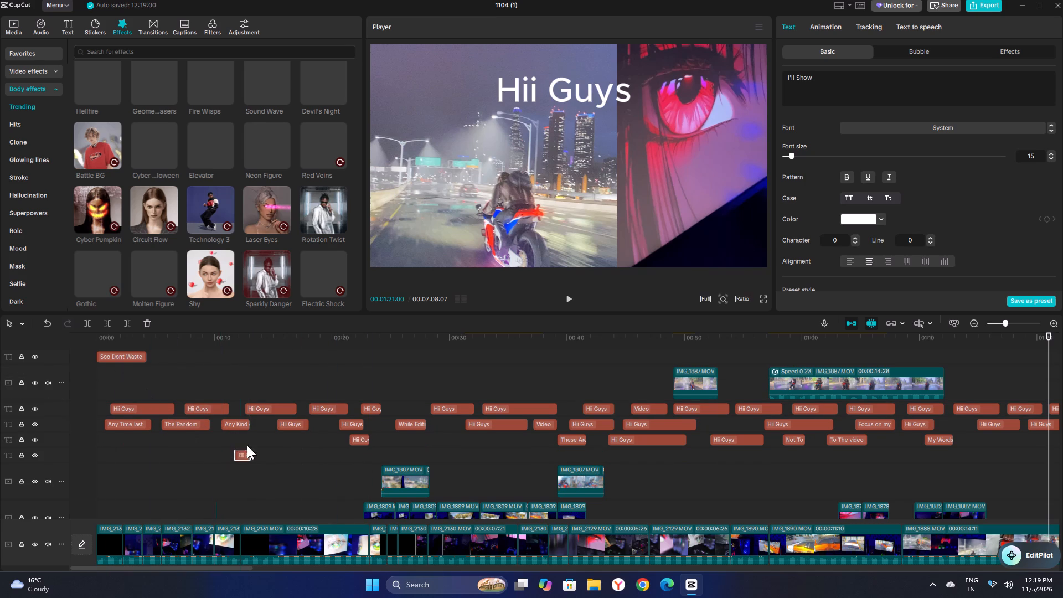
drag(247, 445, 247, 442)
drag(138, 358, 319, 443)
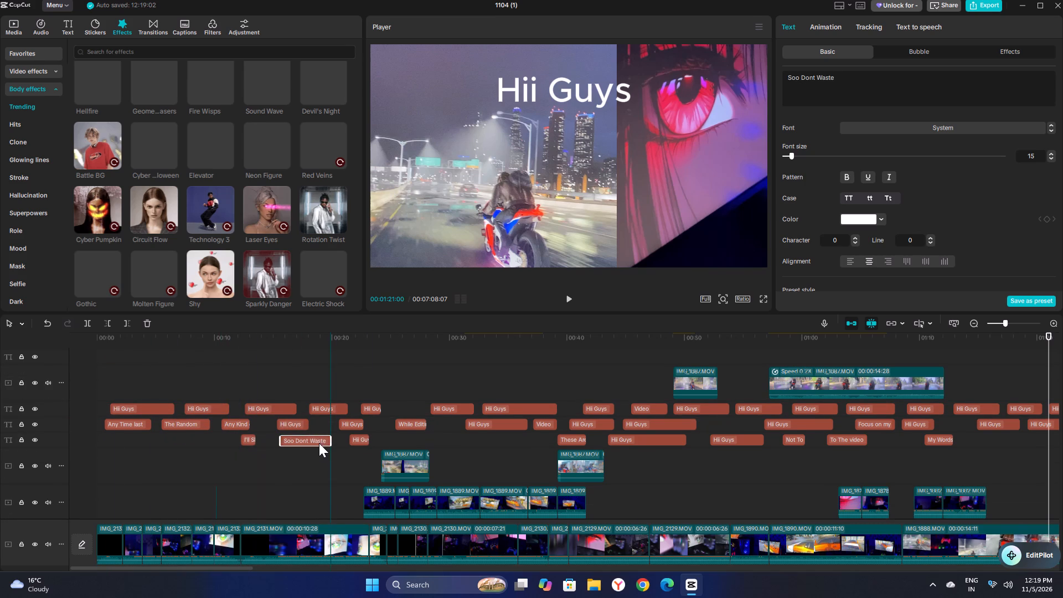
drag(319, 443, 319, 443)
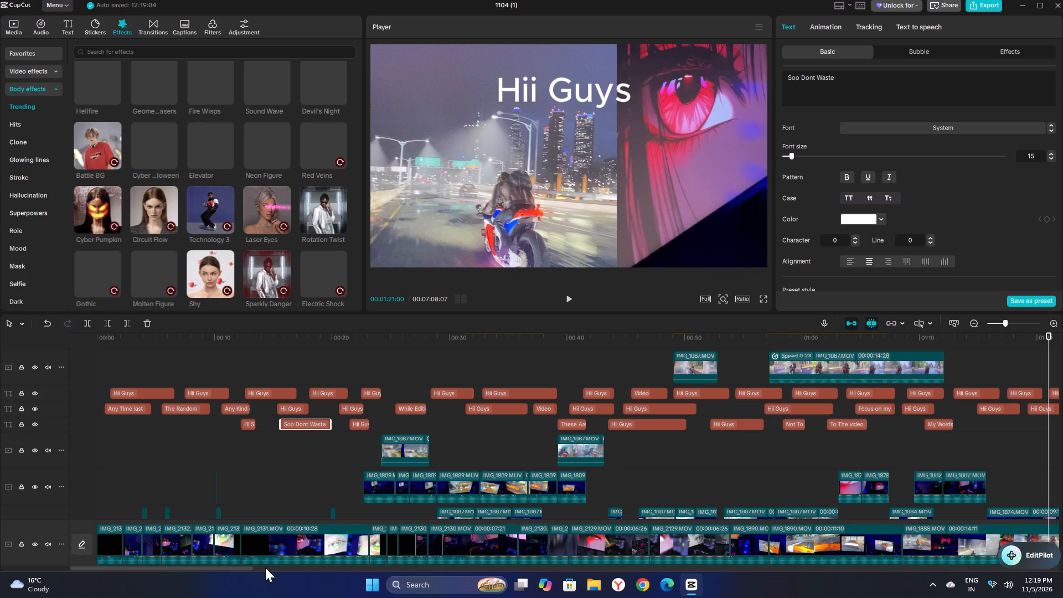
Play back the section from about 01:15 to 01:33 and examine how the titles and overlay clips fall there.
drag(250, 568, 272, 567)
click(566, 296)
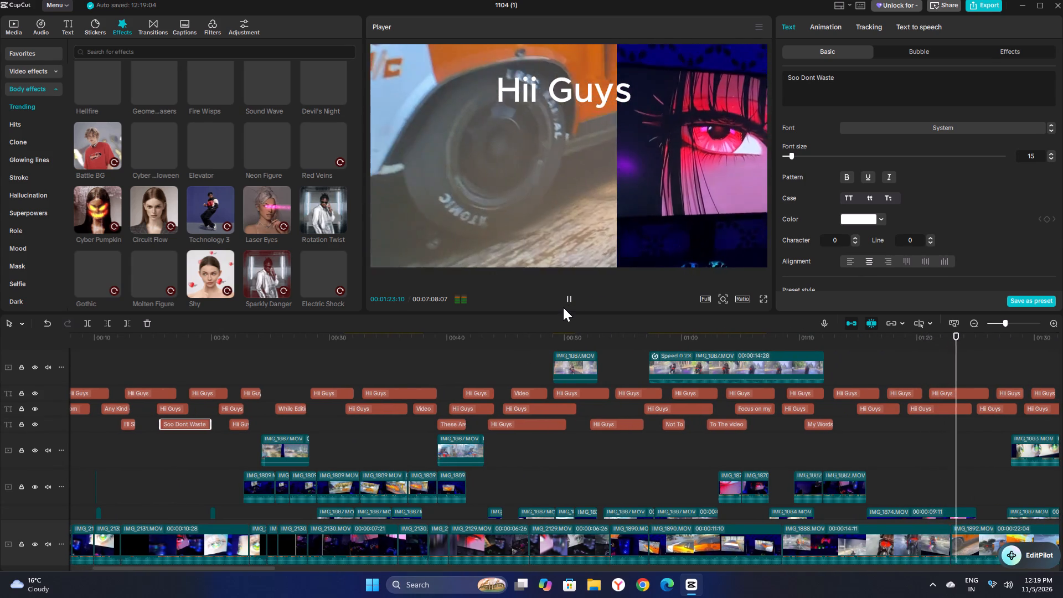
click(574, 298)
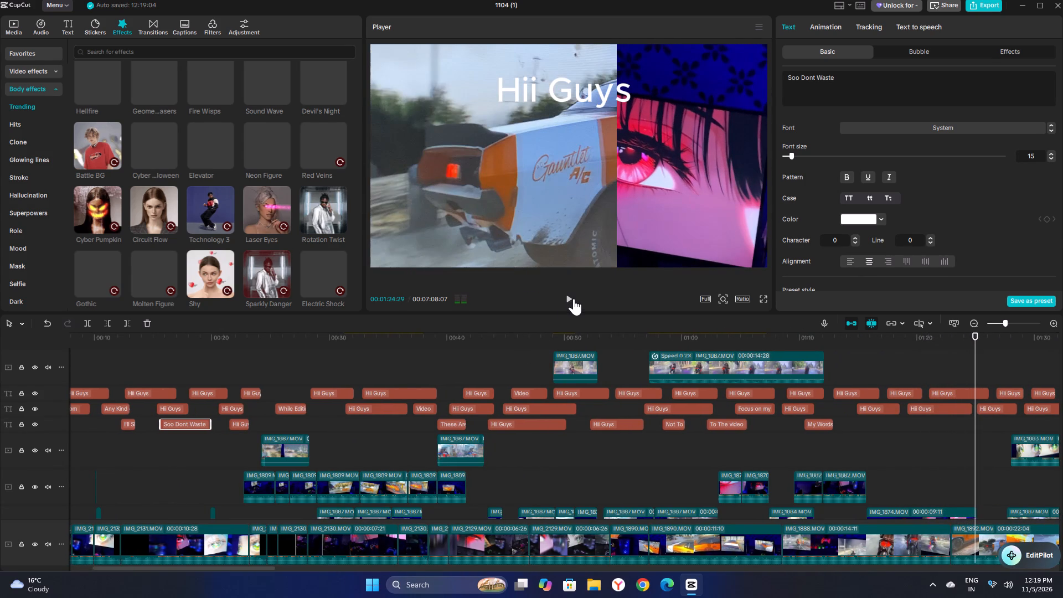
click(861, 357)
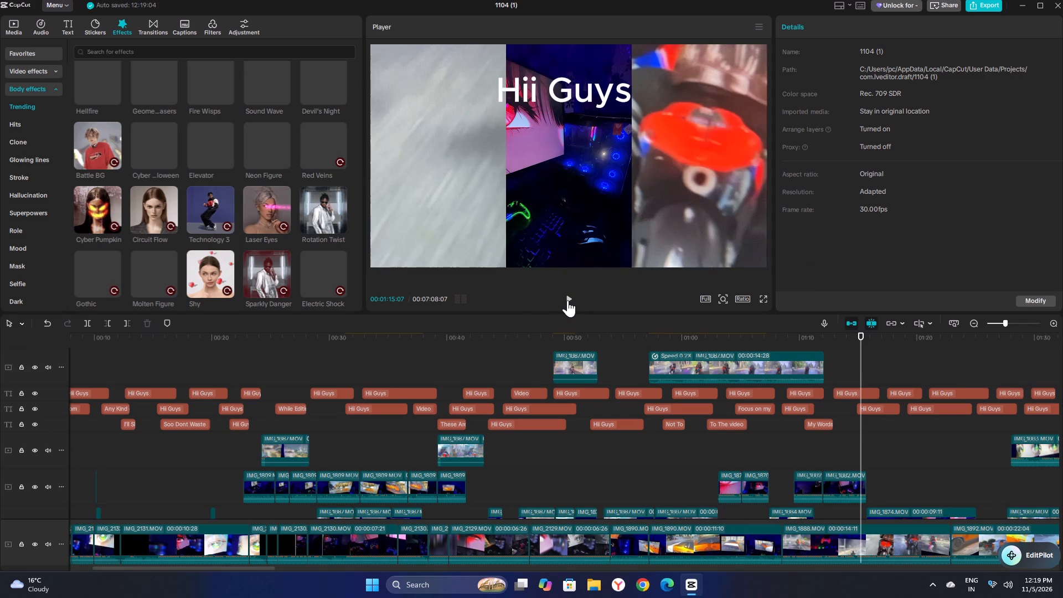
click(567, 300)
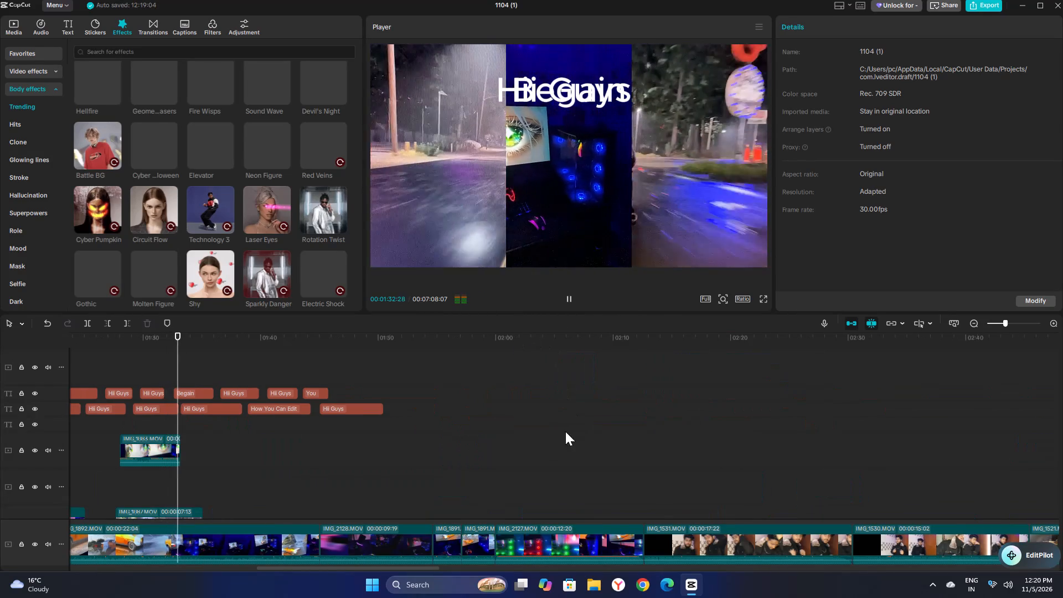
key(space)
scroll(411, 451, up, 9)
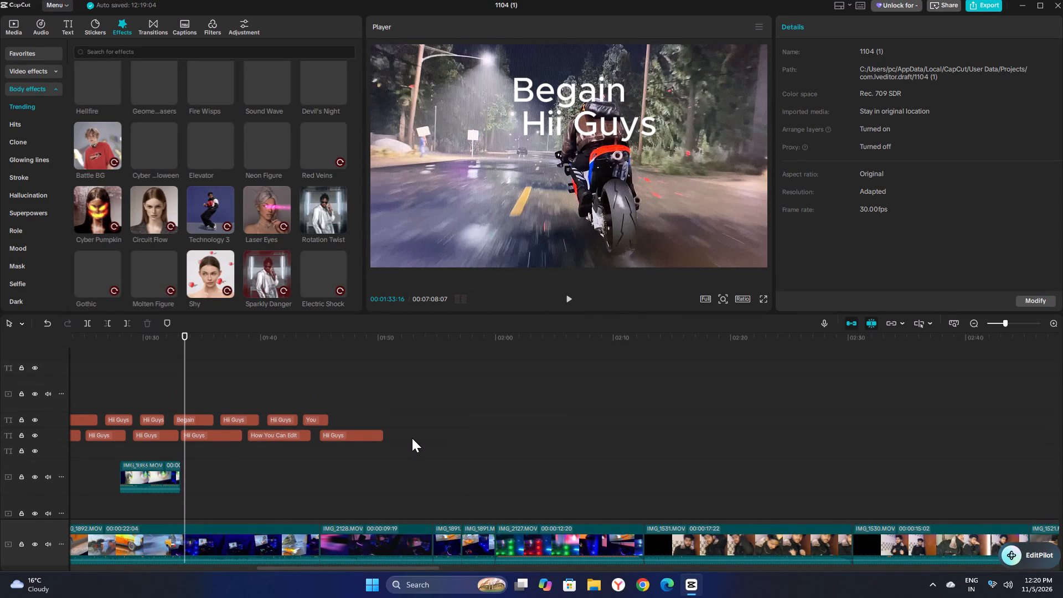
scroll(412, 438, down, 13)
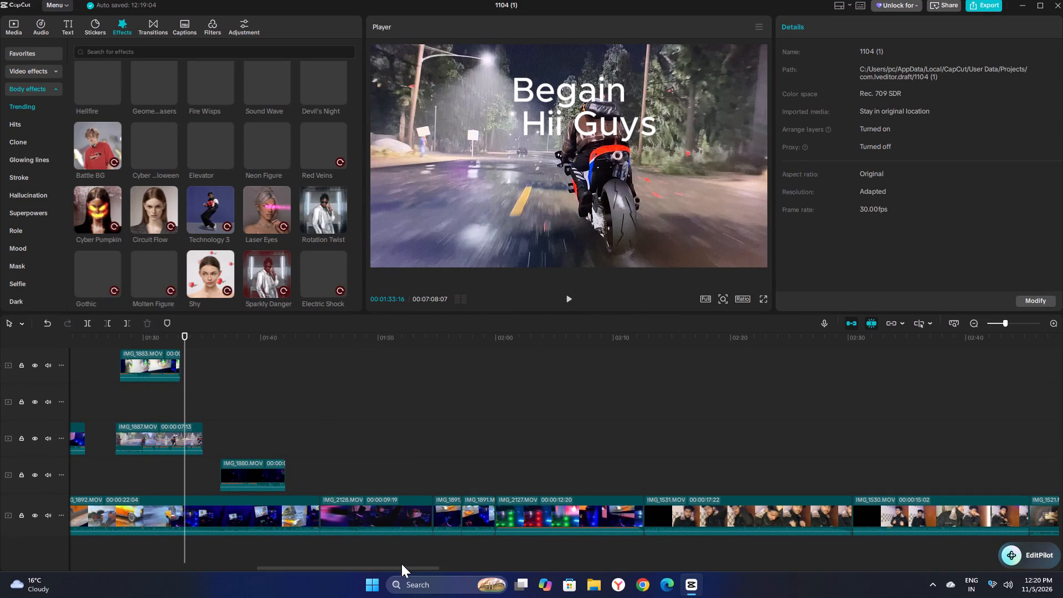
Move the remaining Hii Guys title from the timeline's start to about 01:15, on the My Words And track.
drag(403, 569, 173, 573)
scroll(433, 428, up, 1)
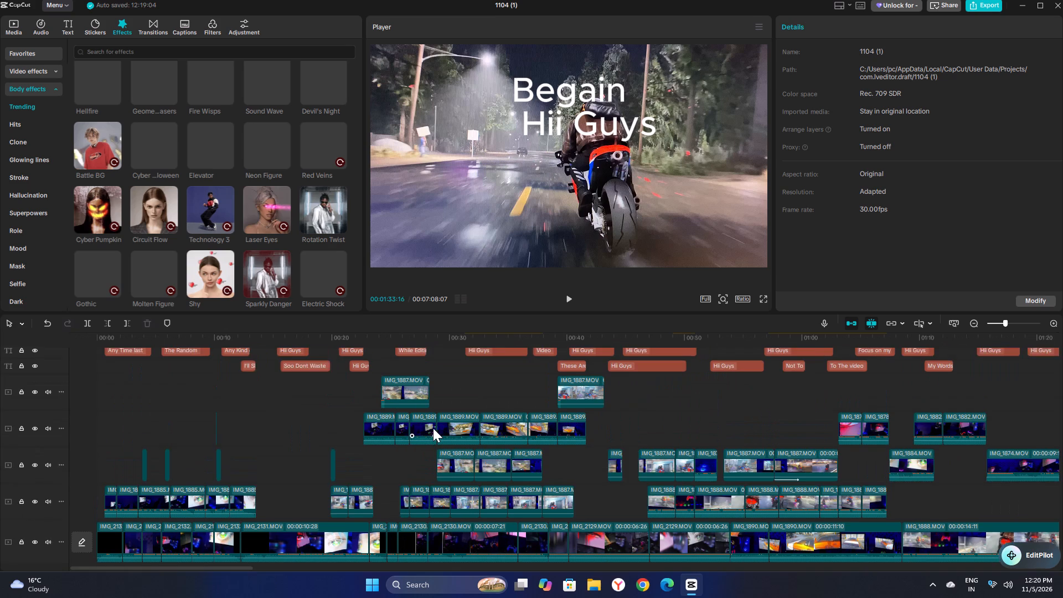
scroll(433, 428, up, 13)
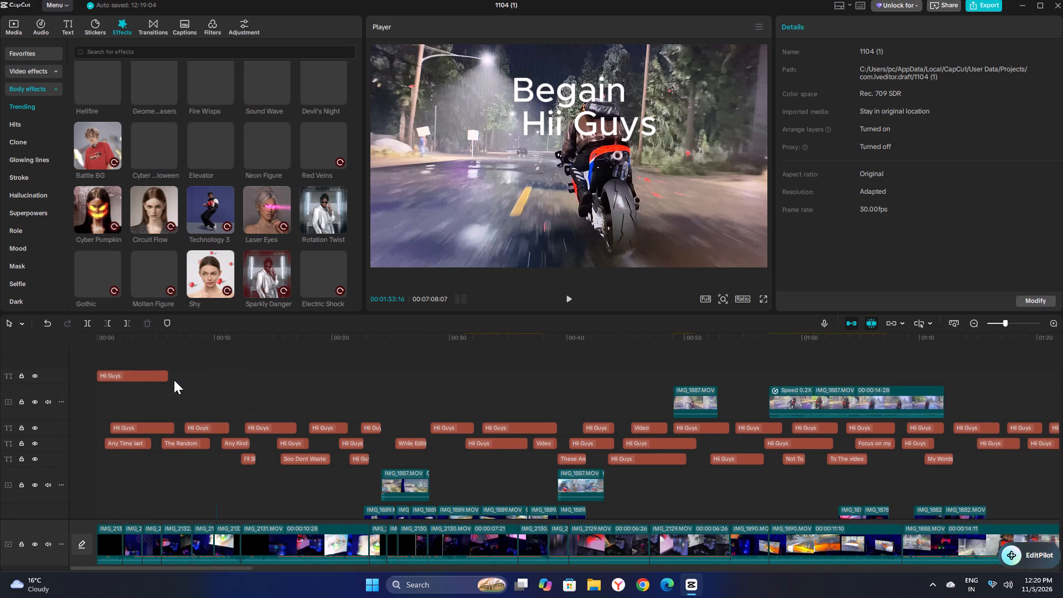
click(159, 379)
drag(157, 380, 1016, 460)
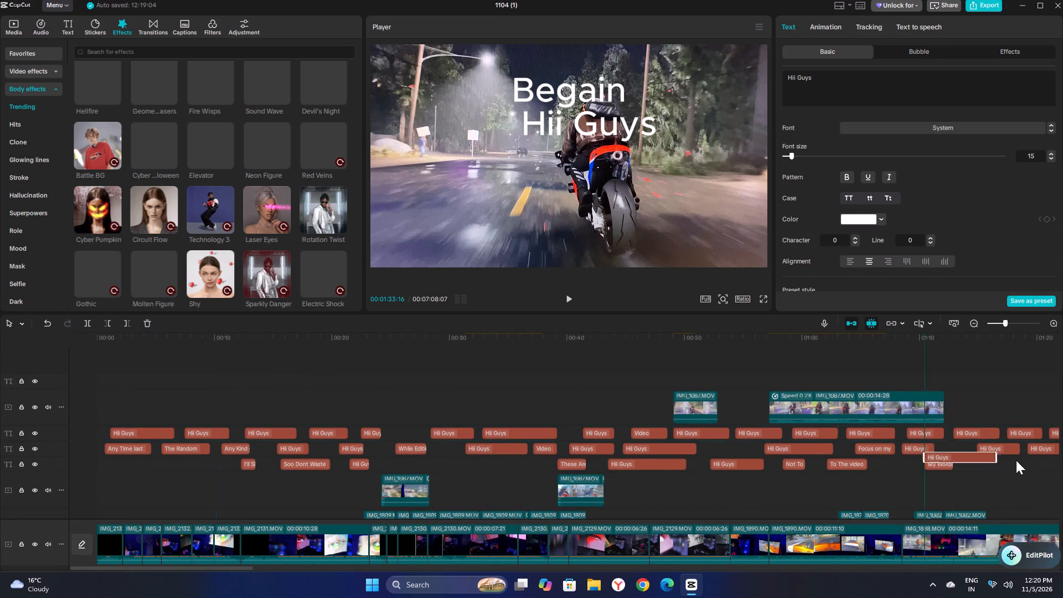
drag(1016, 460, 941, 469)
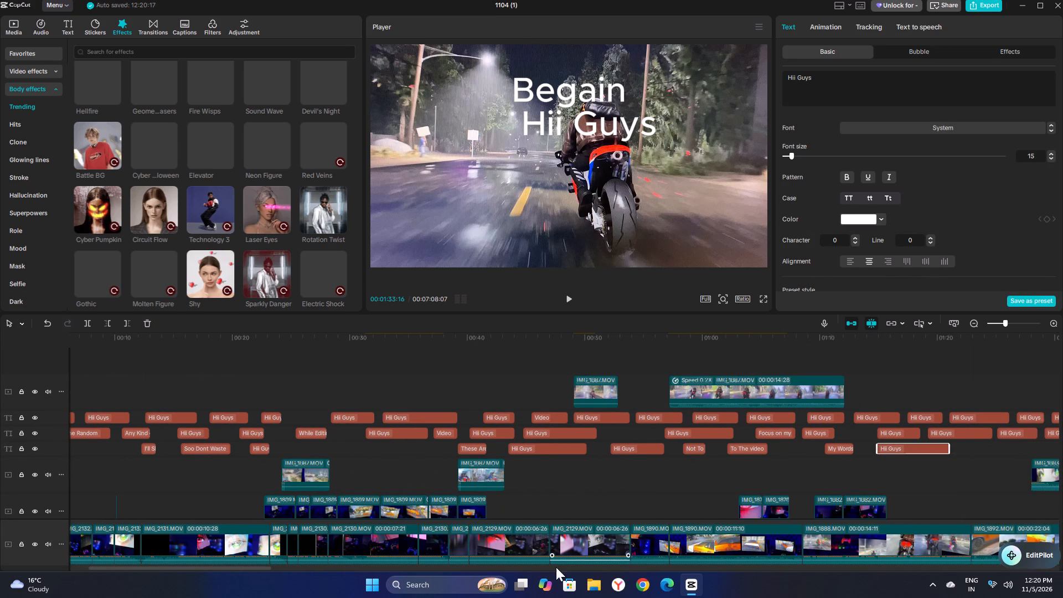
Move the short IMG_2132 clip near 00:04 from the main track to about 00:01 on the IMG_1889 overlay track.
drag(251, 569, 448, 564)
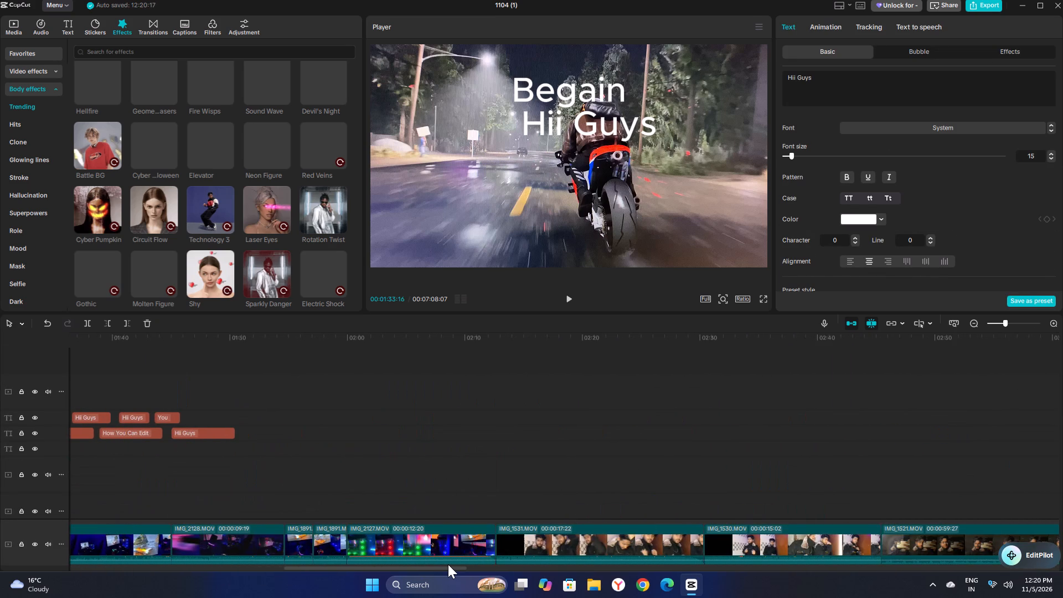
drag(448, 564, 32, 496)
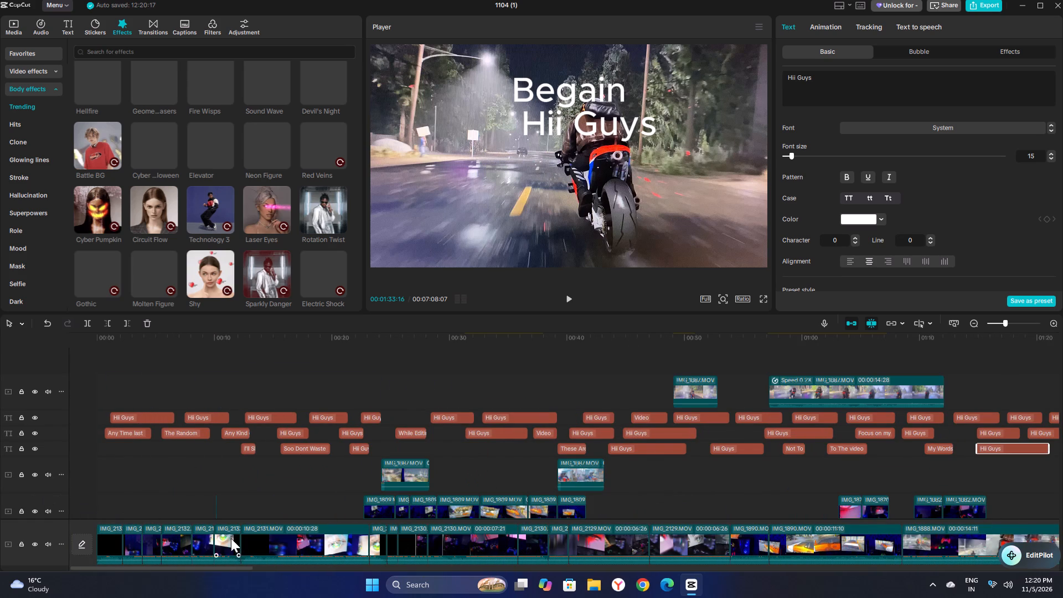
drag(154, 529, 125, 504)
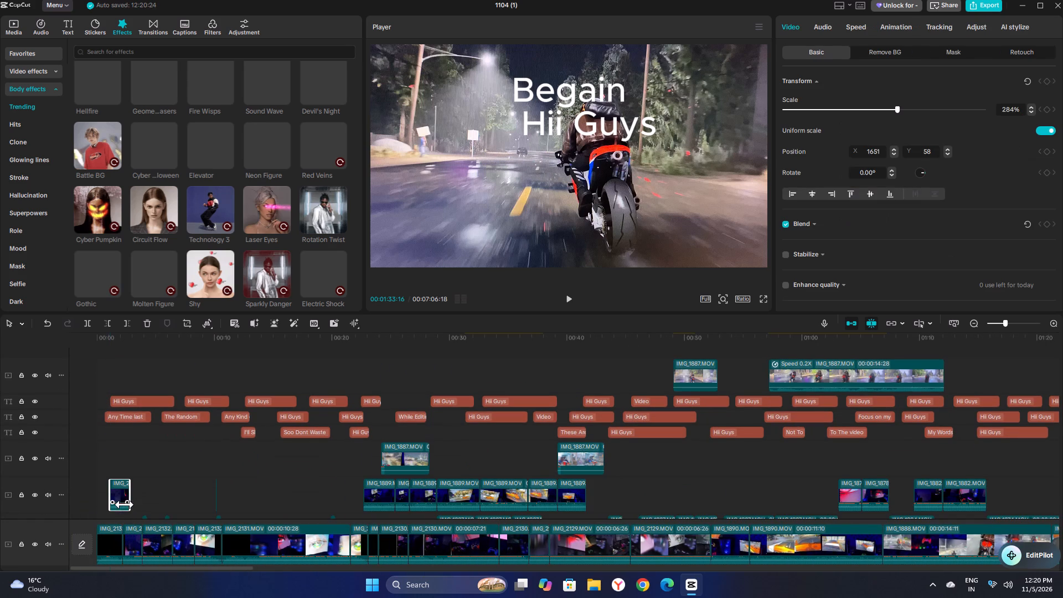
Move the IMG_1889 clips near 00:27 and 00:37 to about 00:03 on the IMG_1887 track above and about 00:05 on their own track.
drag(425, 491, 405, 487)
drag(405, 487, 144, 452)
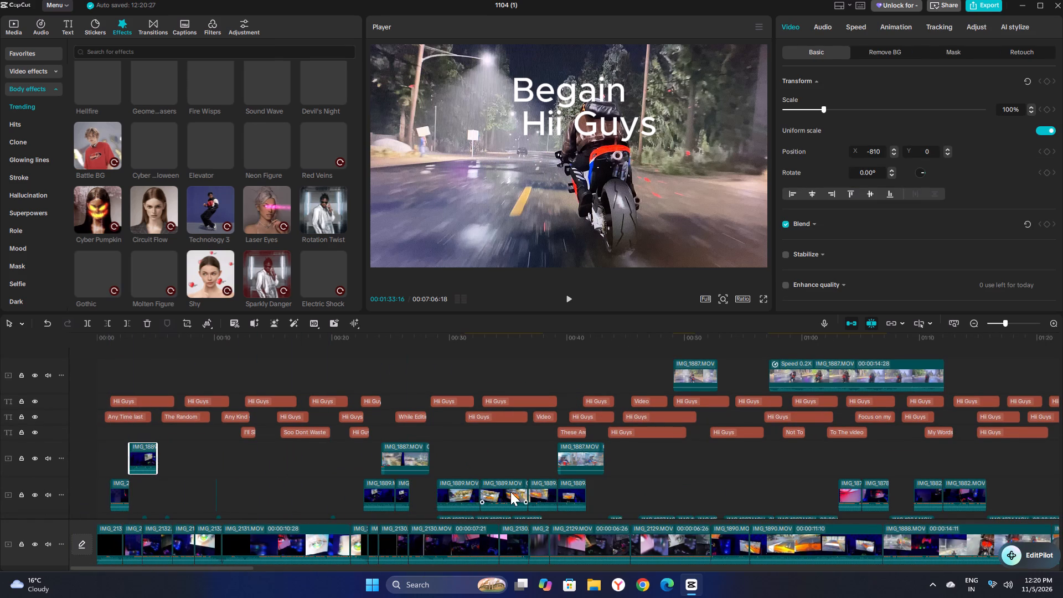
drag(548, 492, 181, 490)
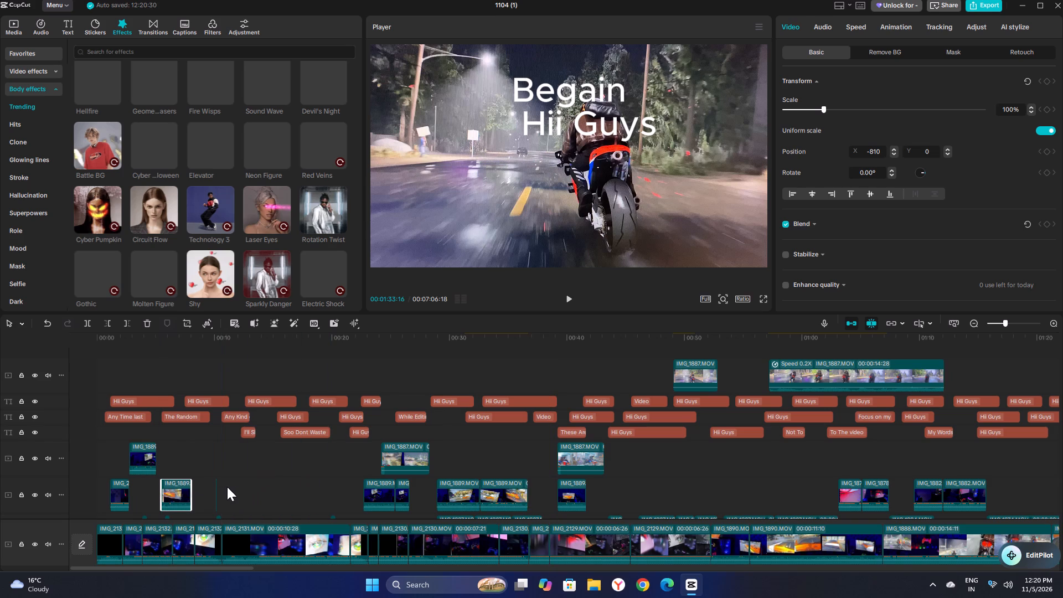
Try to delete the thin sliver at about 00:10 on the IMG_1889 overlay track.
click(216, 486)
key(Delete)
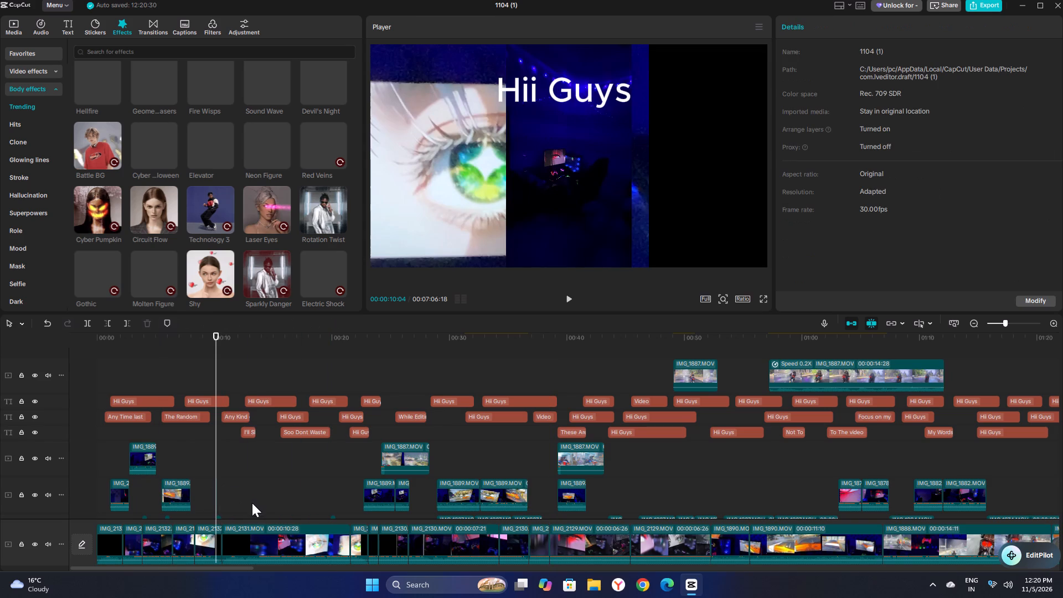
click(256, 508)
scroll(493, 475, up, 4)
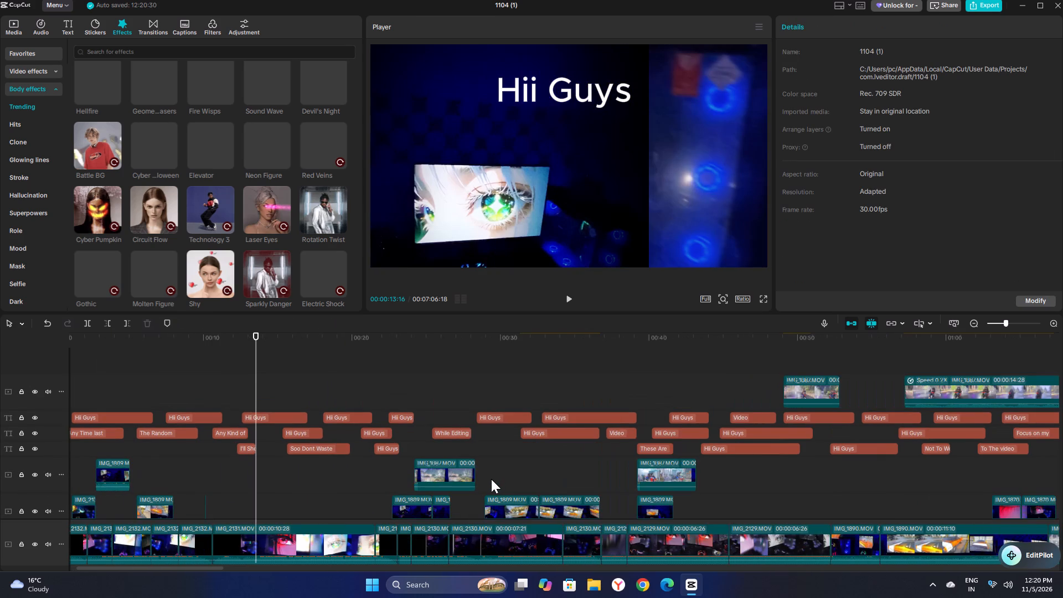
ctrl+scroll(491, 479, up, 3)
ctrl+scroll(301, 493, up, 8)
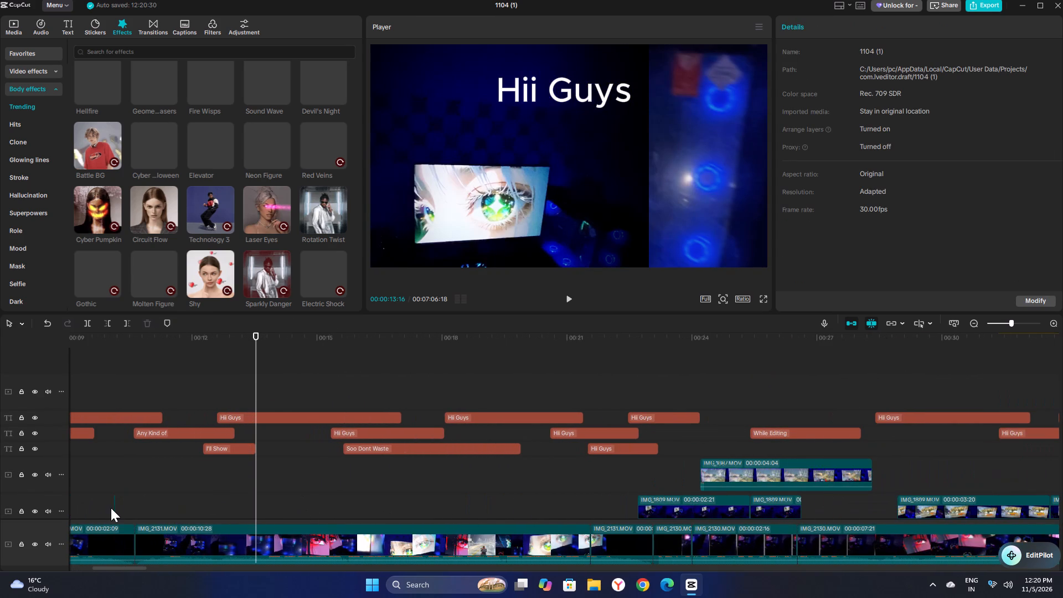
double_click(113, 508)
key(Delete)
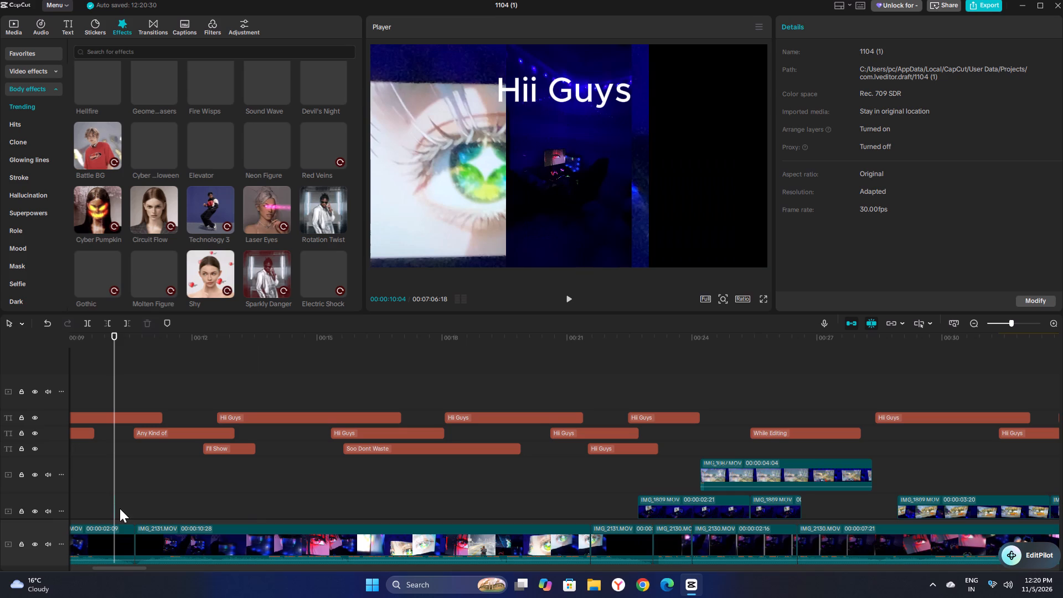
Shift the 2:15 IMG_1889 clip near 00:05 to about 00:06 on the same overlay track.
scroll(238, 483, down, 2)
scroll(384, 499, down, 6)
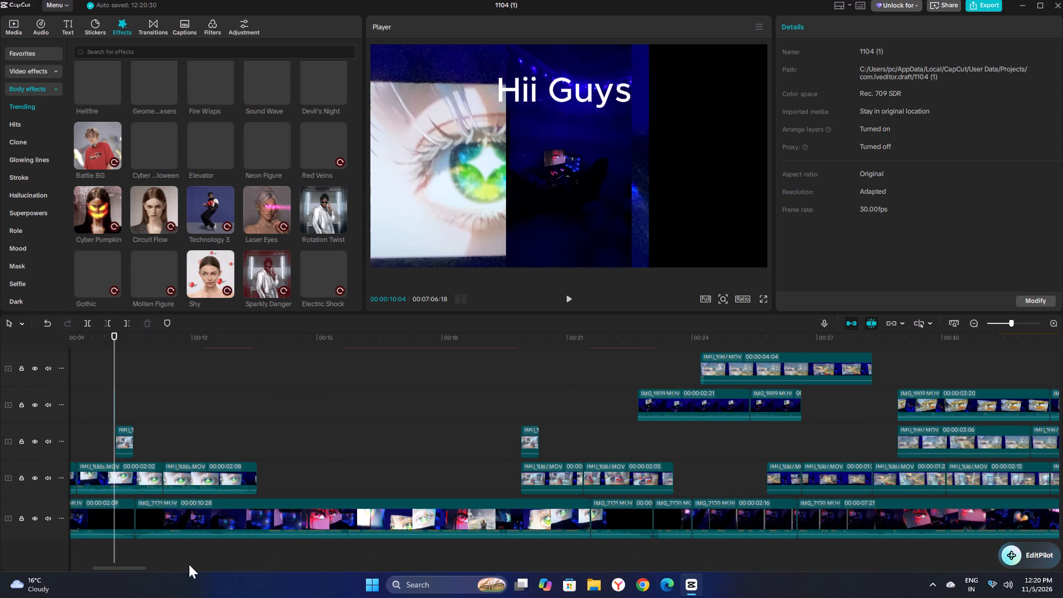
drag(135, 568, 22, 566)
scroll(456, 475, up, 4)
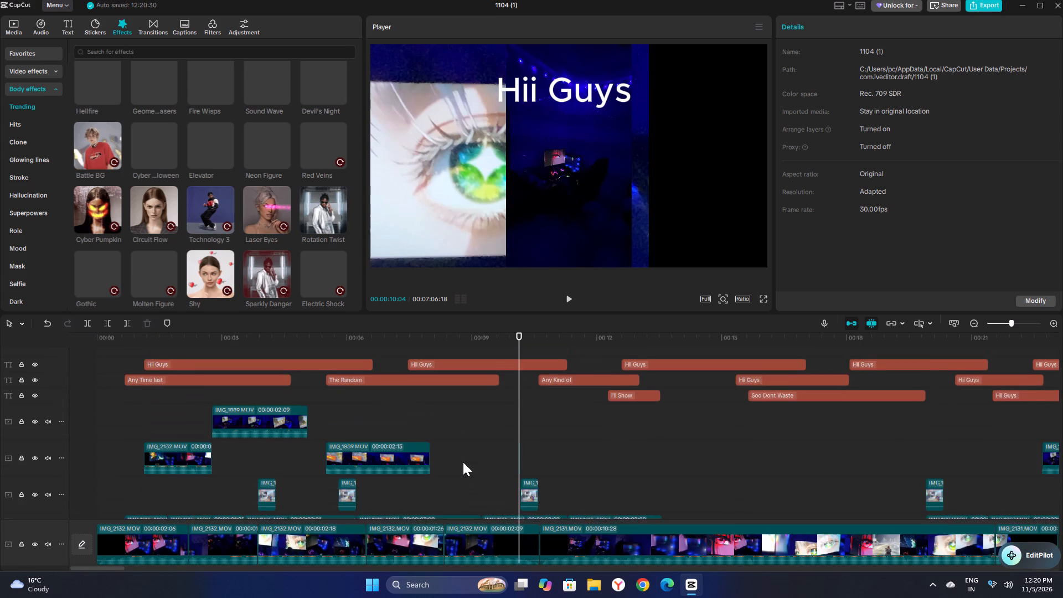
scroll(463, 462, up, 2)
scroll(463, 462, down, 6)
drag(385, 402, 429, 433)
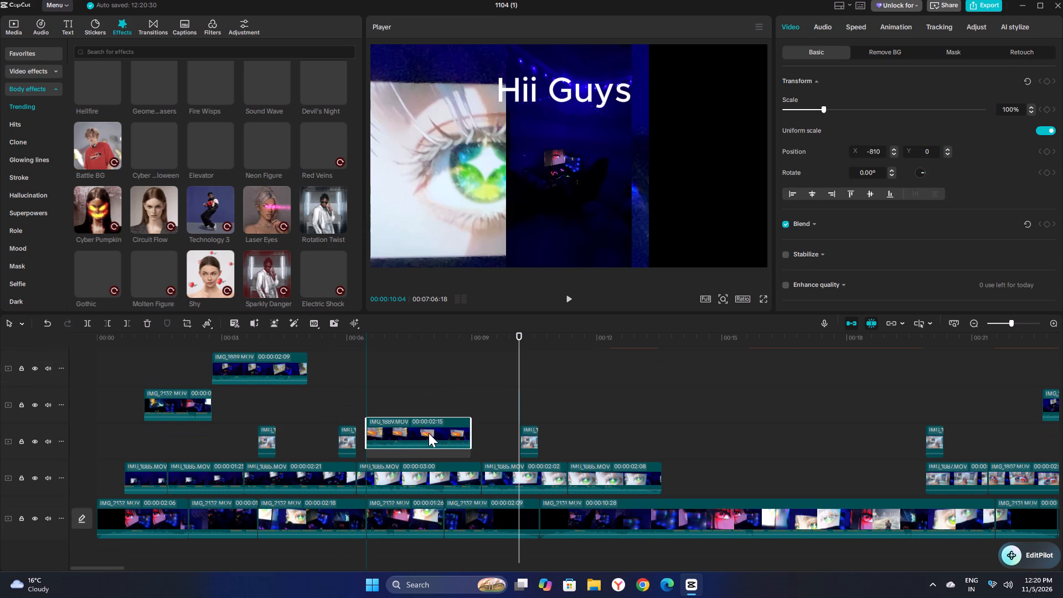
drag(424, 431, 414, 395)
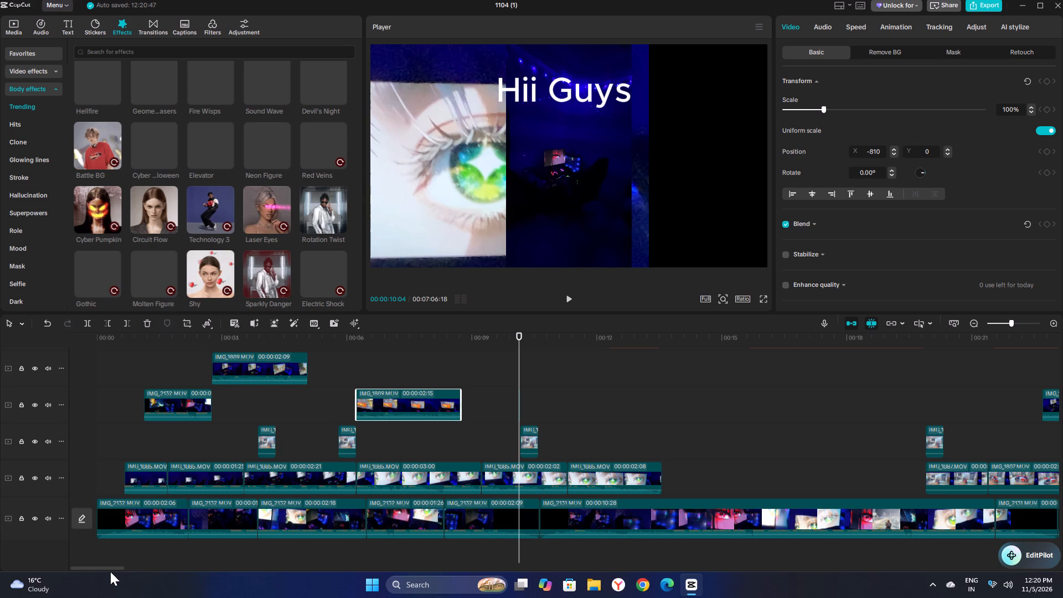
Move the overlay clips near 00:20–00:21 to about 00:12 and 00:15 on the second overlay track and 00:14 on the lowest.
drag(112, 568, 139, 566)
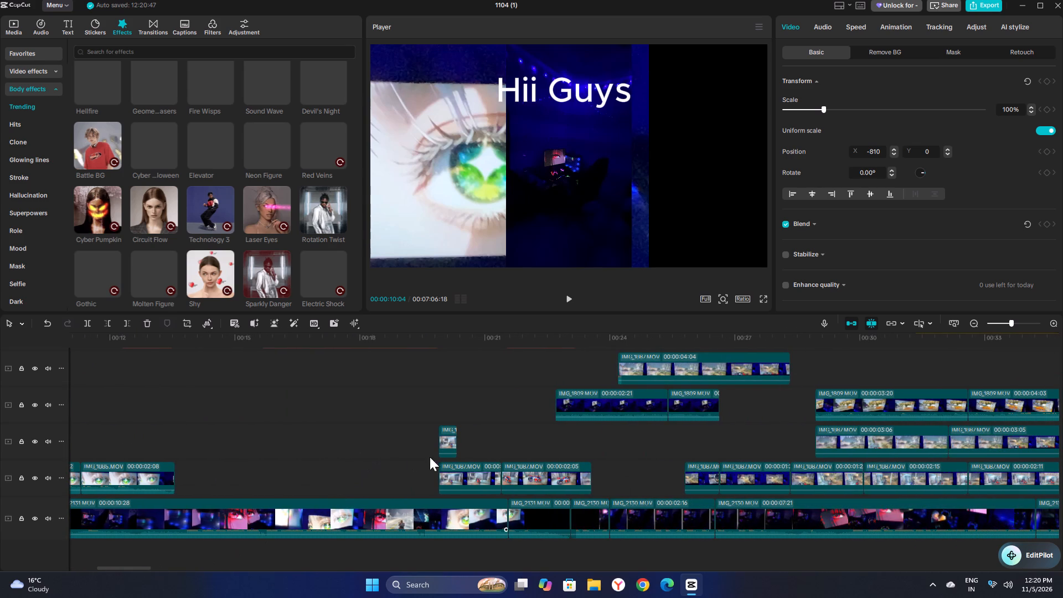
drag(453, 473, 148, 430)
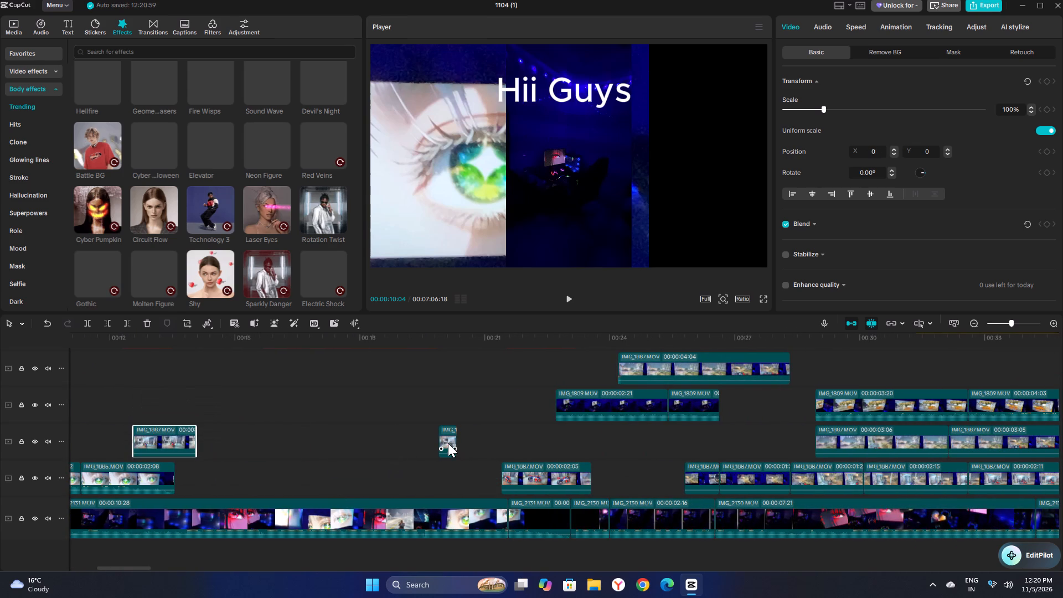
drag(445, 442, 211, 480)
drag(546, 482, 468, 456)
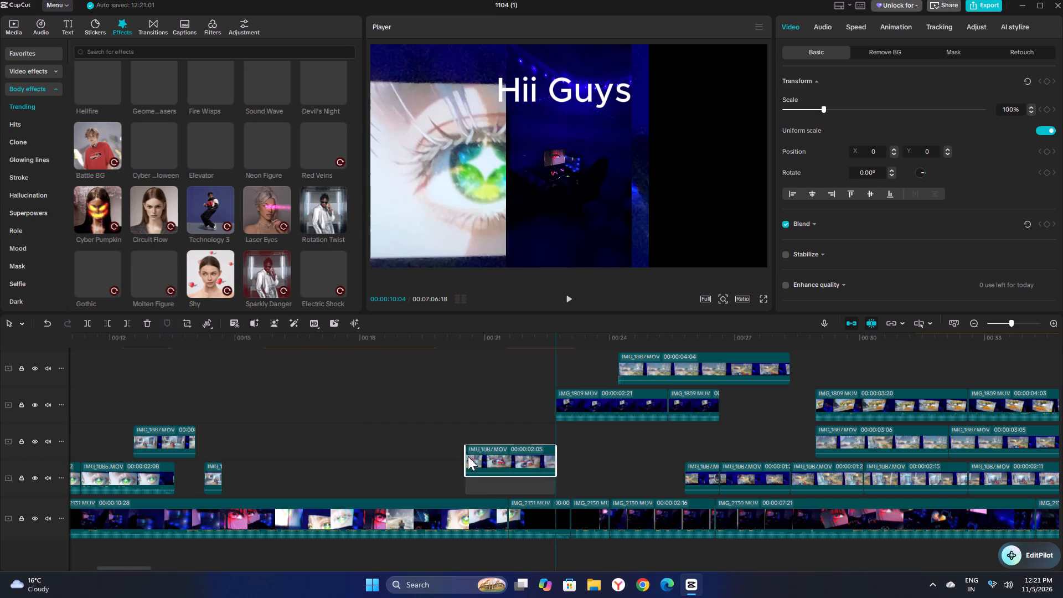
drag(468, 456, 276, 440)
Move the IMG_1889 clips 2:21, short one and 3:20 to about 00:16, 00:18 and 00:20, and the 4:04 IMG_1887 clip to about 00:15.
drag(597, 406, 343, 465)
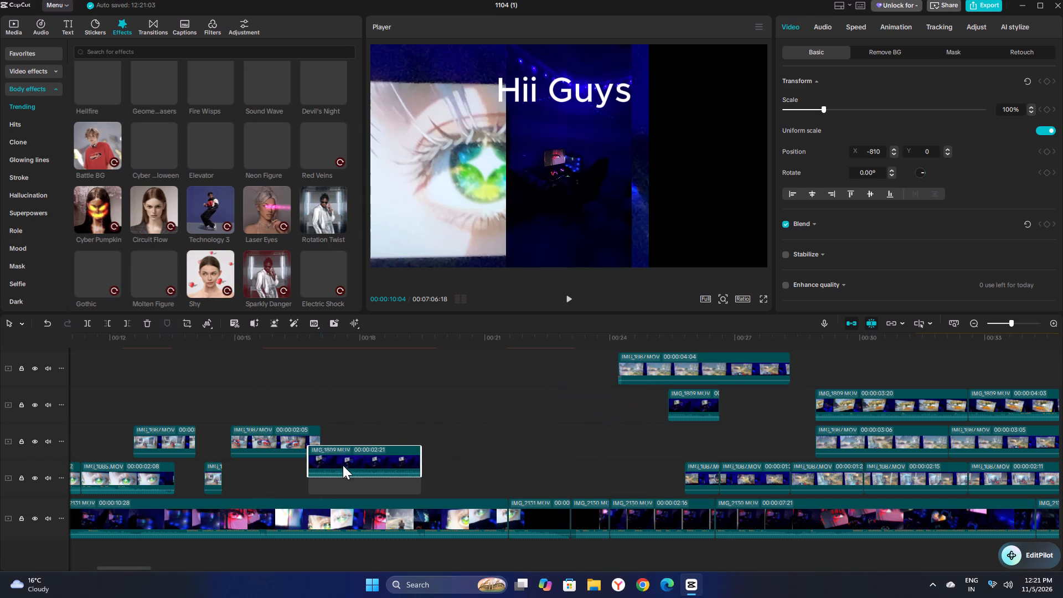
drag(343, 465, 303, 482)
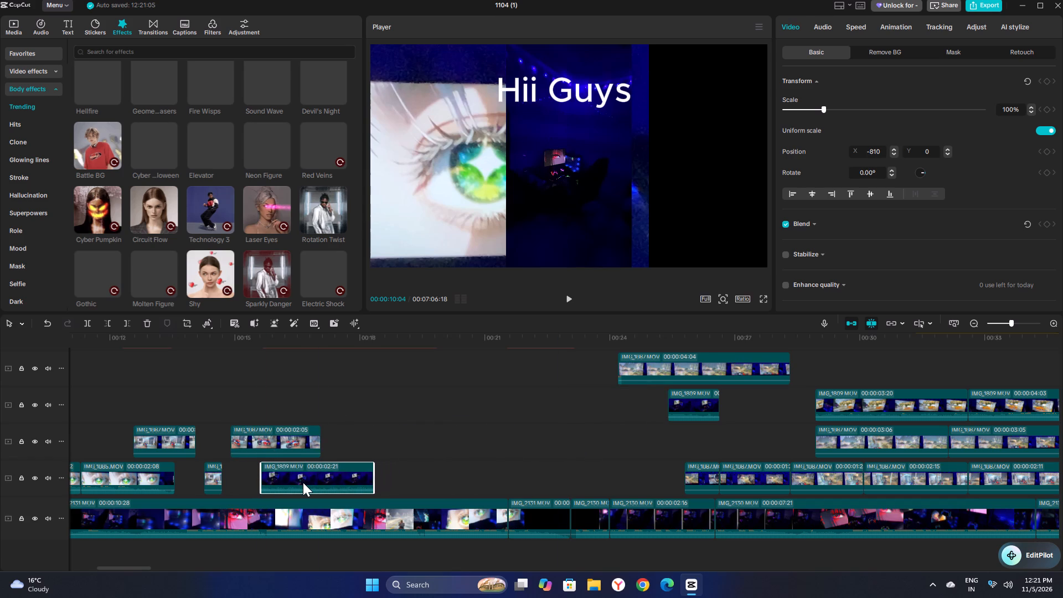
drag(700, 403, 387, 431)
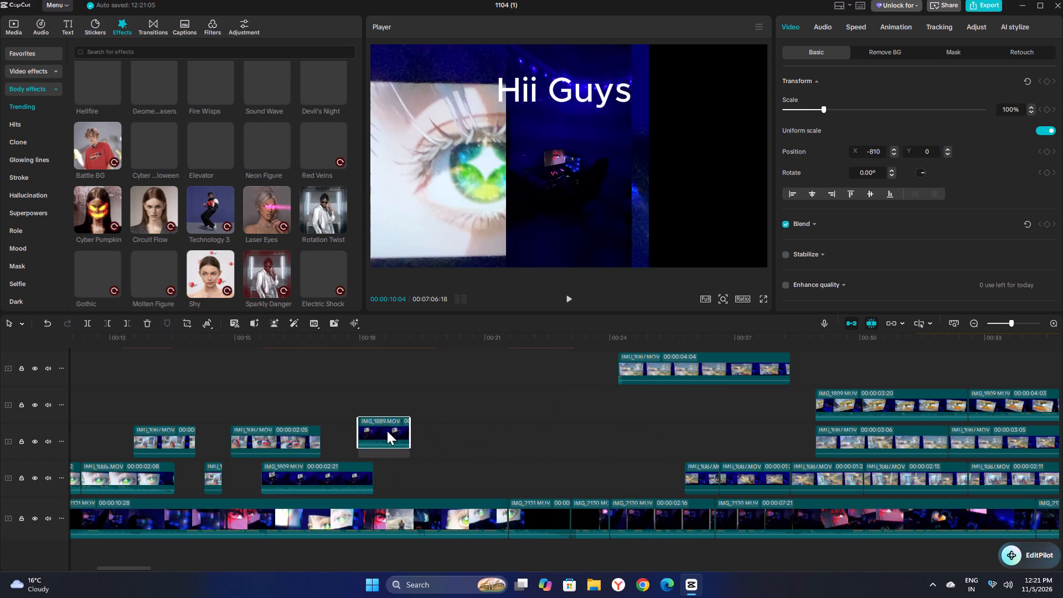
drag(387, 431, 385, 430)
drag(696, 370, 331, 406)
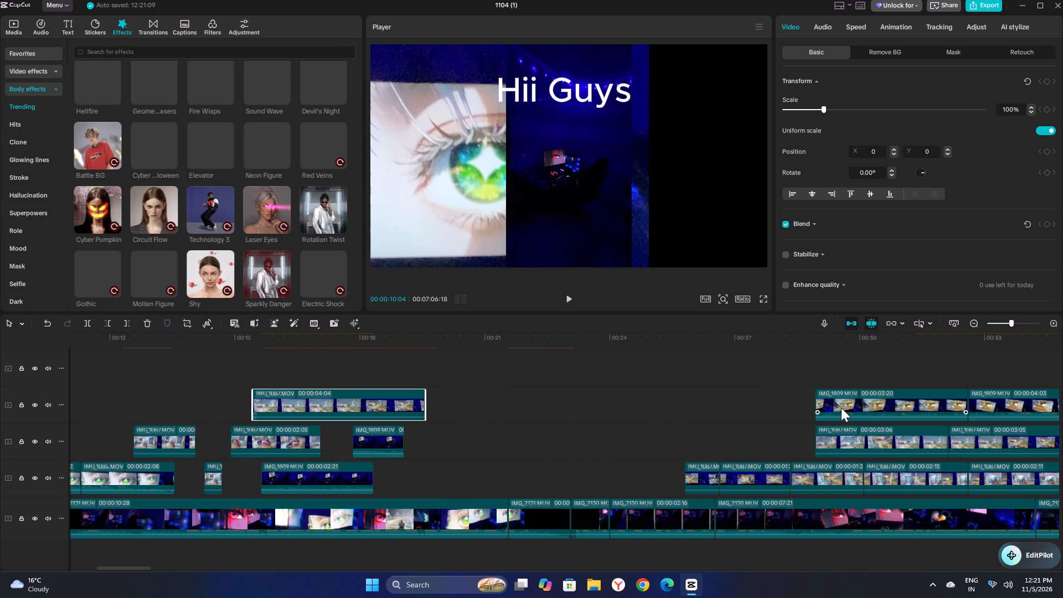
drag(858, 408, 480, 447)
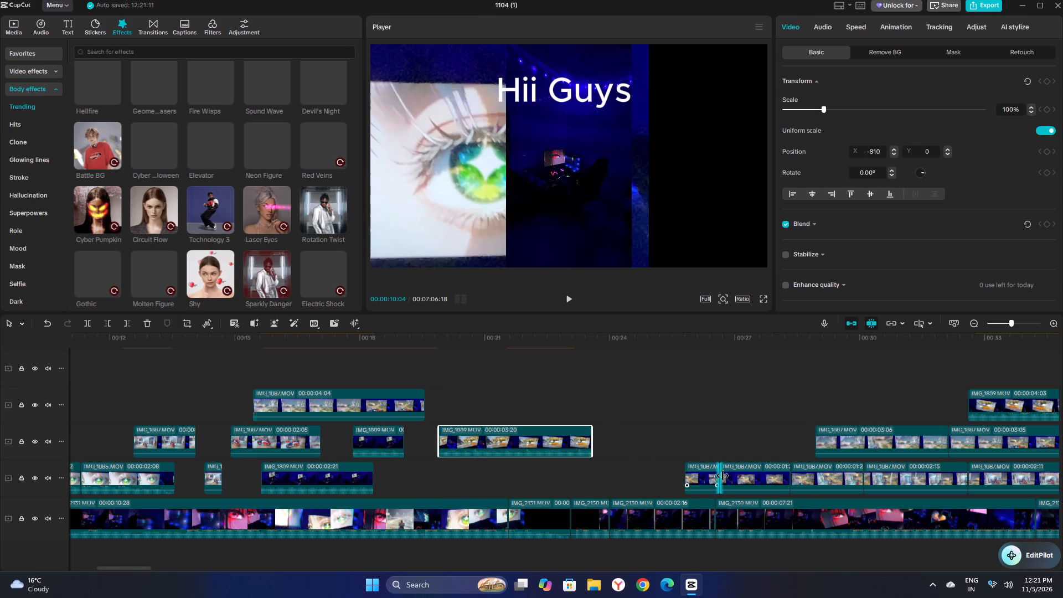
Move the three short IMG_1887 clips near 00:26–00:29 along the lowest overlay track to about 00:18, 00:20 and 00:22.
drag(704, 477, 400, 477)
drag(760, 475, 758, 475)
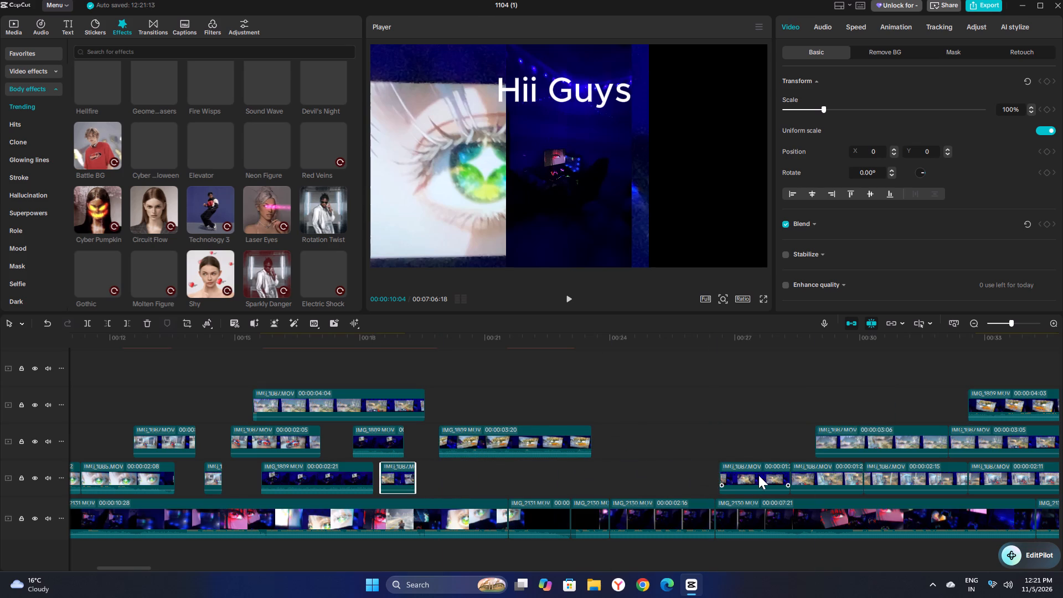
drag(758, 475, 467, 476)
drag(816, 472, 627, 473)
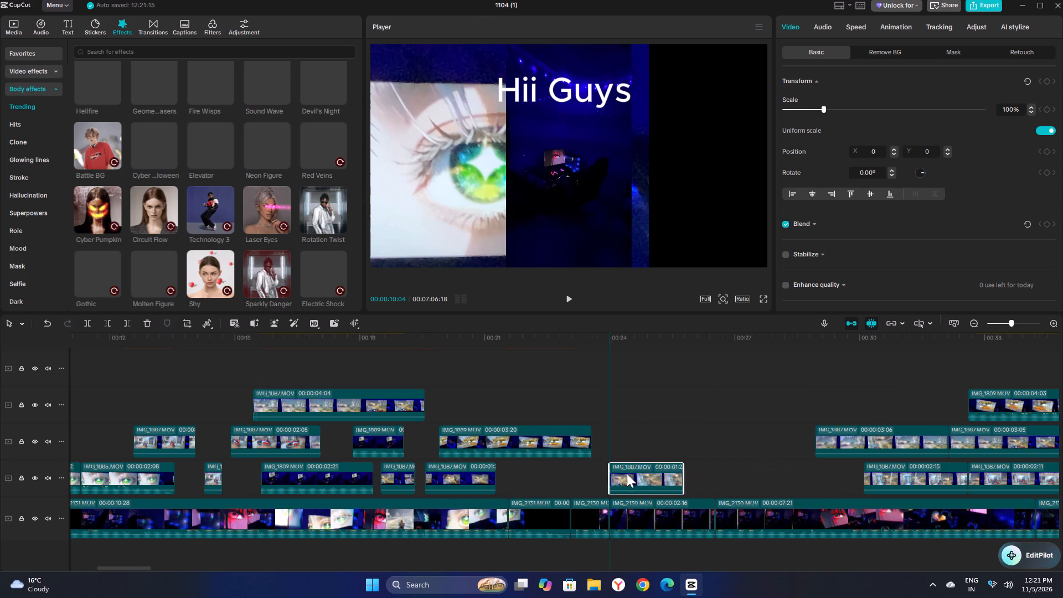
drag(627, 473, 536, 474)
Move the 3:06 IMG_1887 clip one overlay track up at about 00:20, and the 2:15 and 3:05 IMG_1887 clips to about 00:24.
drag(863, 440, 488, 402)
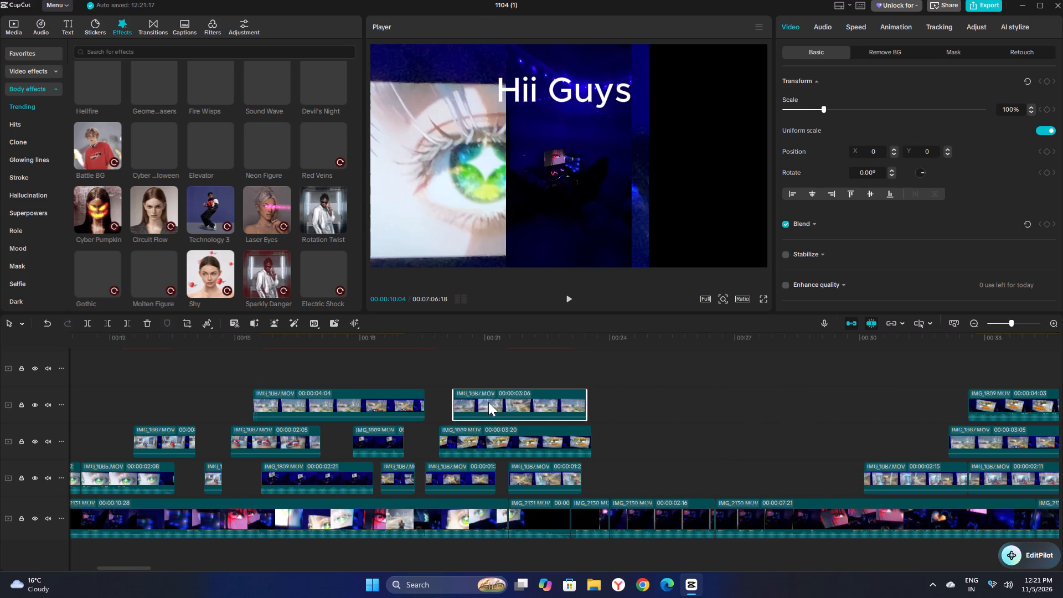
drag(488, 402, 481, 400)
drag(909, 471, 705, 471)
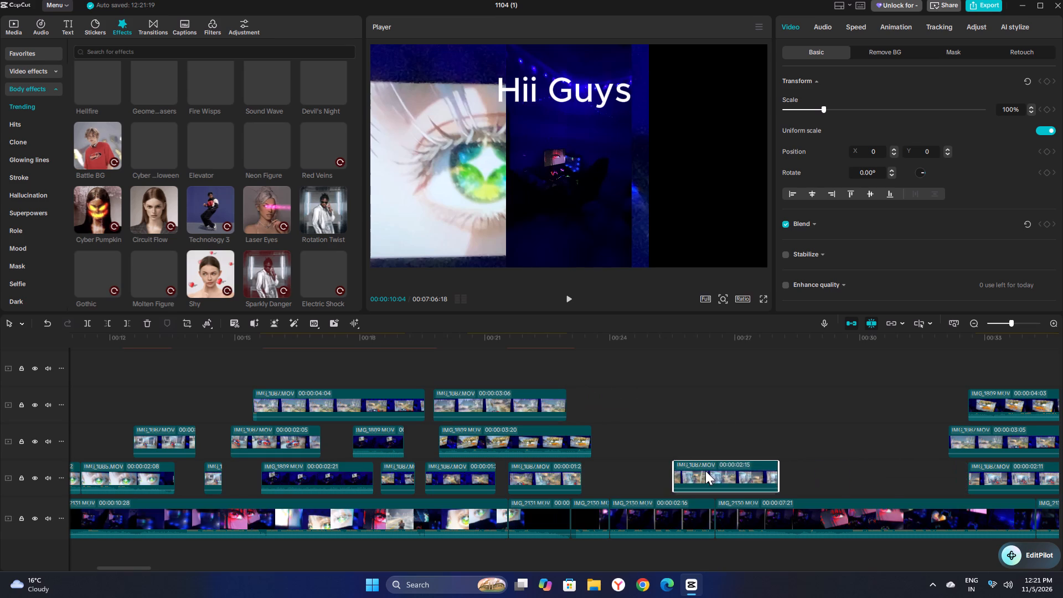
drag(705, 471, 647, 471)
drag(1015, 439, 670, 436)
Move the 4:03 IMG_1889 clip to about 00:23 and the 2:11 IMG_1887 clip to about 00:26 on their own tracks.
drag(999, 398, 617, 393)
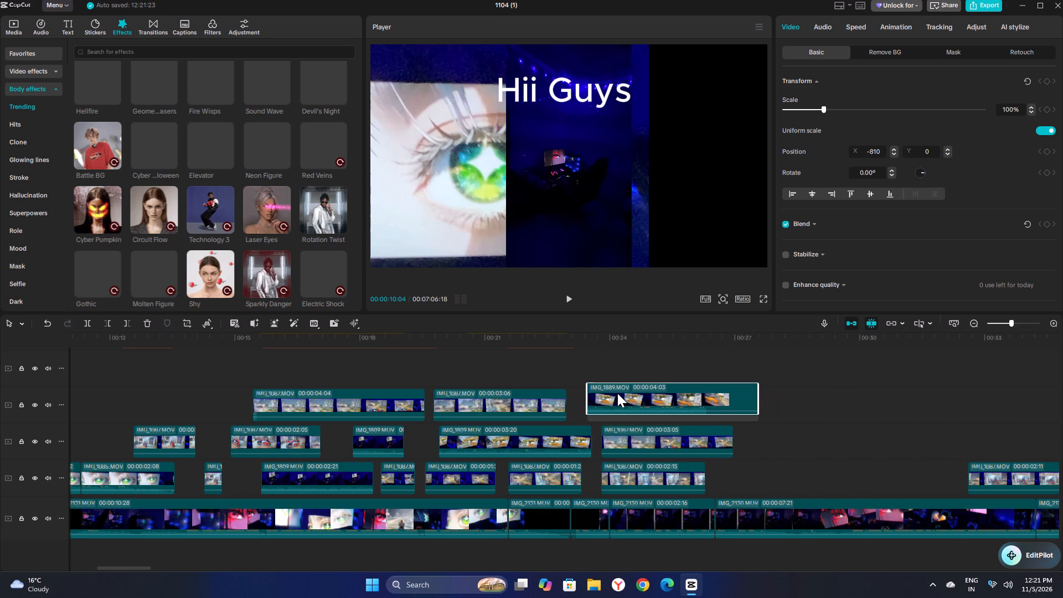
drag(617, 393, 606, 394)
drag(999, 472, 846, 472)
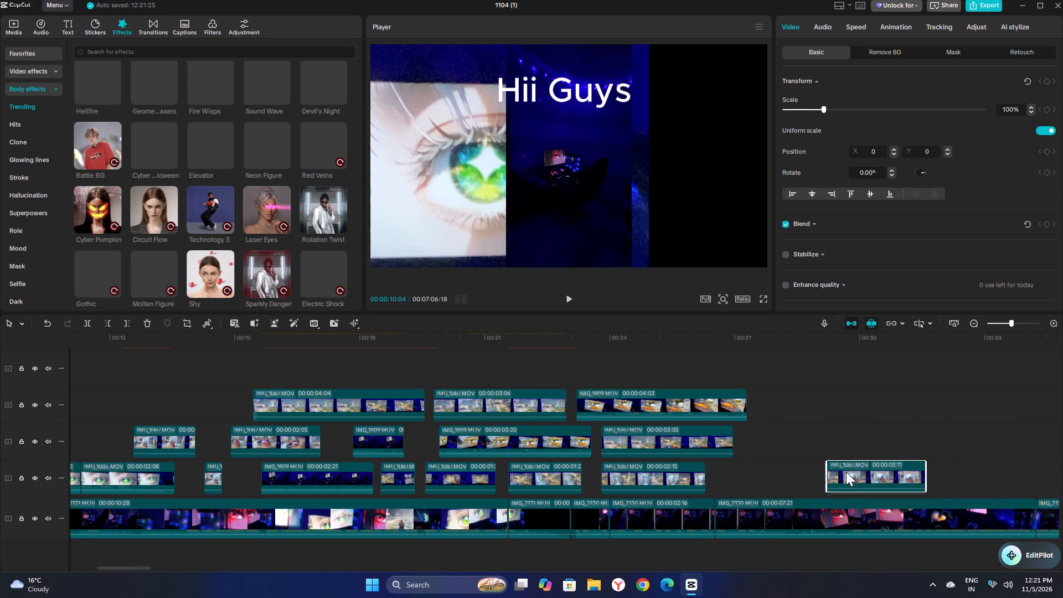
drag(846, 472, 749, 473)
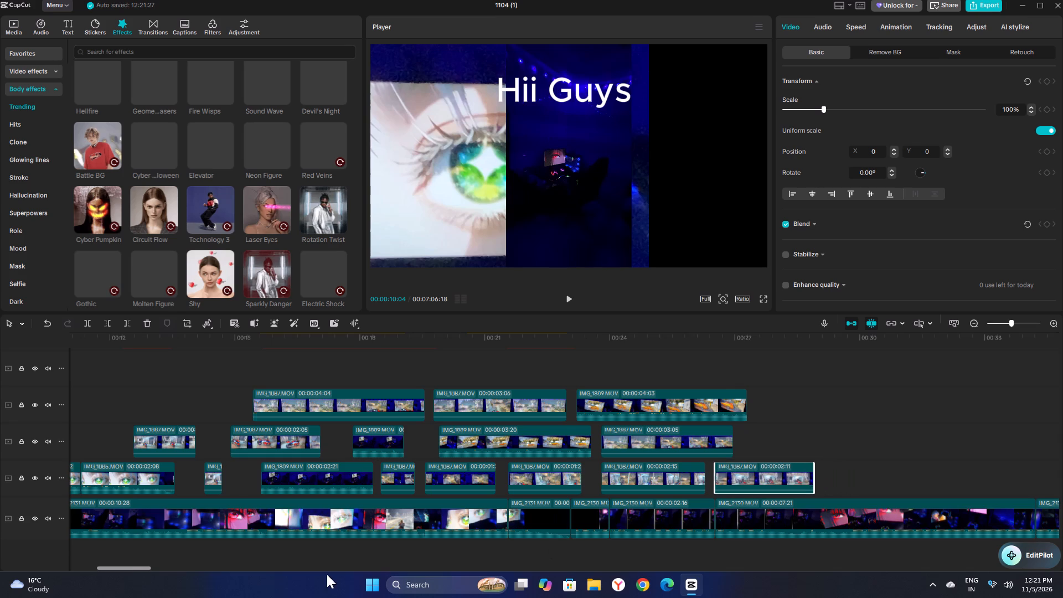
Move the 2:19 IMG_1887 clip to about 00:27, the 2:29 clip to the third overlay track near 00:28, and the 2:21 clip to about 00:29.
drag(142, 570, 157, 570)
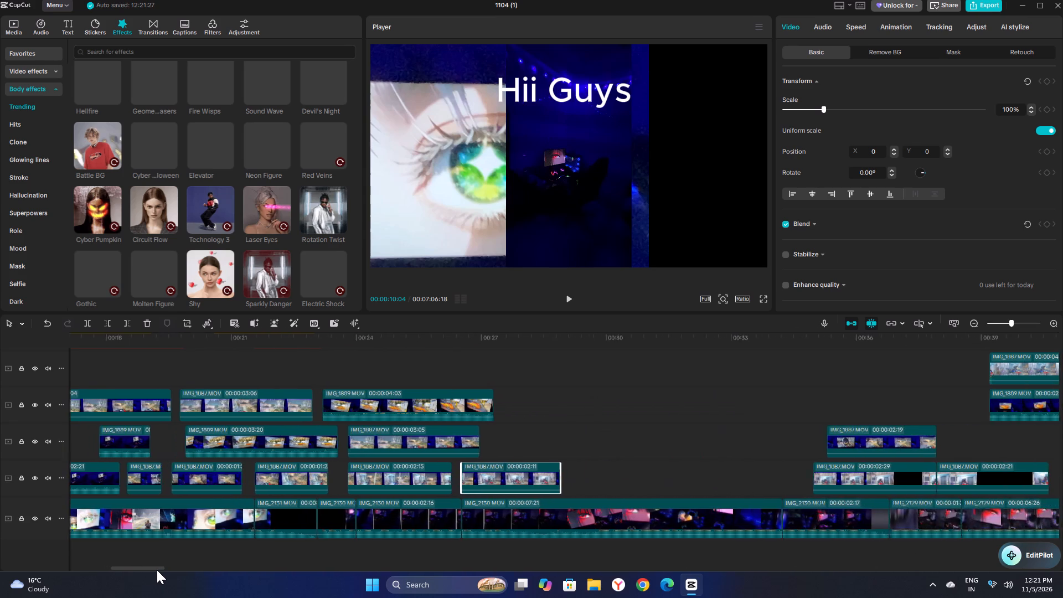
drag(157, 570, 173, 570)
drag(541, 439, 393, 439)
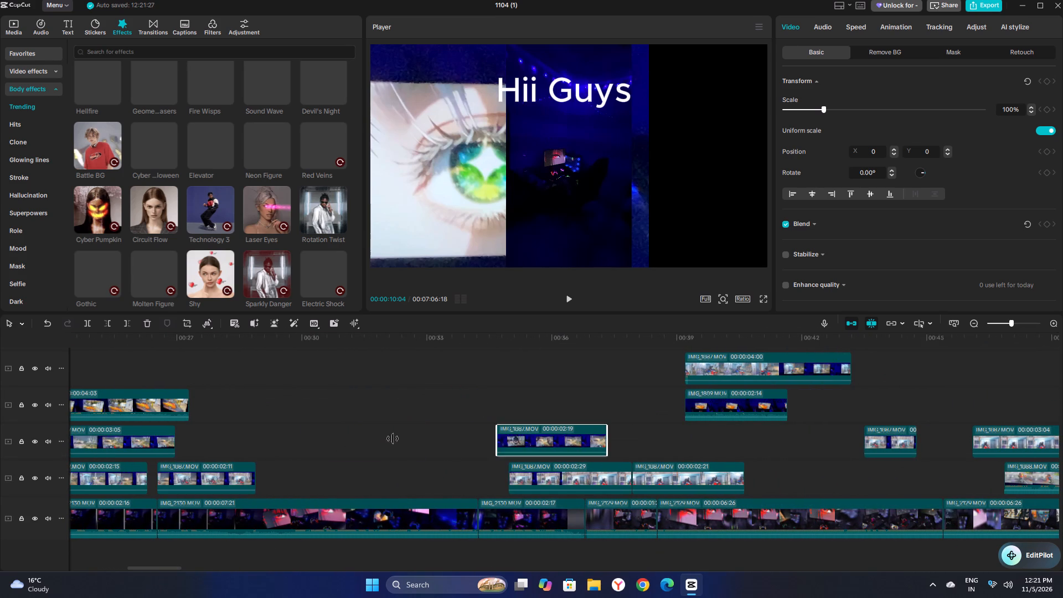
drag(393, 439, 204, 441)
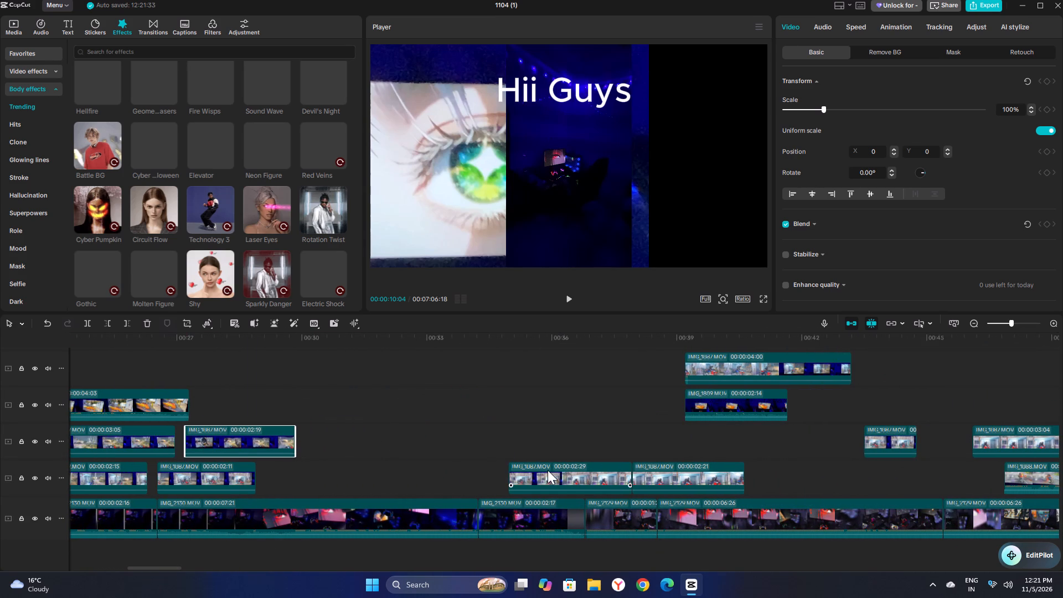
drag(548, 470, 242, 393)
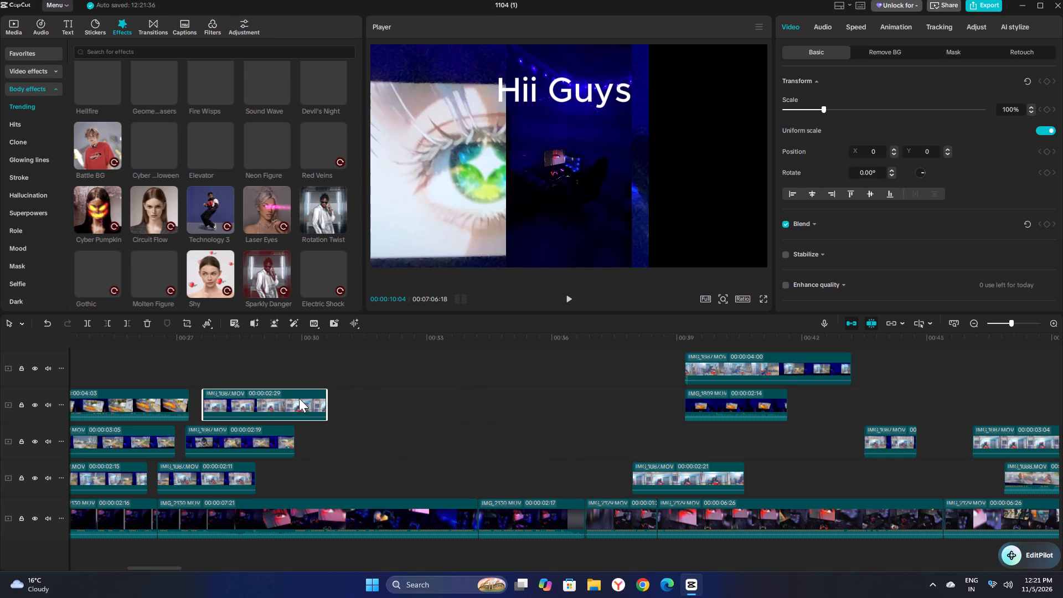
drag(672, 478, 313, 486)
Move the 2:14 IMG_1889 clip and the 4:00 IMG_1887 clip one overlay track down, to about 00:30 and 00:31.
drag(734, 409, 364, 446)
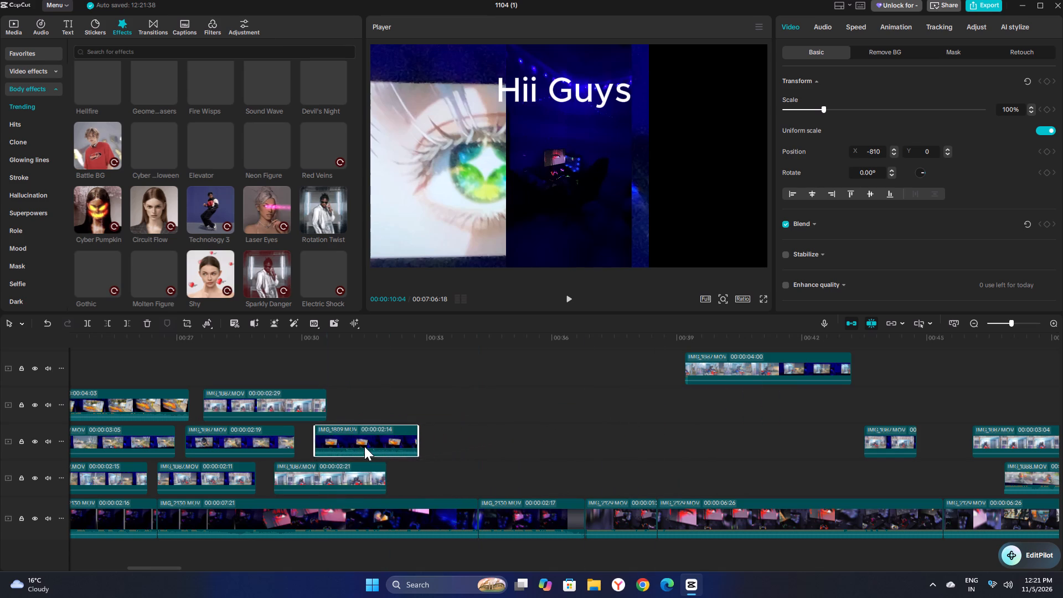
drag(364, 446, 360, 447)
drag(735, 374, 391, 410)
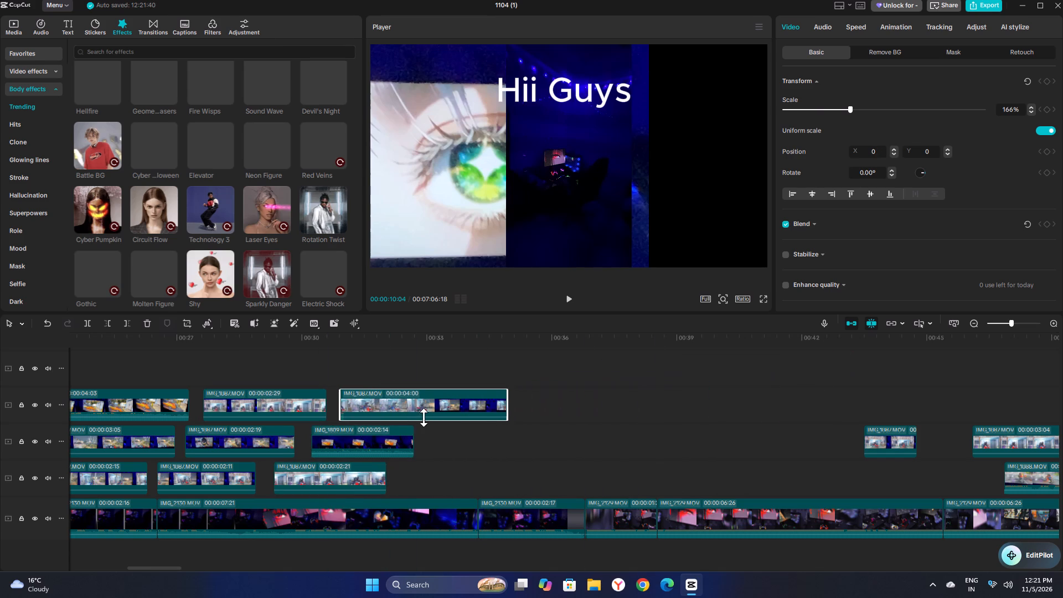
Move the short IMG_1887 clip to the first overlay track at about 00:32, the 3:04 clip to about 00:33 and the 2:11 IMG_1888 clip to about 00:35.
drag(894, 442, 433, 481)
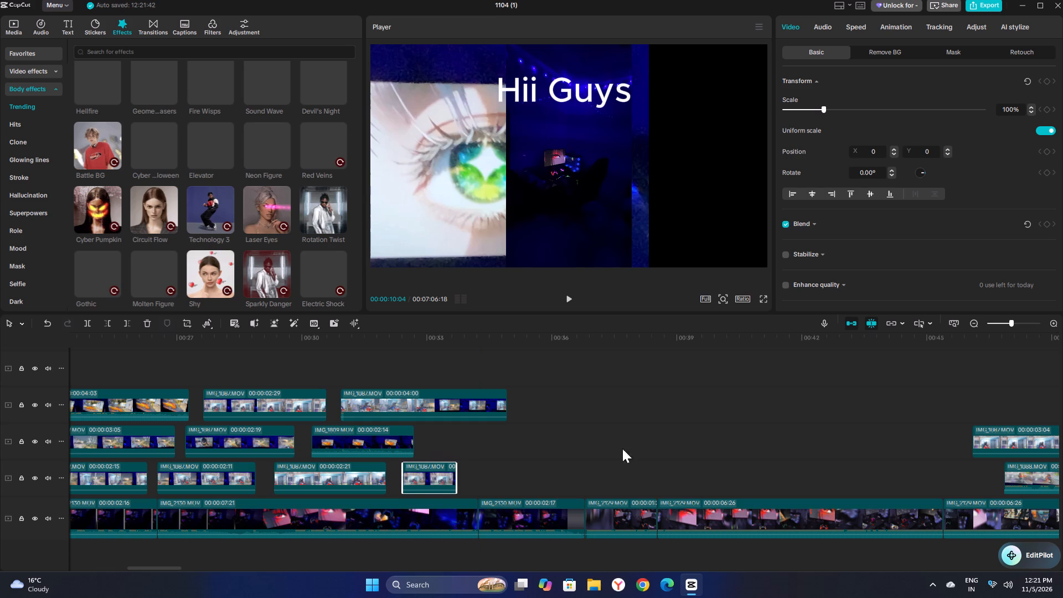
drag(1009, 435, 457, 440)
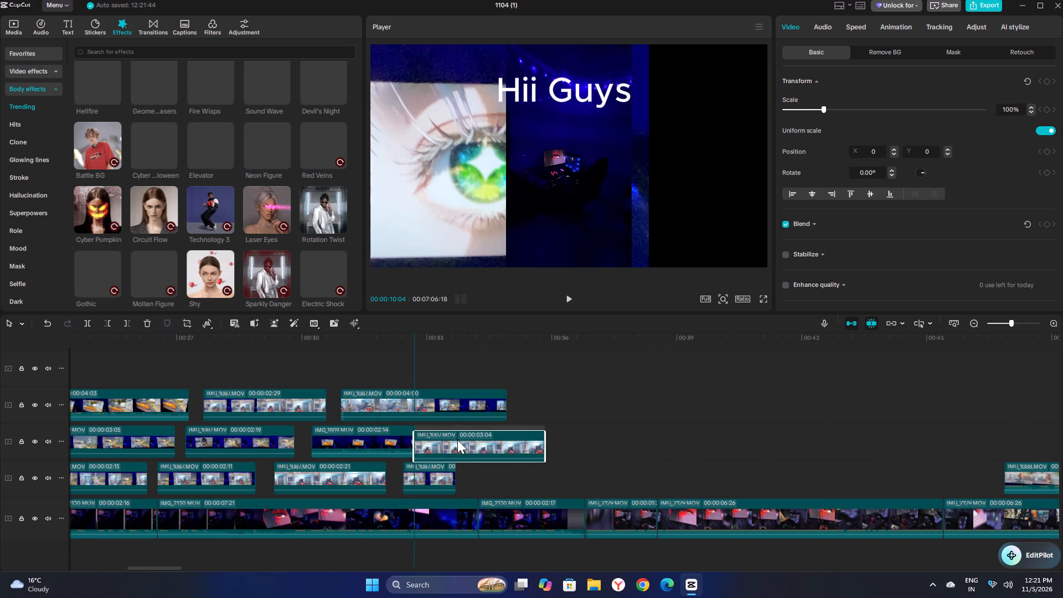
drag(457, 440, 463, 439)
drag(1031, 473, 555, 482)
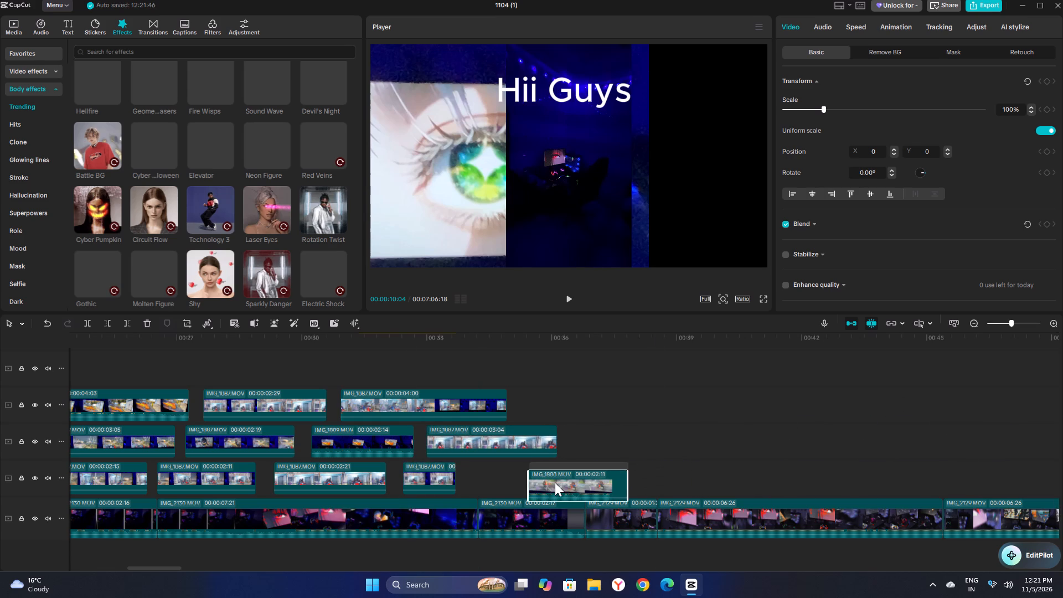
drag(555, 482, 522, 482)
Move the short IMG_1887 clip to the third overlay track at about 00:35 and the short dark IMG_1888 clip to the second at about 00:36.
drag(156, 566, 177, 561)
drag(732, 435, 152, 408)
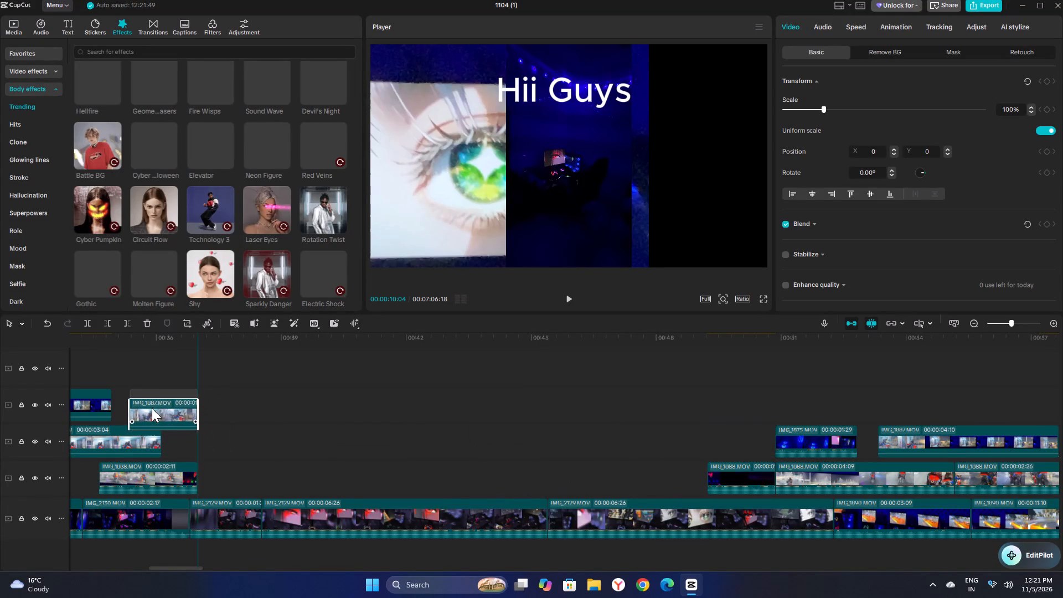
drag(152, 408, 146, 402)
drag(723, 478, 181, 456)
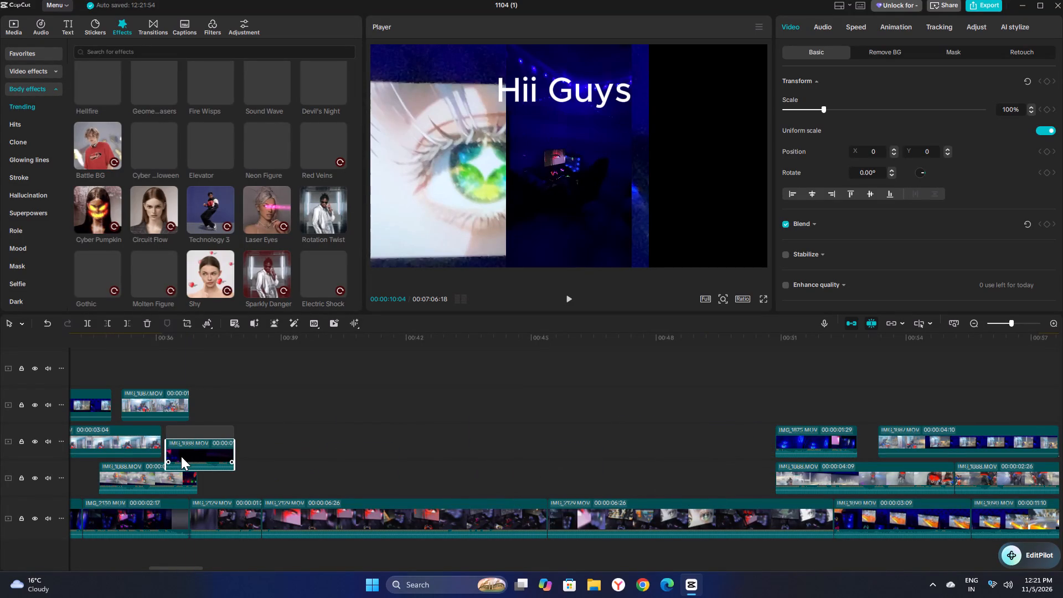
drag(181, 456, 182, 452)
Place the 1:29 IMG_1875 clip on the first overlay track at about 00:37 and the 4:09 IMG_1888 clip at about 00:40.
drag(816, 441, 193, 472)
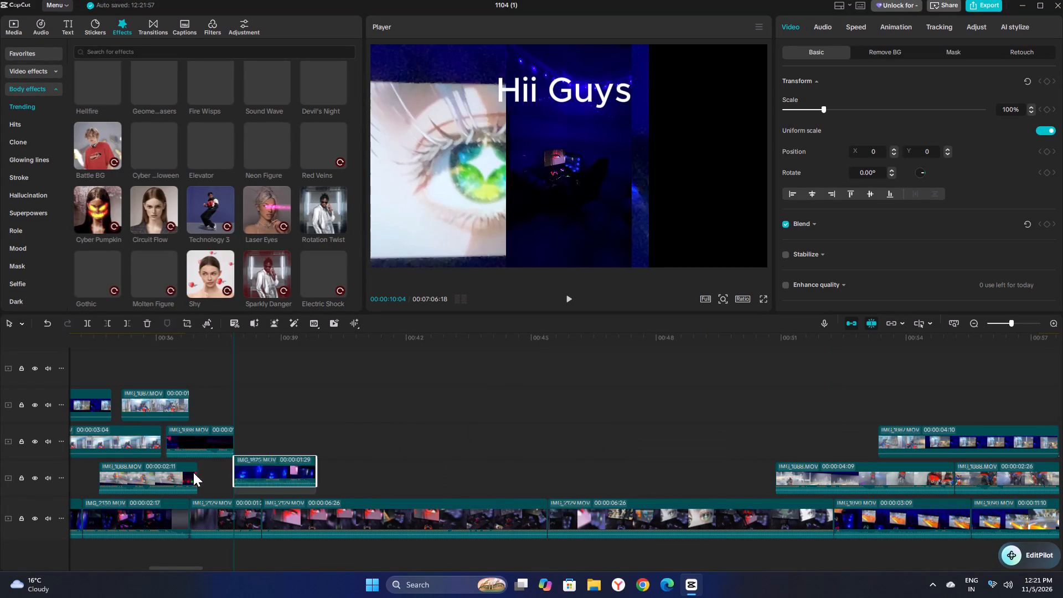
drag(193, 472, 255, 483)
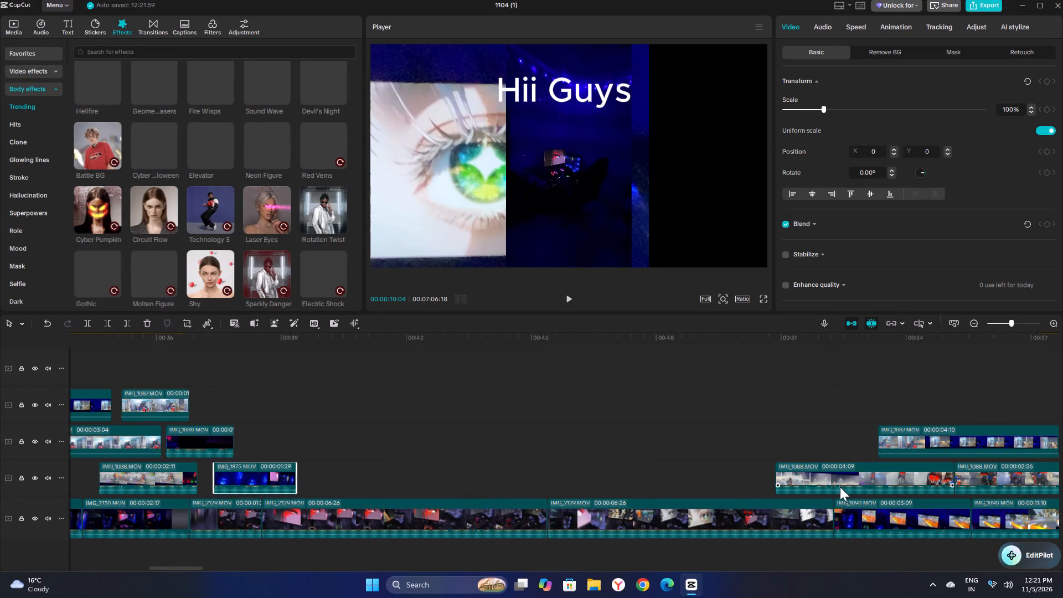
drag(850, 477, 434, 479)
drag(434, 479, 384, 479)
Move the 4:10 IMG_1887 clip to the third overlay track and the 2:26 IMG_1888 clip to the second, both at about 00:38.
drag(917, 439, 263, 410)
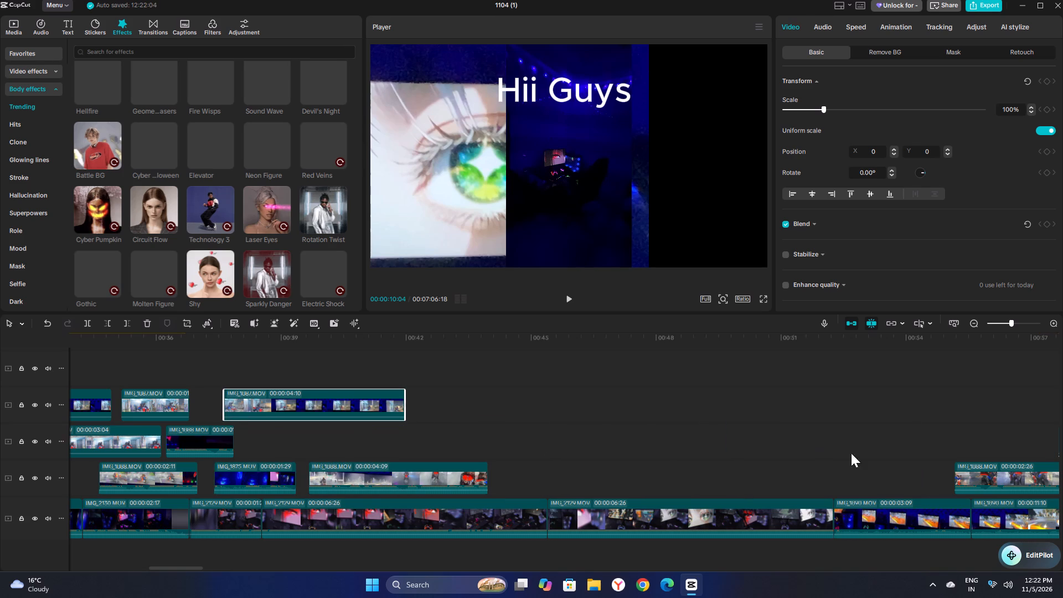
drag(990, 474, 285, 446)
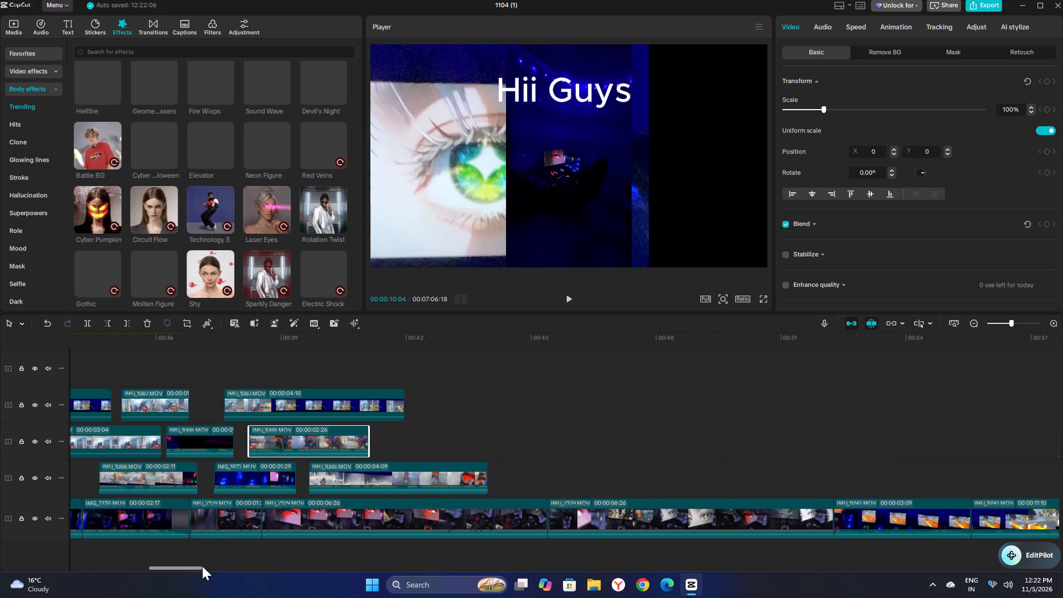
Move the 5:13 IMG_1887 clip to the third overlay track at about 00:42 and the 3:15 IMG_1888 clip to the second at about 00:41.
drag(202, 566, 218, 565)
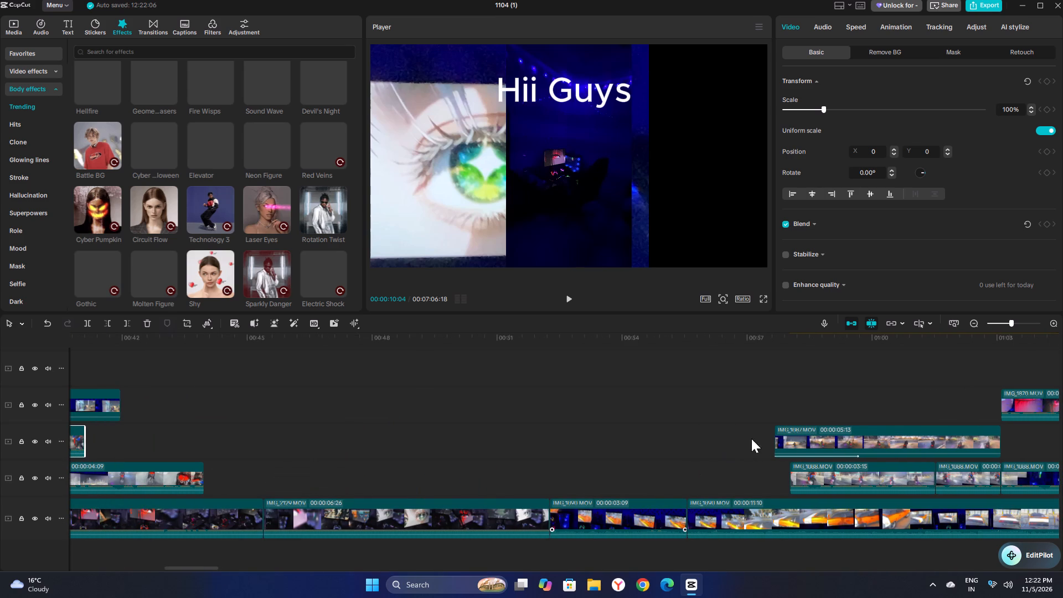
drag(817, 442, 174, 405)
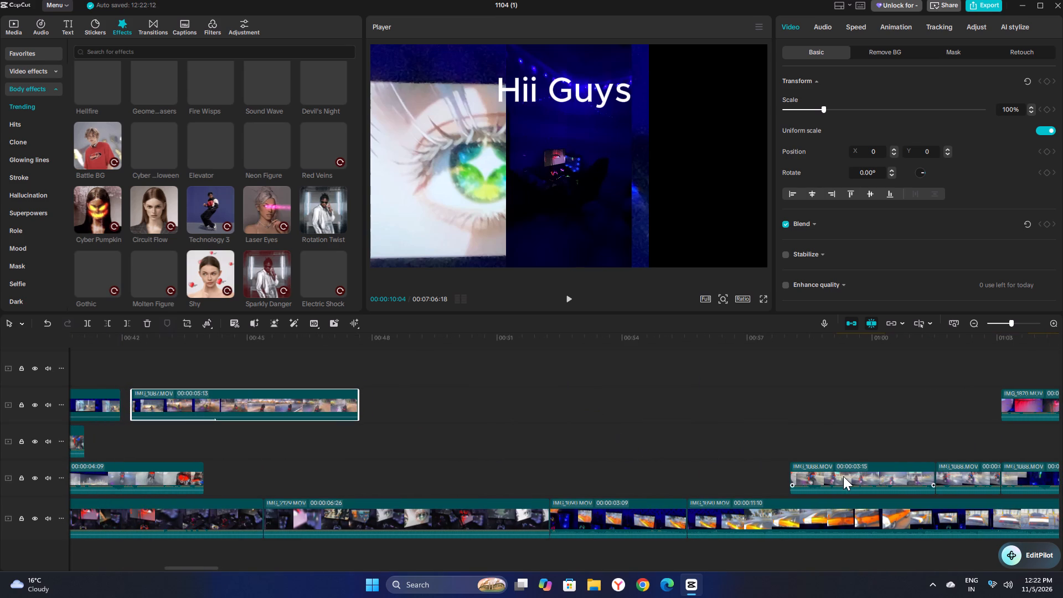
drag(844, 476, 147, 448)
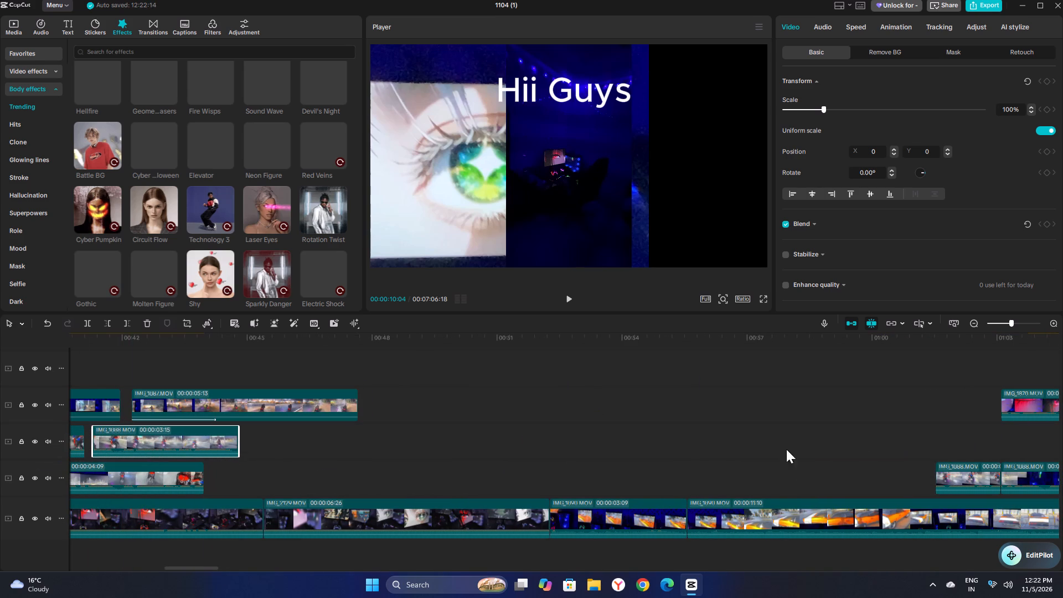
Move the short IMG_1888 clip to about 00:44, the 2:00 IMG_1878 clip to the second overlay track near 00:45, and the 2:00 IMG_1888 clip to about 00:46.
drag(971, 477, 255, 480)
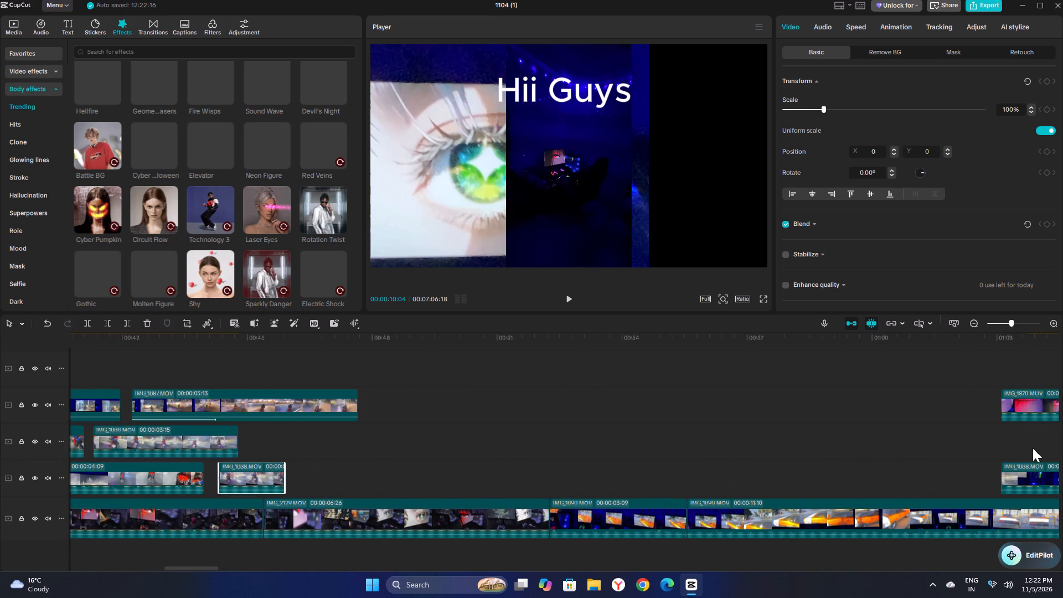
drag(1030, 403, 281, 441)
drag(1034, 478, 354, 489)
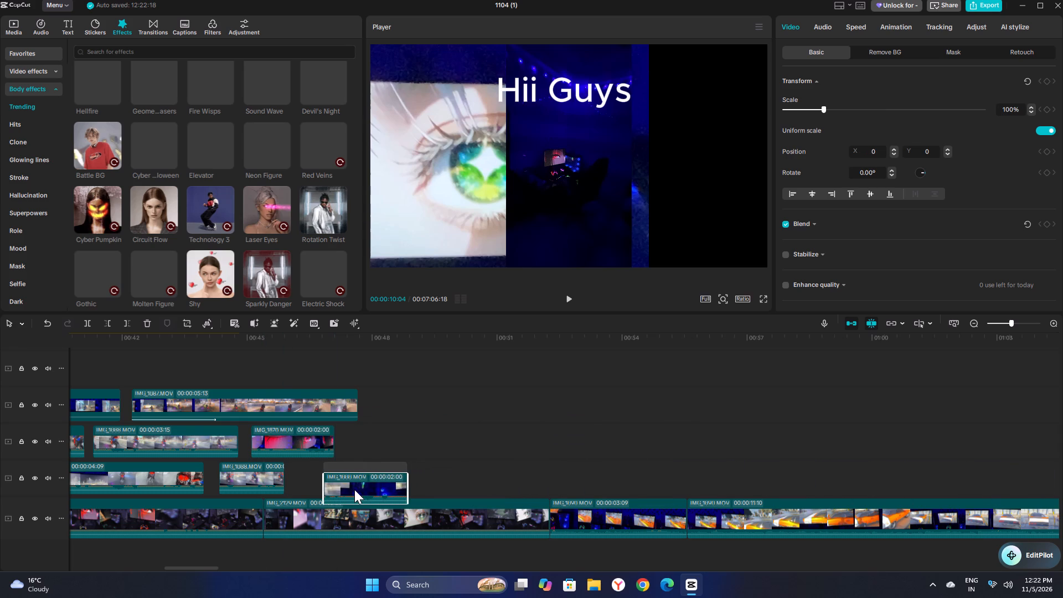
drag(354, 489, 340, 489)
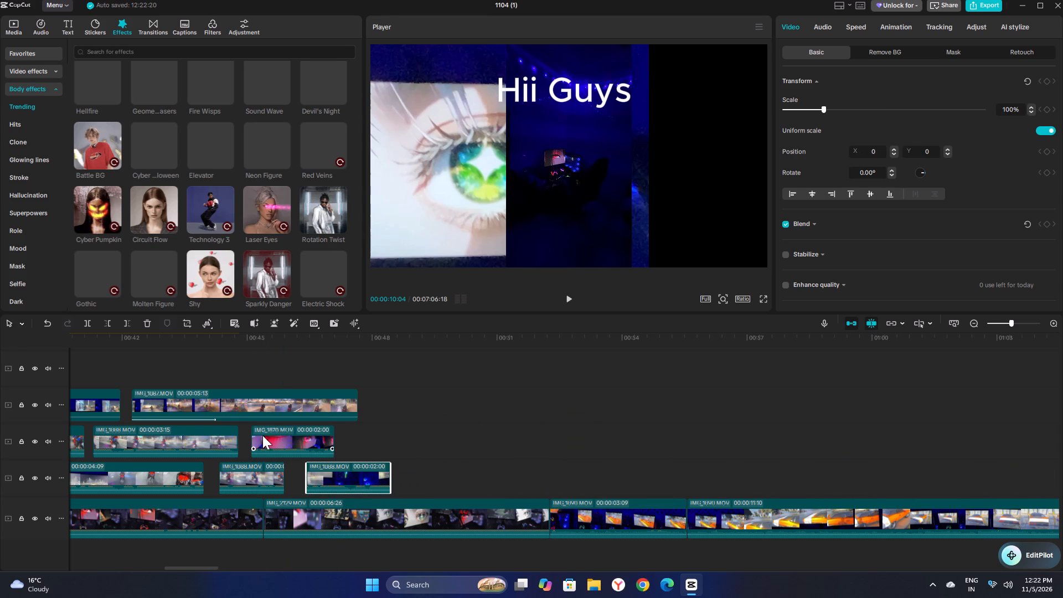
click(257, 370)
key(space)
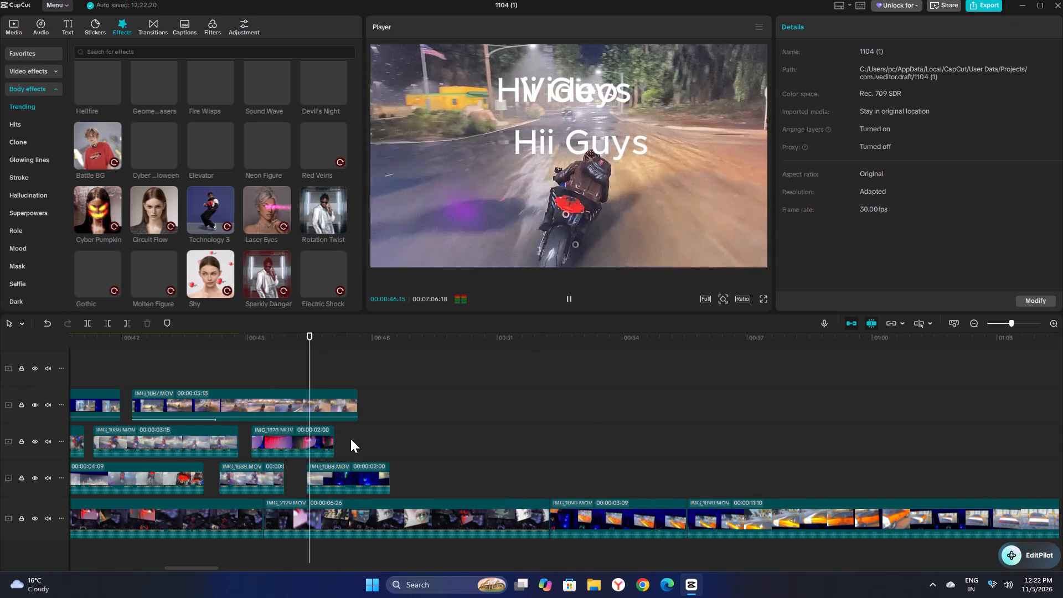
key(space)
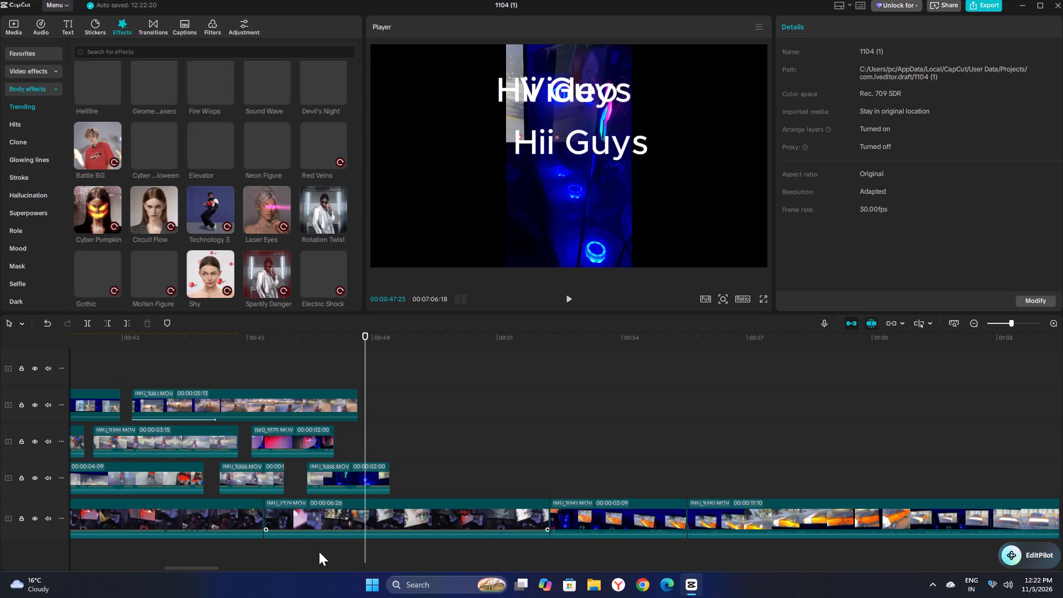
Move the 2:10 IMG_1878 clip to about 00:47, the 2:04 IMG_1888 clip to the third overlay track near 00:48, and IMG_1884 to the first near 00:48.
drag(208, 566, 219, 567)
drag(896, 400, 155, 434)
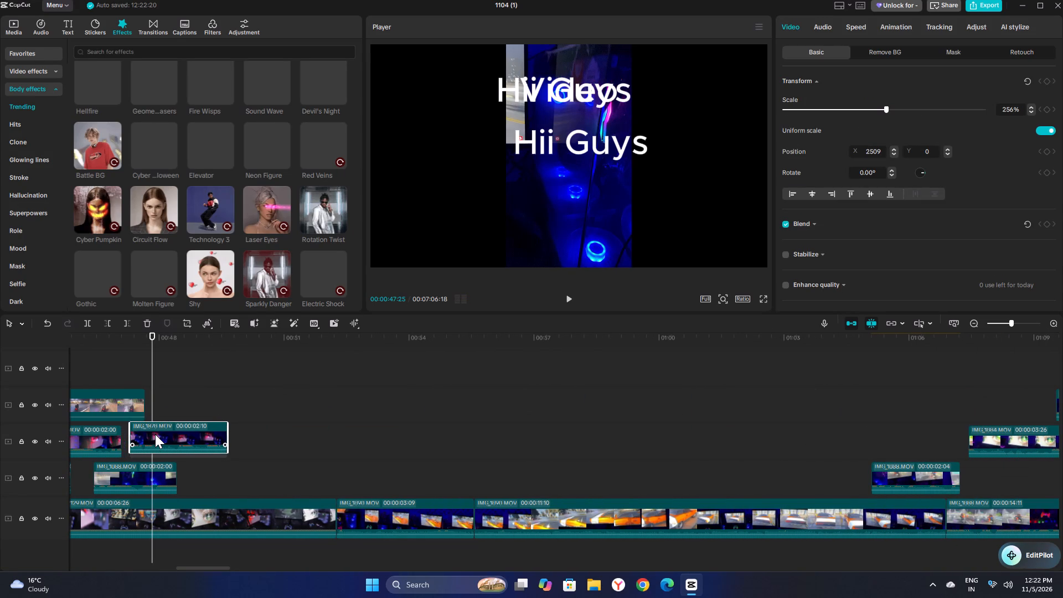
drag(155, 434, 156, 436)
drag(891, 483, 292, 432)
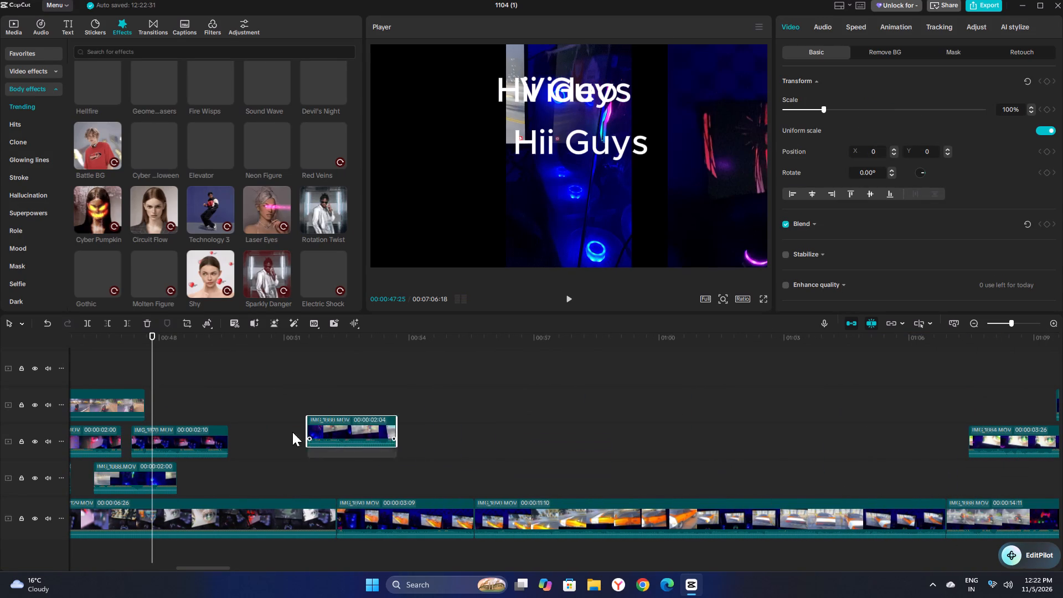
drag(292, 432, 171, 409)
drag(986, 441, 981, 441)
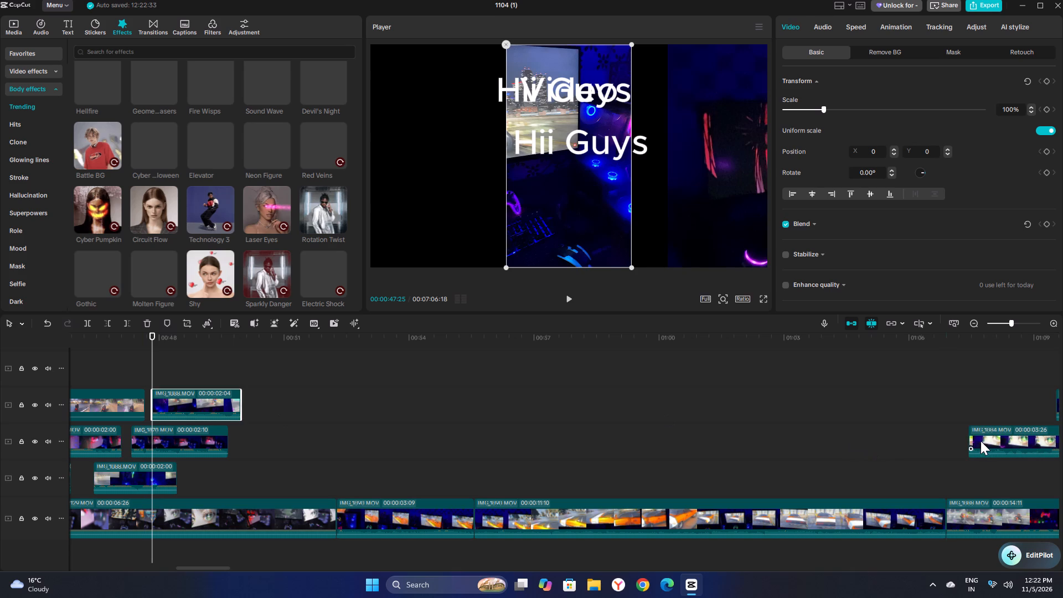
drag(981, 441, 197, 483)
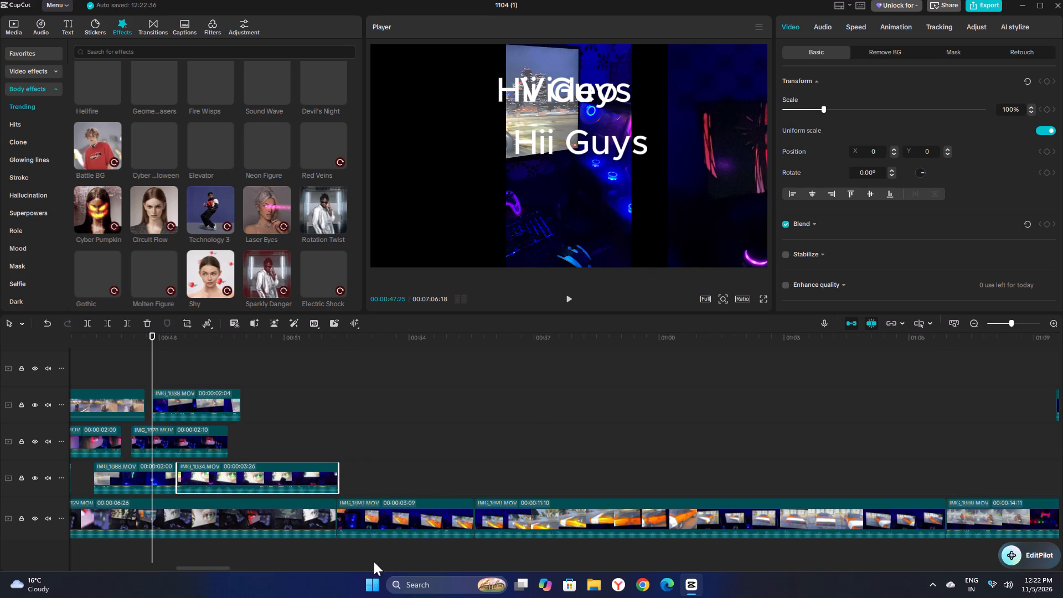
Look through the rest of the timeline for remaining overlay clips, and return to its beginning.
drag(224, 568, 381, 571)
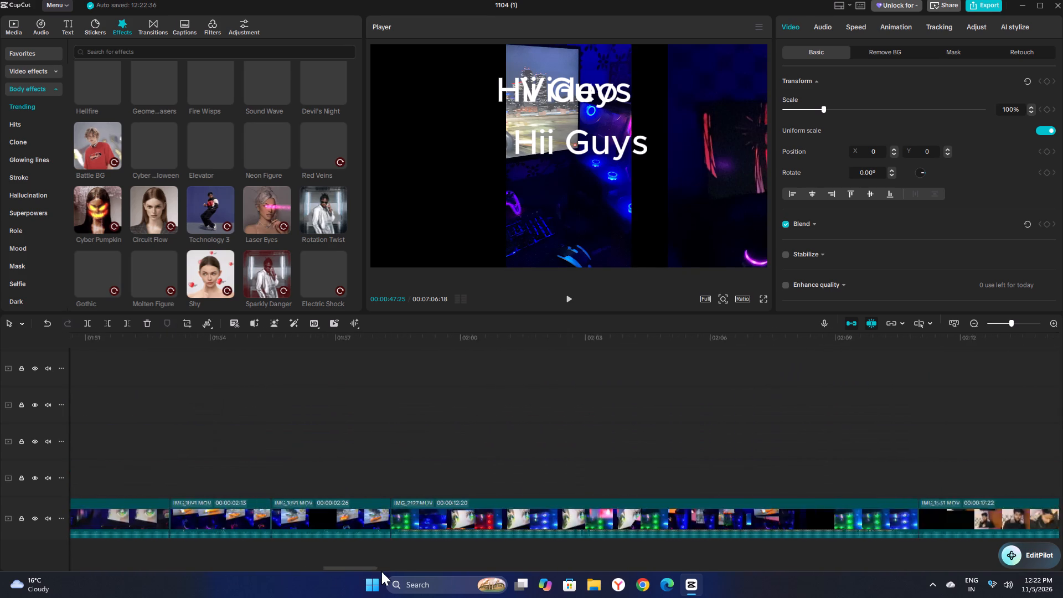
drag(381, 571, 549, 570)
scroll(522, 468, up, 9)
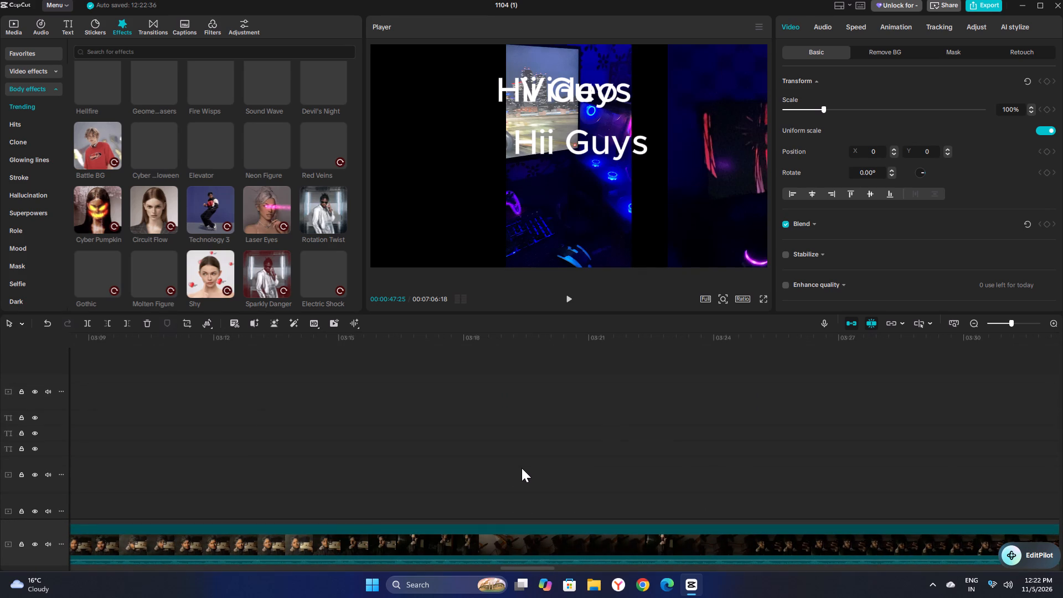
scroll(522, 468, up, 4)
scroll(515, 551, down, 1)
drag(531, 570, 503, 569)
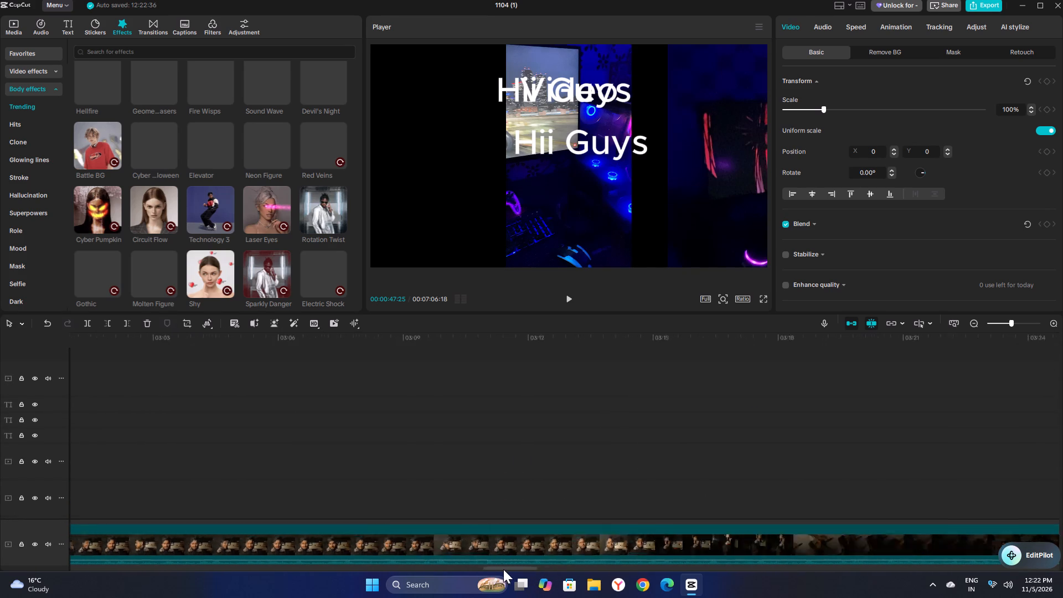
drag(503, 569, 426, 569)
scroll(498, 509, down, 11)
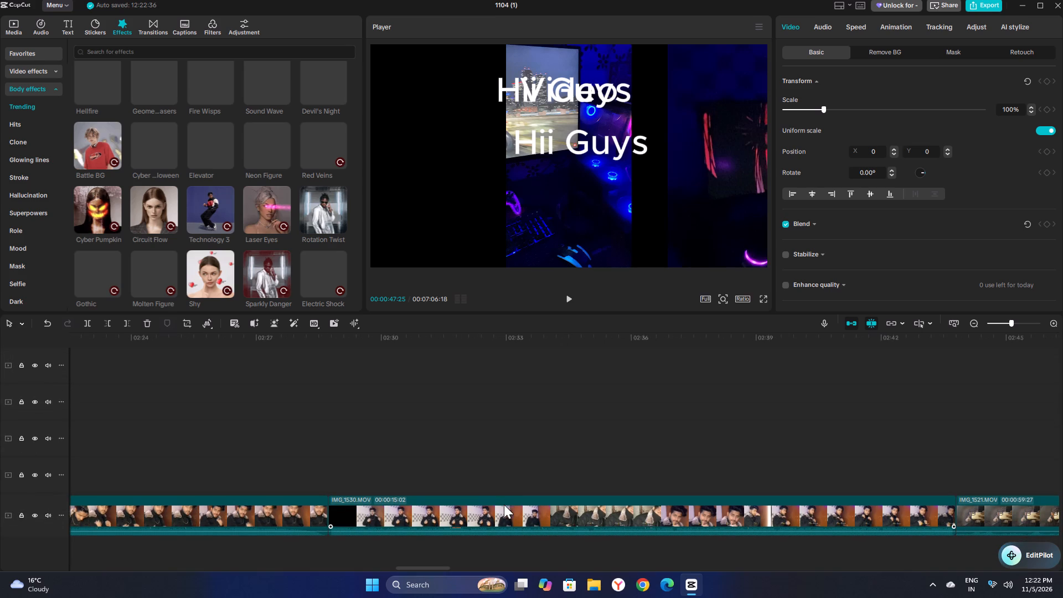
scroll(516, 475, down, 4)
drag(444, 568, 360, 568)
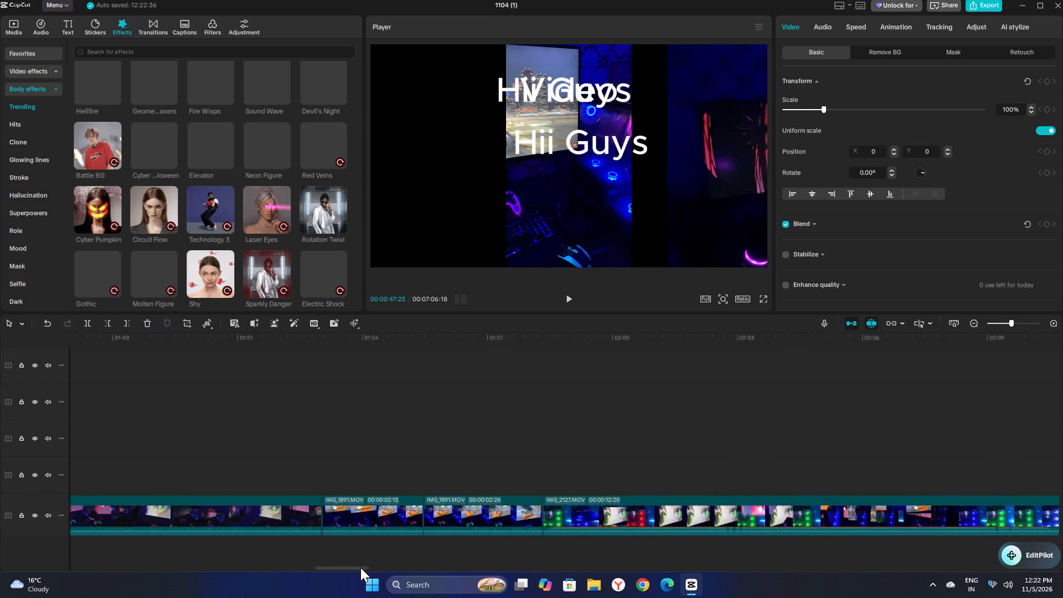
drag(360, 568, 193, 570)
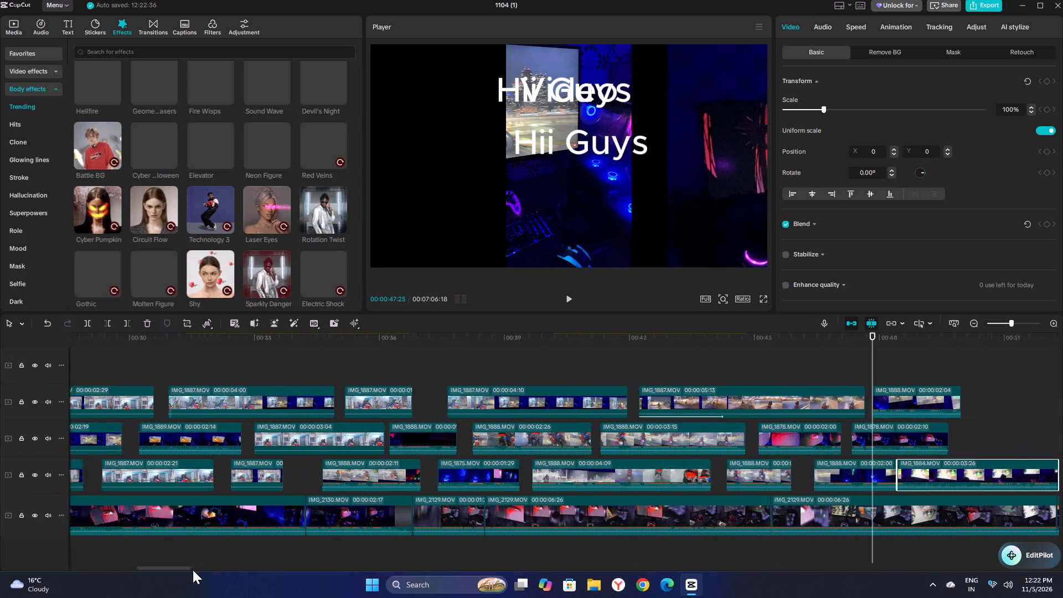
drag(193, 570, 8, 580)
Move the 2:09 IMG_1889 clip one overlay track down, directly after the IMG_2132 clip at about 00:03.
scroll(368, 440, up, 5)
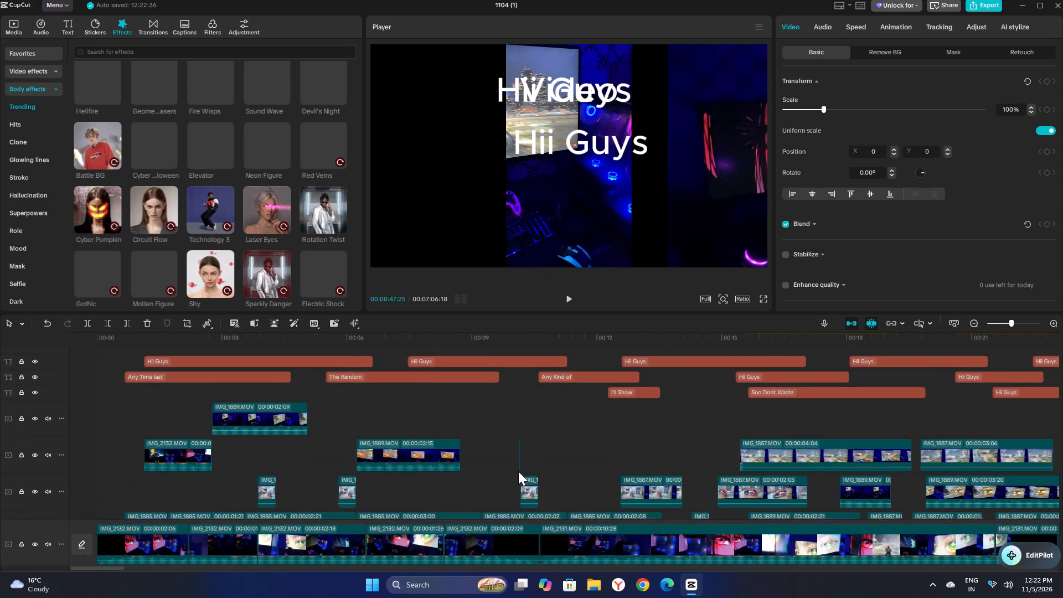
scroll(518, 471, up, 10)
scroll(523, 476, down, 7)
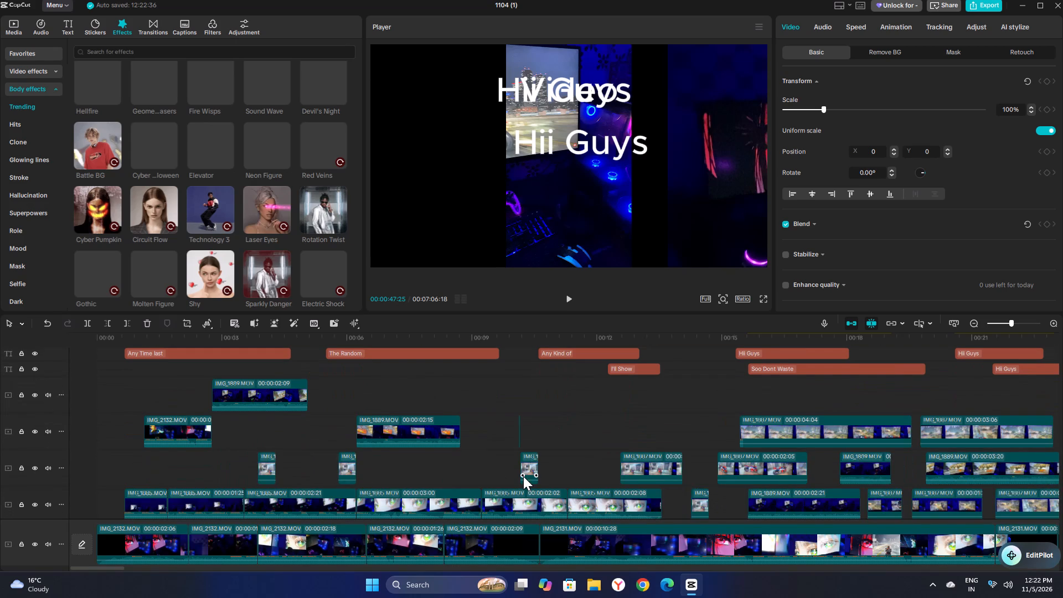
scroll(523, 476, down, 1)
scroll(523, 476, up, 4)
drag(278, 424, 278, 453)
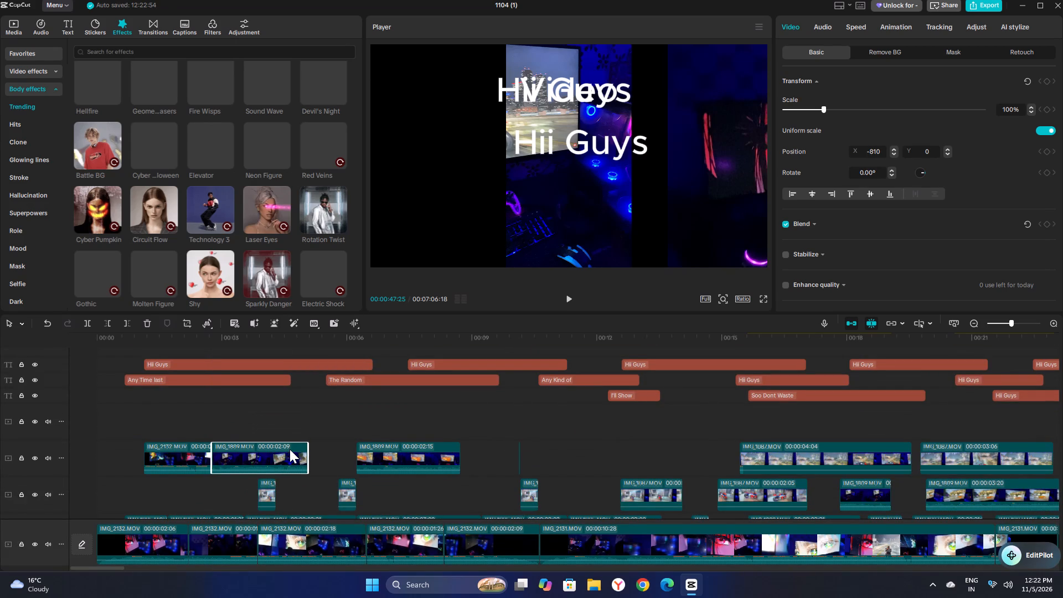
Delete the stray sliver clip on the third overlay track at about 00:10.
scroll(574, 437, down, 3)
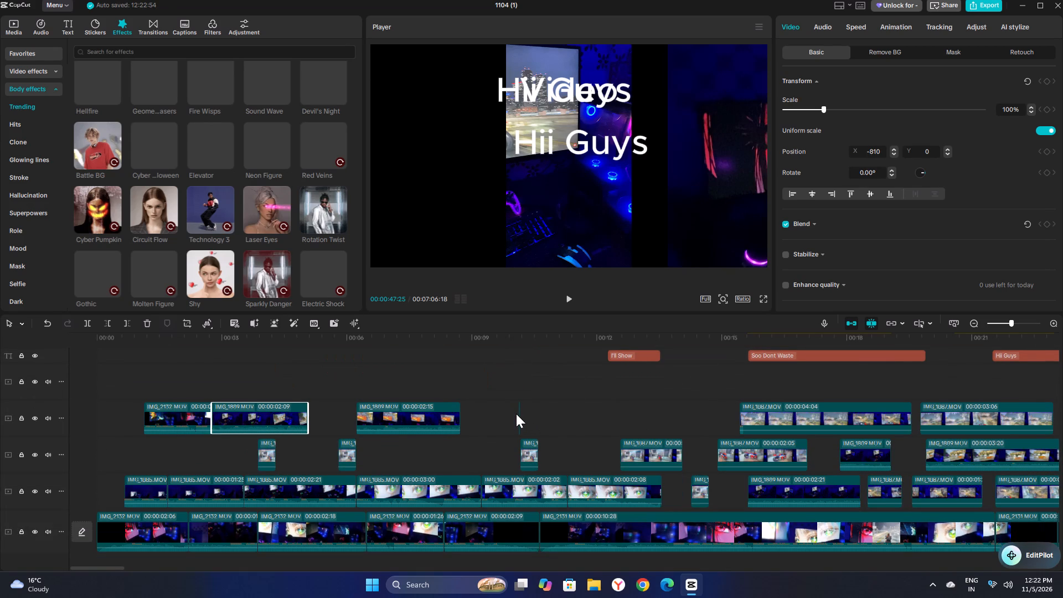
click(519, 414)
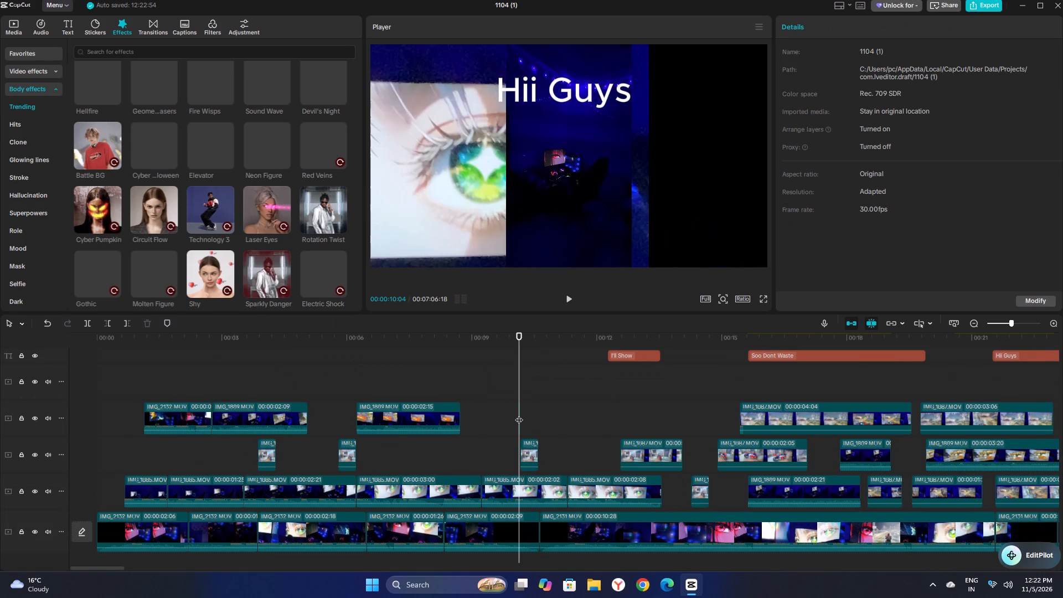
key(Delete)
click(495, 437)
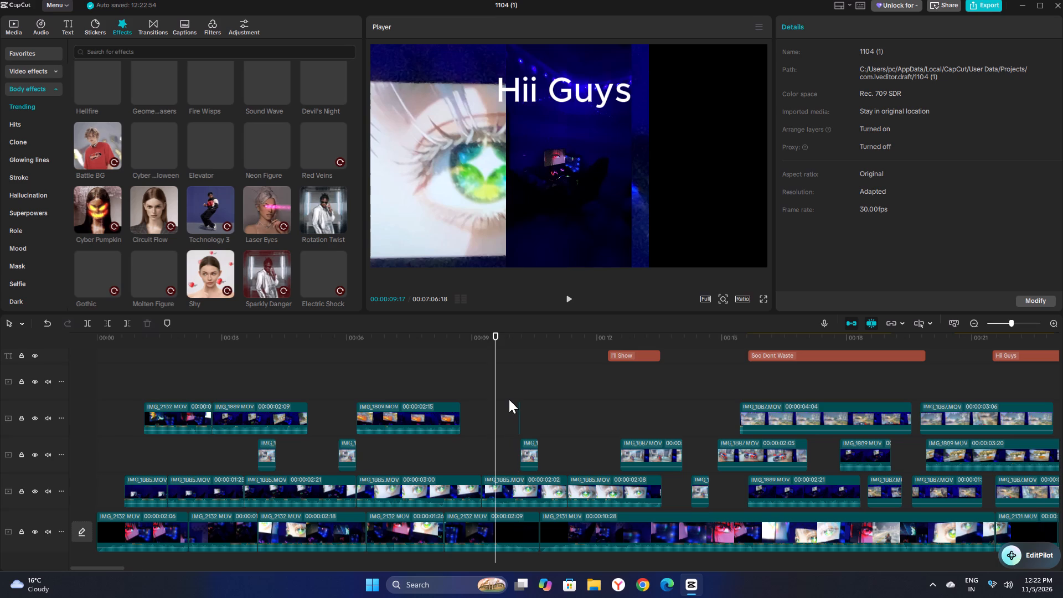
click(519, 412)
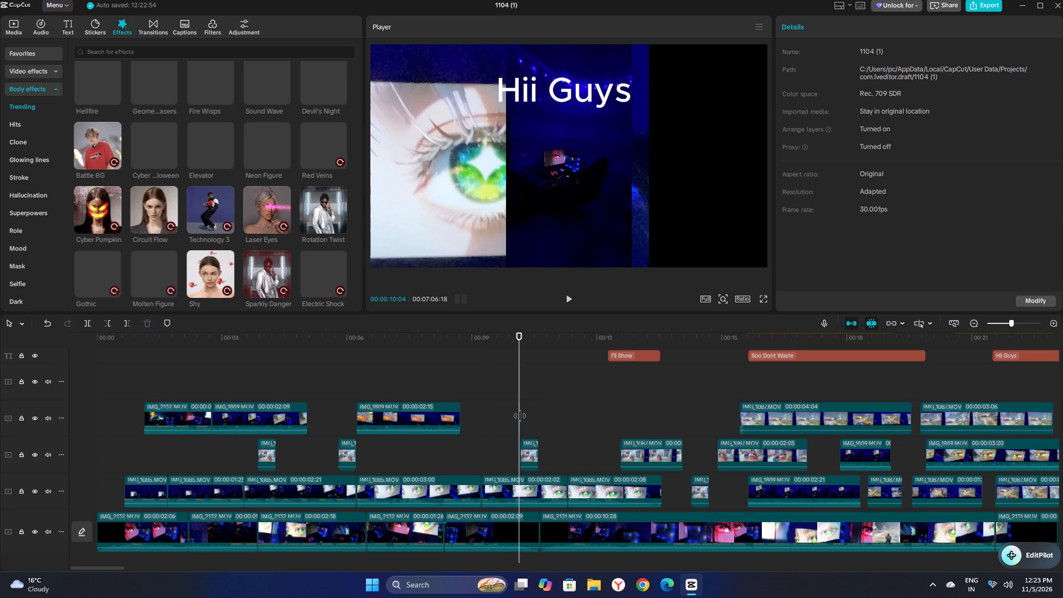
drag(520, 416, 531, 416)
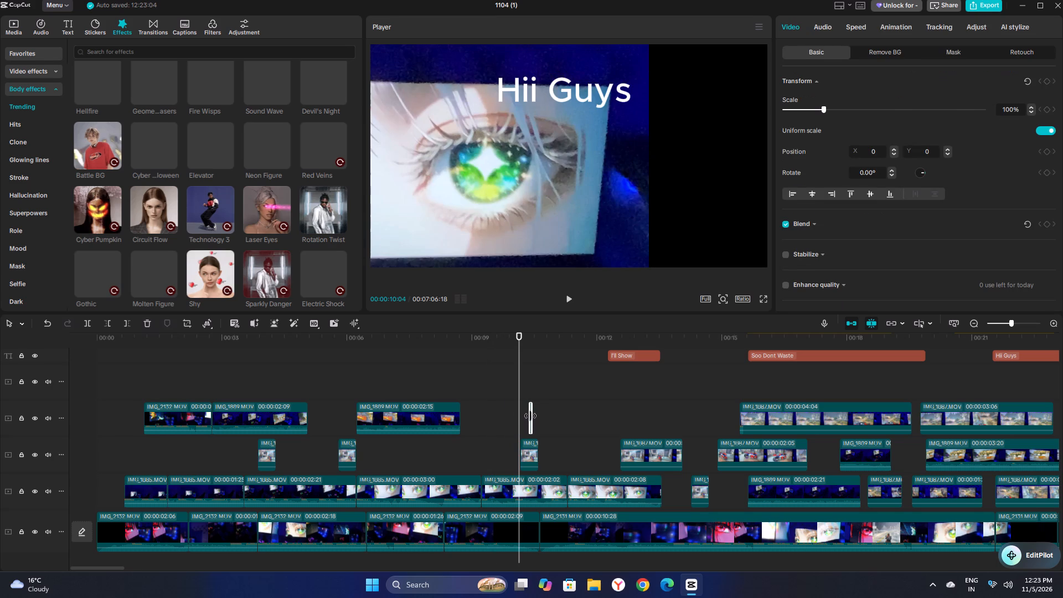
key(Delete)
scroll(520, 424, up, 4)
scroll(520, 425, down, 4)
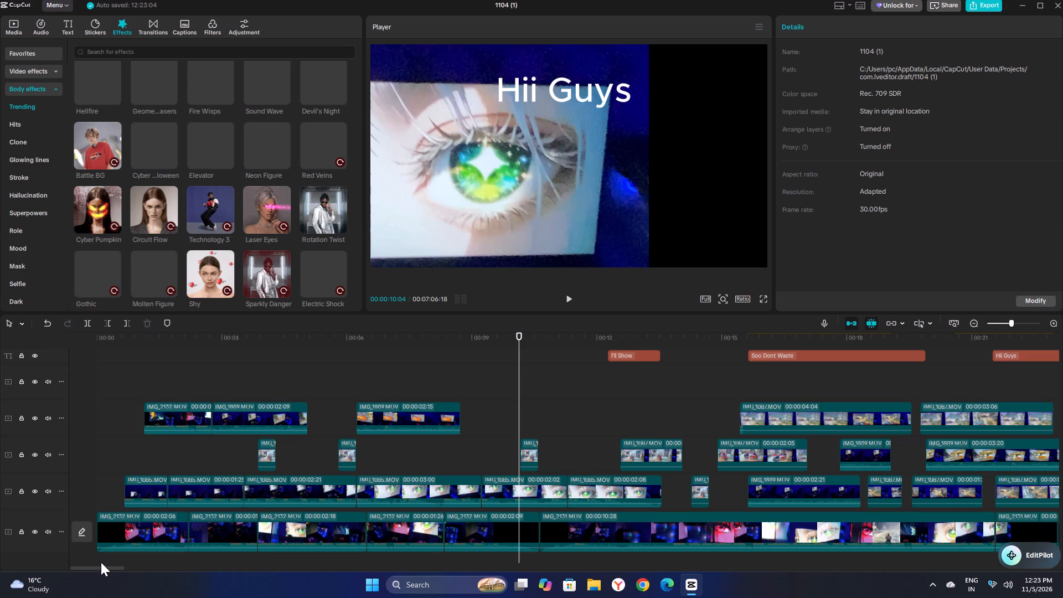
Swap the 3:20 IMG_1889 clip with the 3:06 clip below near 00:20, trimming the IMG_1889 clip's end so it lasts 2:22.
drag(108, 570, 131, 569)
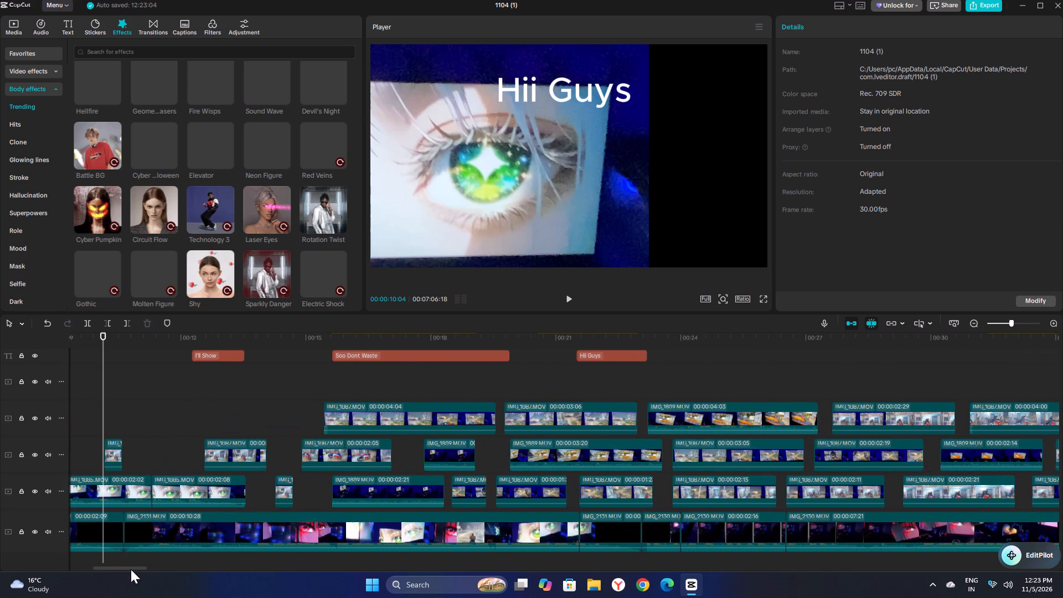
drag(131, 569, 145, 571)
click(324, 463)
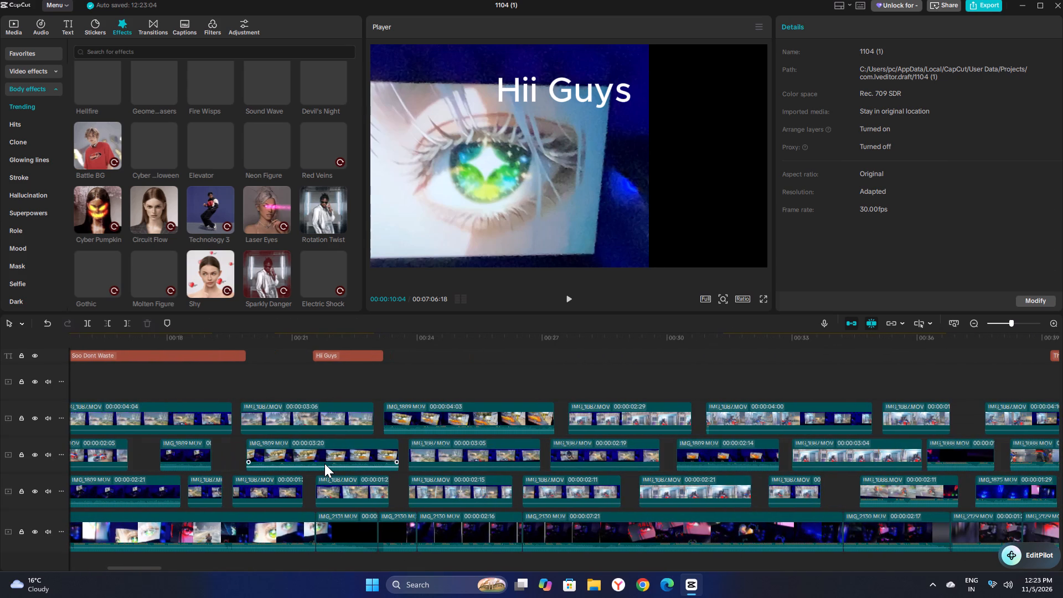
drag(325, 462, 318, 399)
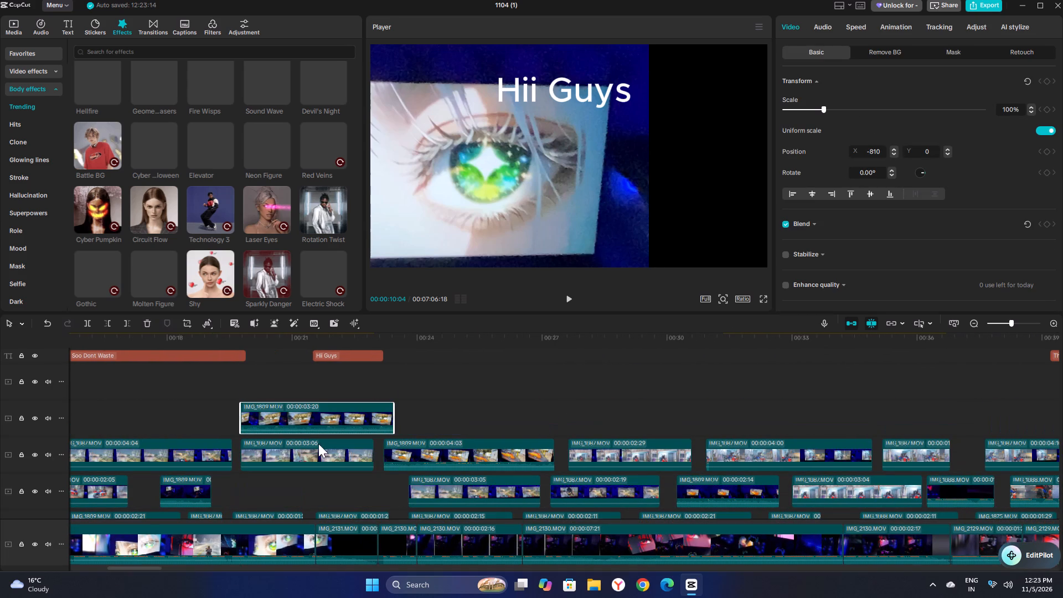
drag(316, 456, 313, 499)
drag(322, 415, 313, 454)
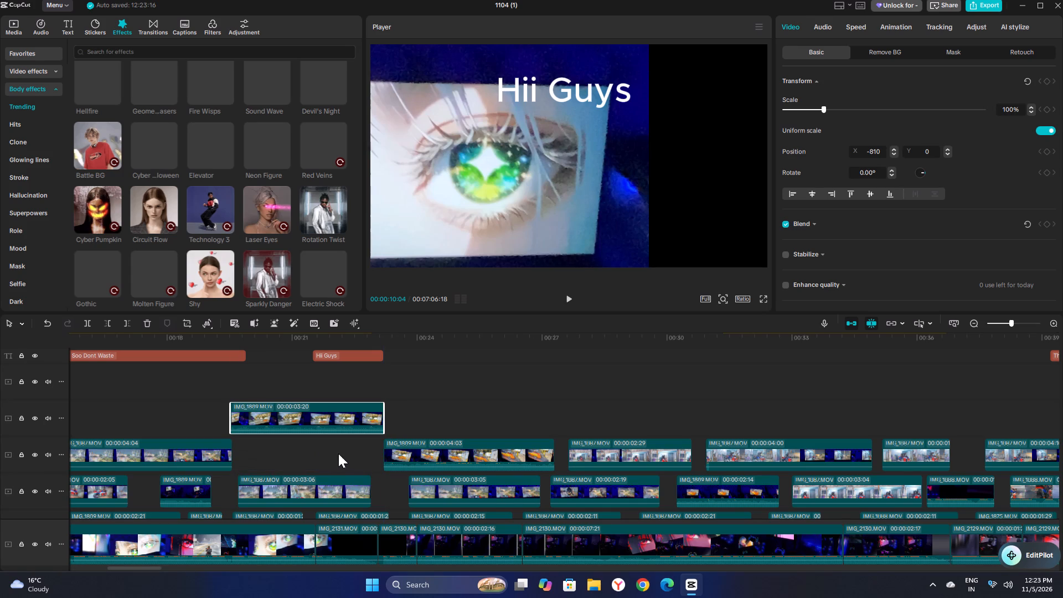
drag(385, 415, 344, 421)
drag(293, 416, 304, 451)
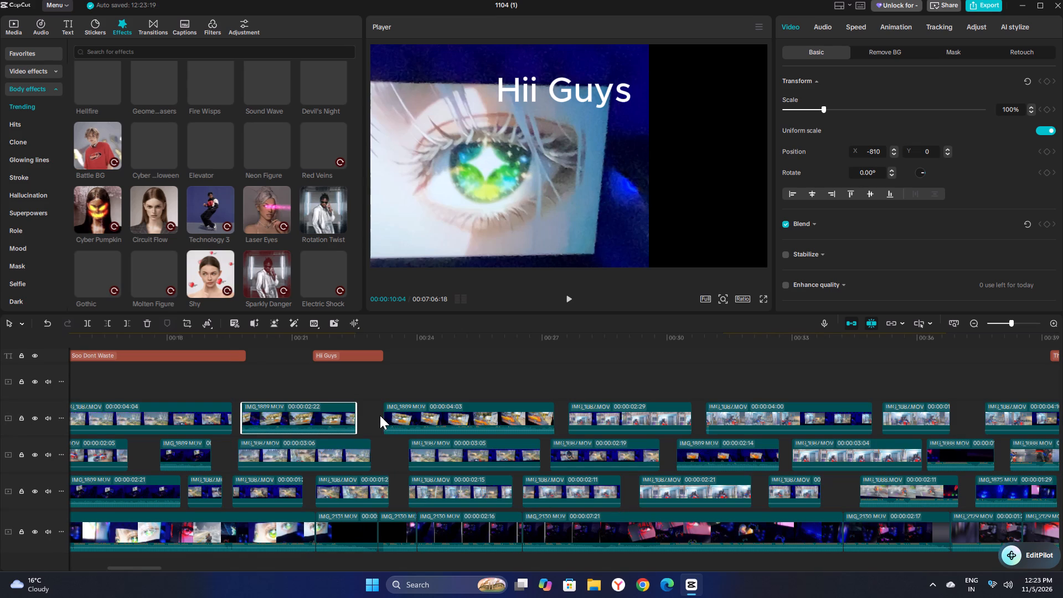
Trim the start of the 4:03 IMG_1889 clip to 3:09 and move it directly after the 2:22 clip on the third overlay track.
drag(386, 415, 418, 419)
drag(448, 417, 443, 417)
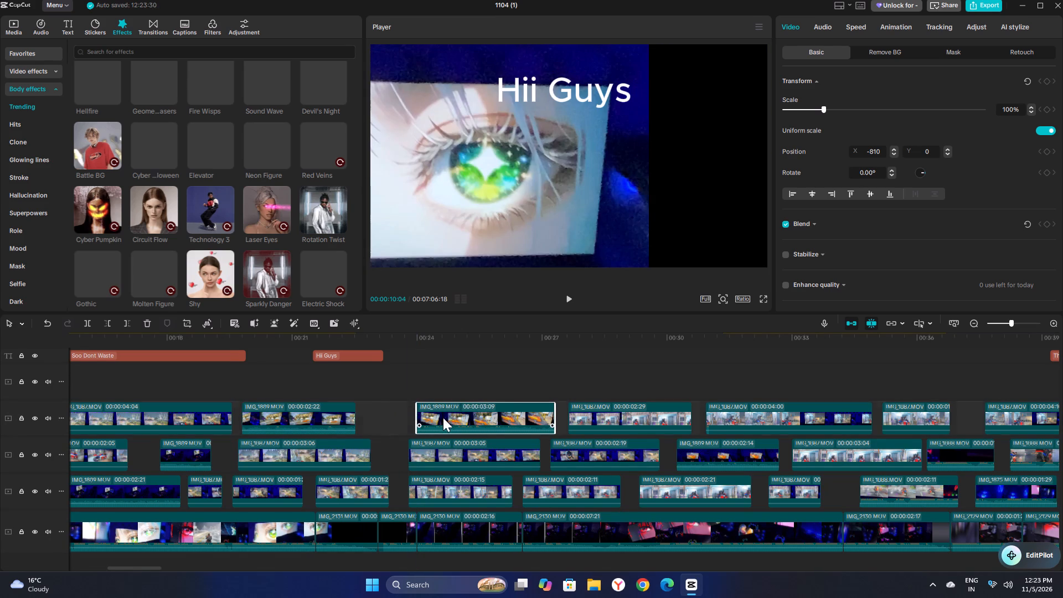
drag(443, 417, 387, 417)
Trim the 3:05 clip on the second overlay track to 2:15, shift it to about 00:23, and move the 2:19 clip close behind it.
drag(500, 466, 474, 465)
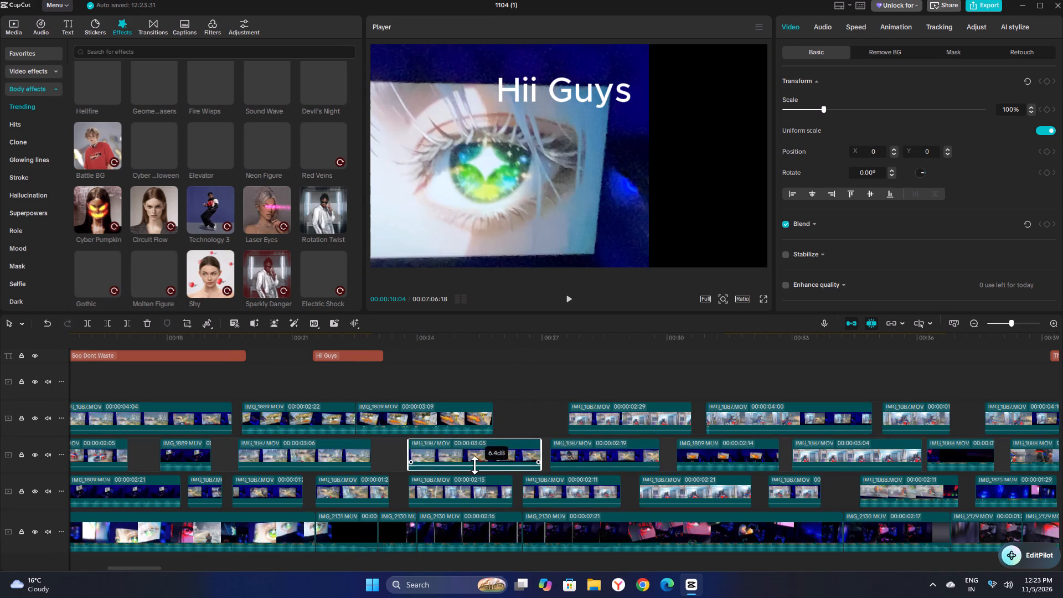
drag(474, 465, 471, 465)
drag(539, 448, 514, 453)
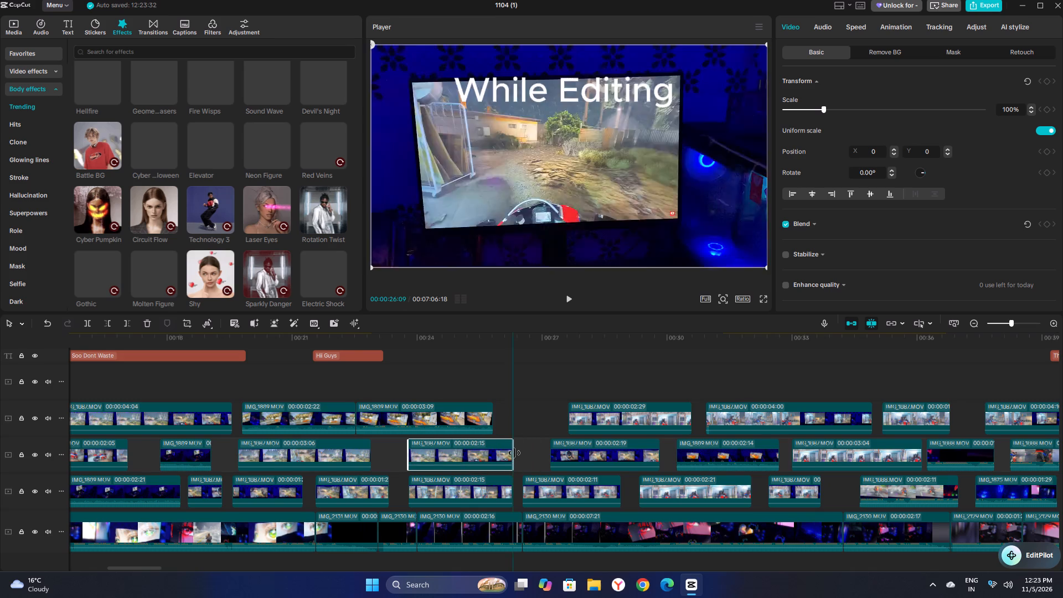
drag(514, 453, 514, 453)
drag(466, 456, 440, 458)
drag(576, 457, 528, 457)
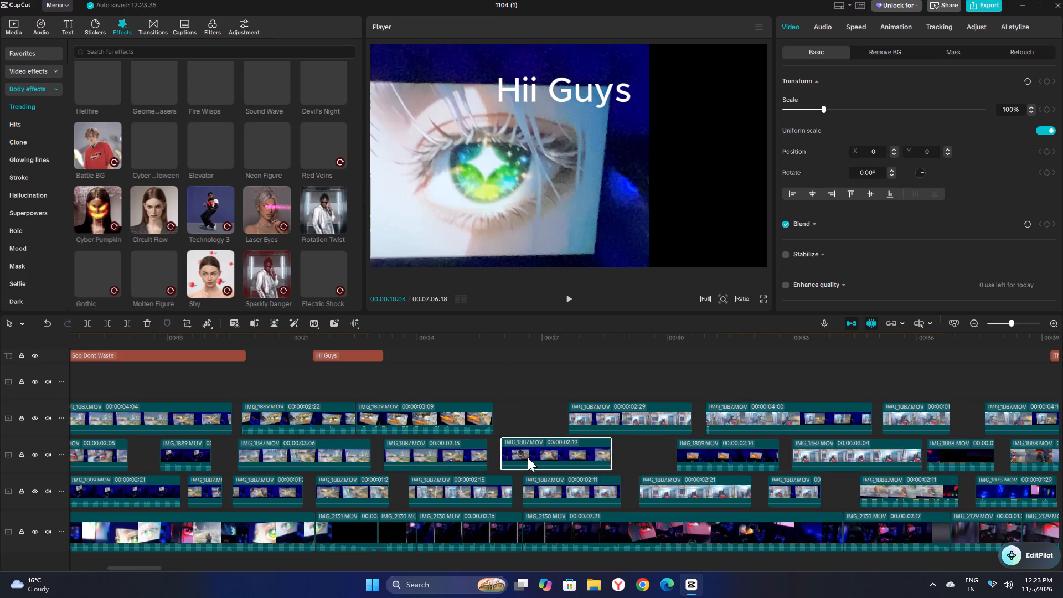
drag(528, 457, 520, 459)
Extend the start of the 2:14 IMG_1889 clip on the second overlay track back to about 00:29, making it 4:01 long.
click(685, 451)
click(672, 452)
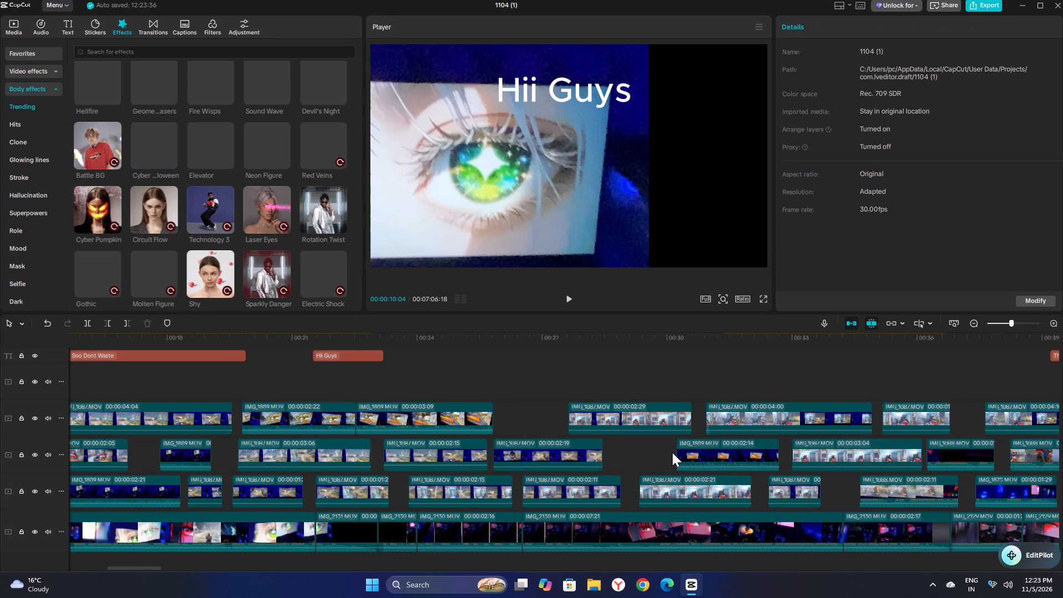
click(677, 453)
drag(679, 454, 613, 458)
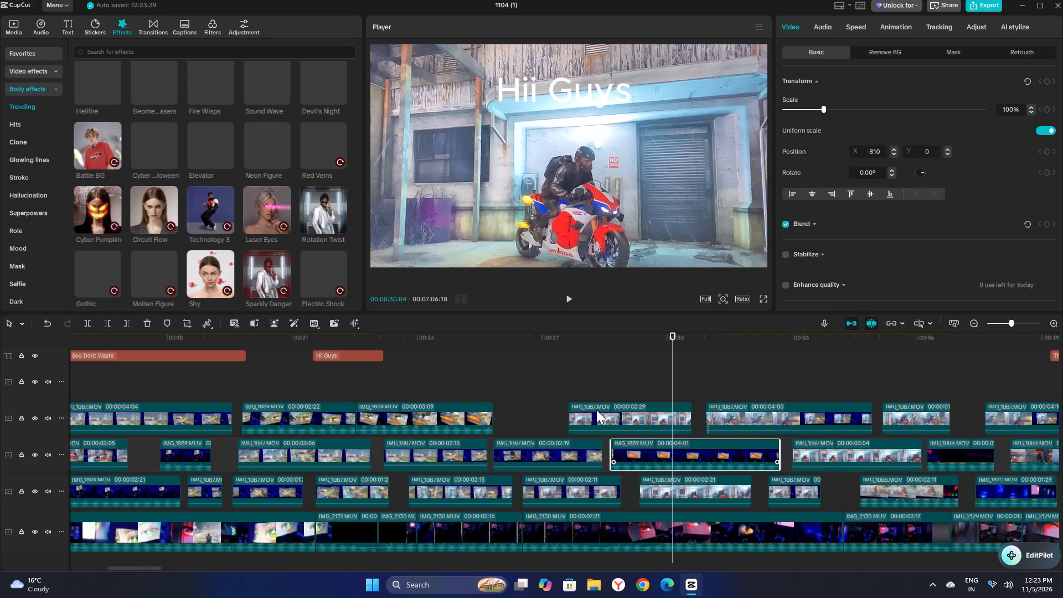
Scale the 2:29 motorcycle overlay near 00:30 to 38% and place it in the frame's upper-right corner at X 1115, Y 622.
drag(524, 146, 582, 157)
click(590, 158)
drag(590, 158, 672, 200)
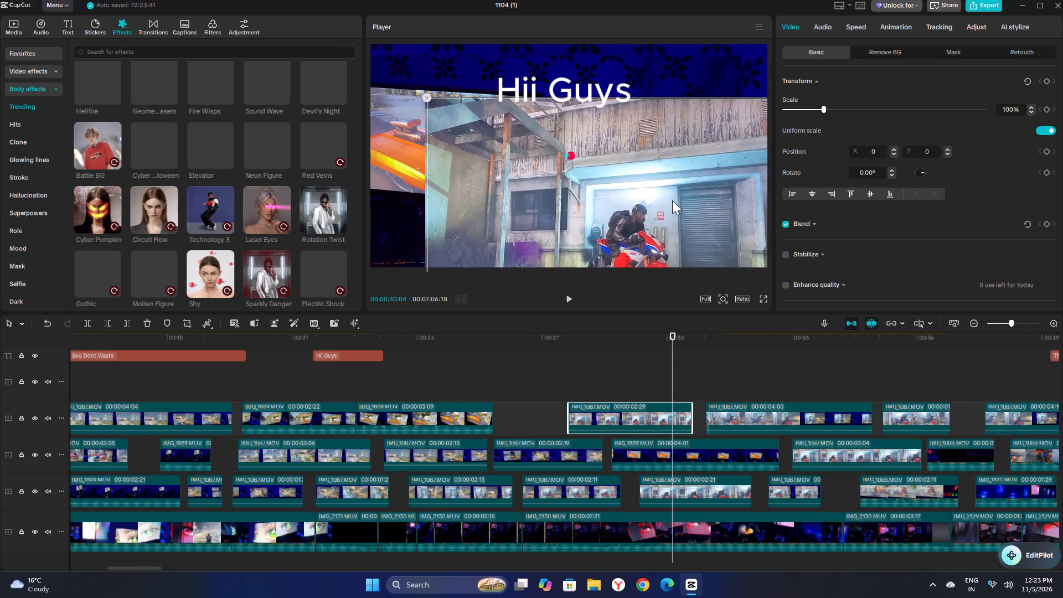
drag(672, 200, 724, 188)
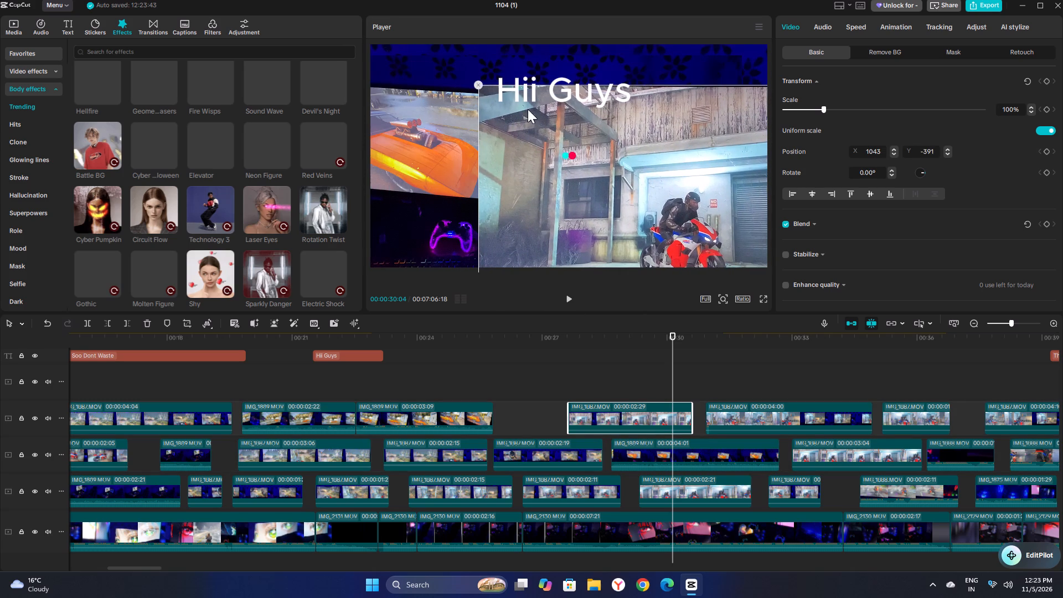
drag(528, 109, 393, 23)
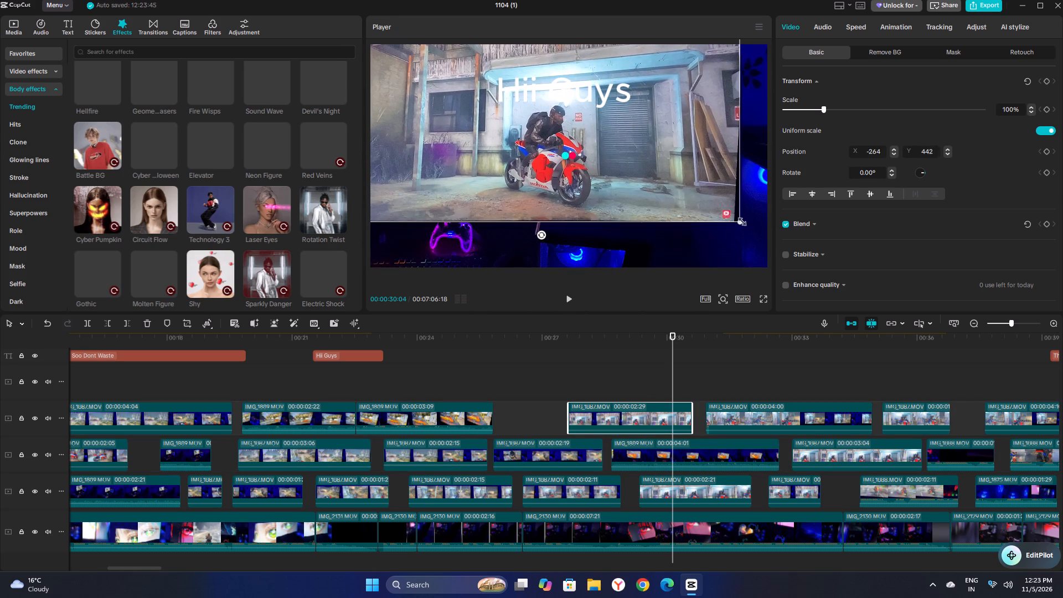
drag(740, 220, 535, 153)
drag(526, 120, 668, 101)
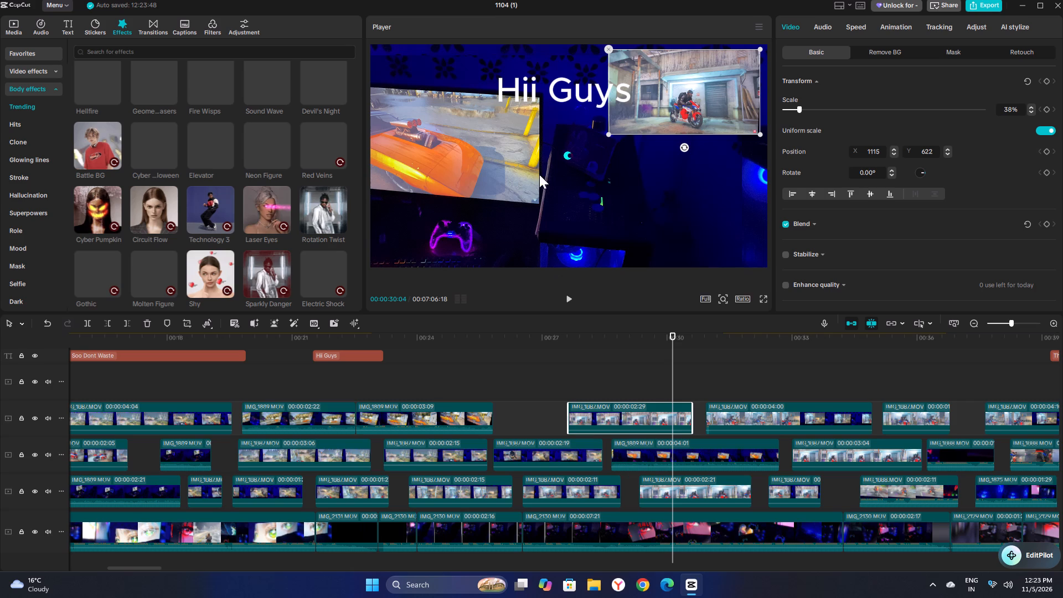
Scale the 4:01 IMG_1889 overlay to 43% and place it in the lower-right corner of the video frame.
drag(536, 168, 355, 209)
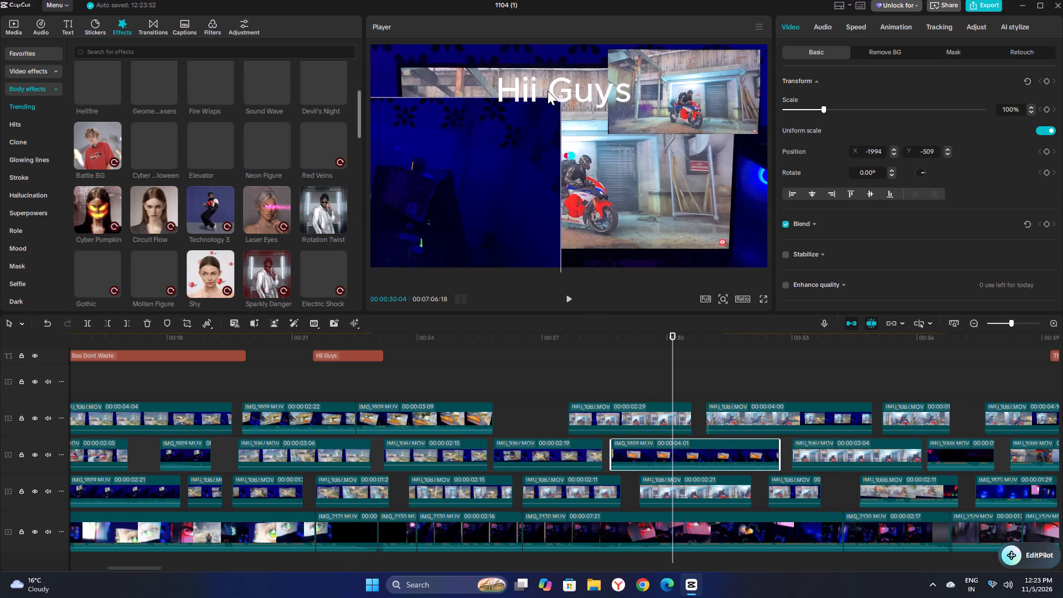
drag(562, 95, 378, 165)
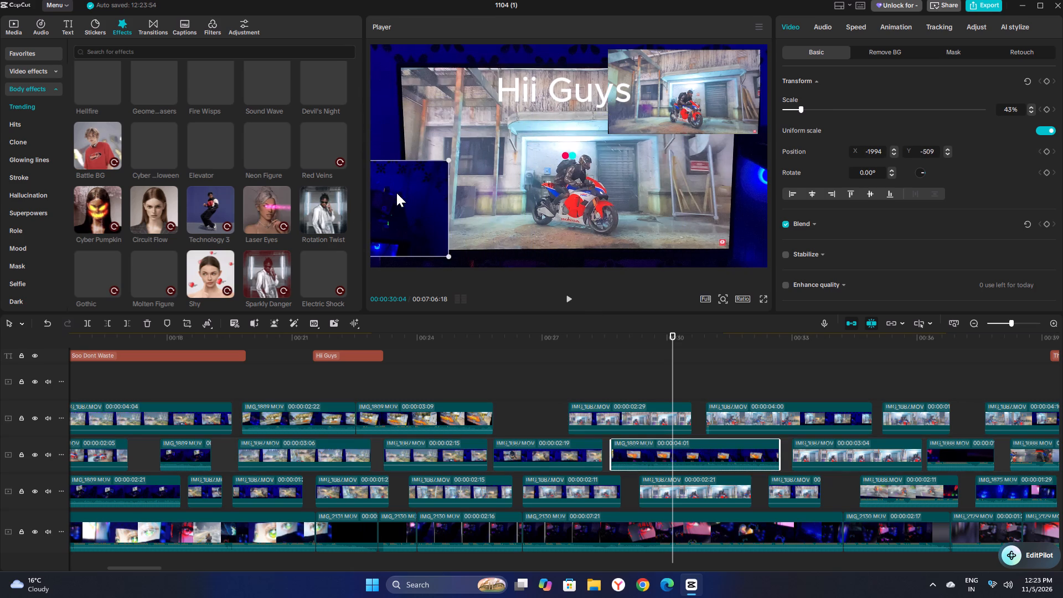
drag(396, 193, 540, 176)
drag(587, 240, 571, 236)
drag(672, 203, 723, 245)
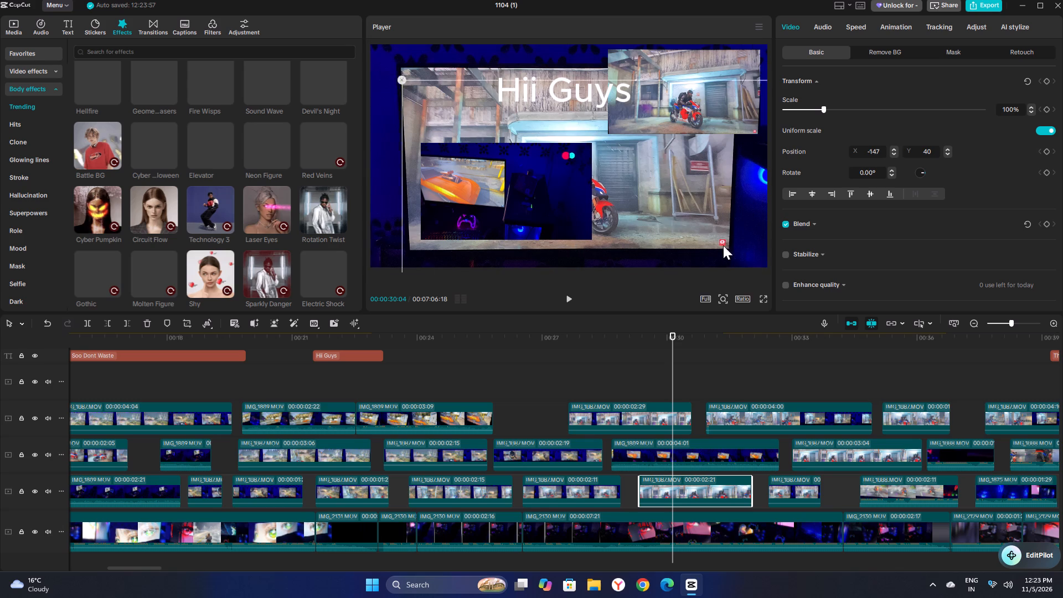
drag(723, 245, 622, 213)
drag(523, 200, 560, 207)
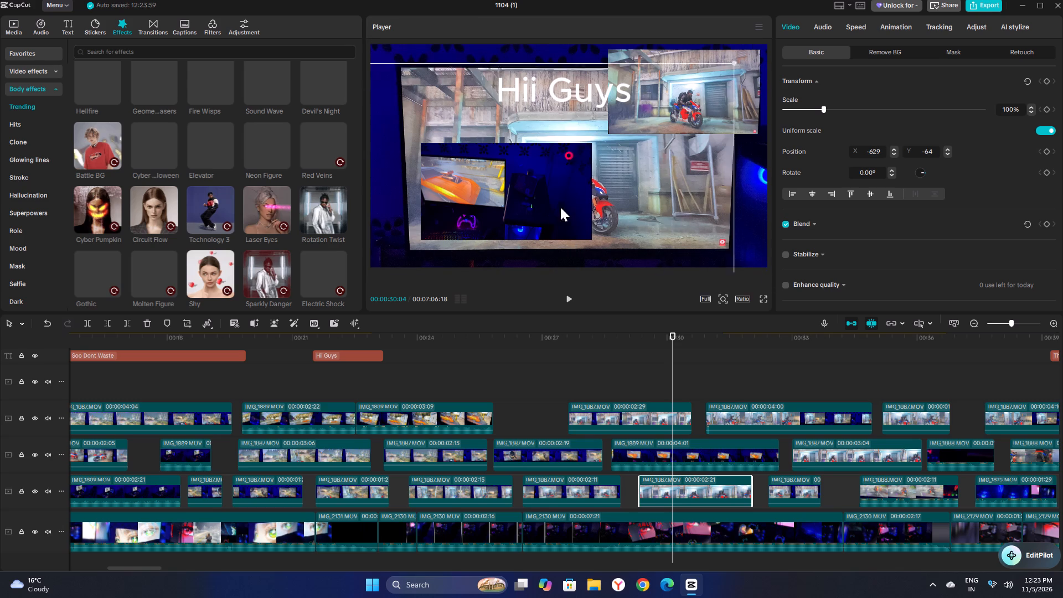
drag(560, 207, 574, 185)
click(543, 163)
drag(534, 188, 702, 212)
Scale the 2:21 overlay on the first overlay track to 42% and place it in the frame's lower-left area at X -1197, Y -721.
click(451, 140)
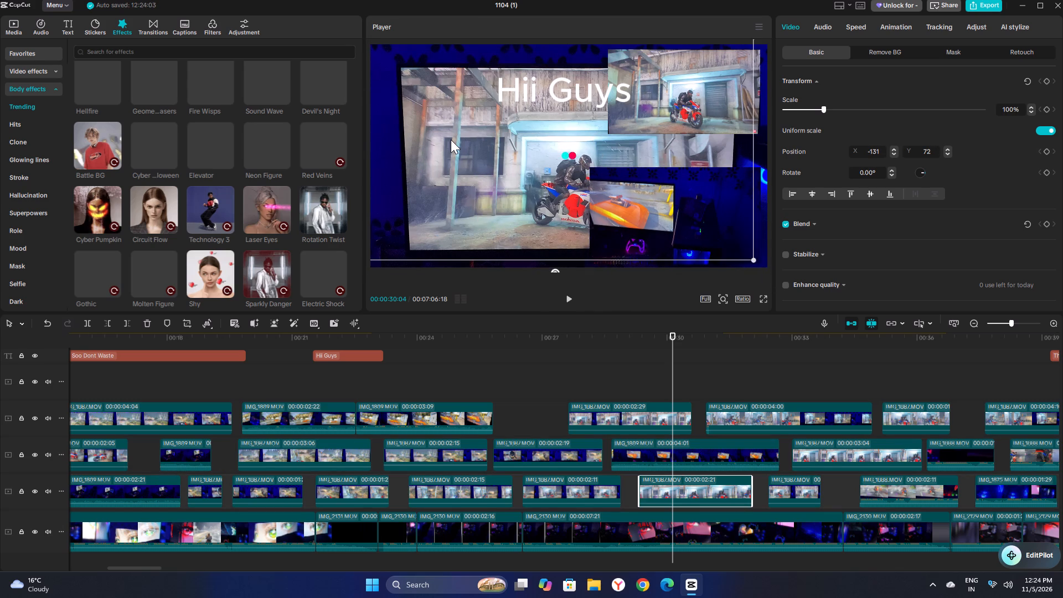
drag(452, 138, 253, 148)
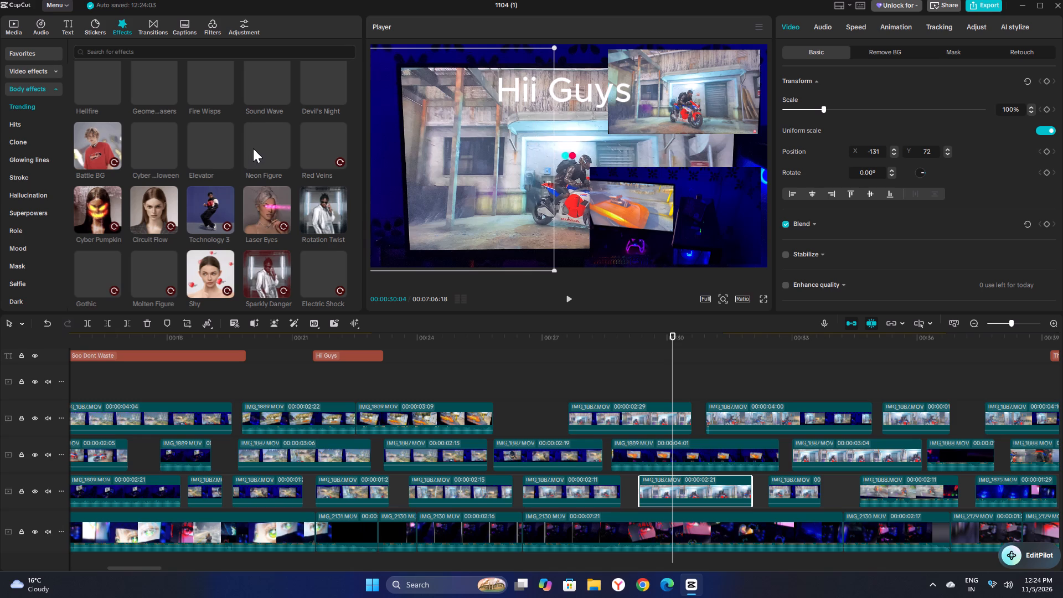
drag(253, 148, 300, 87)
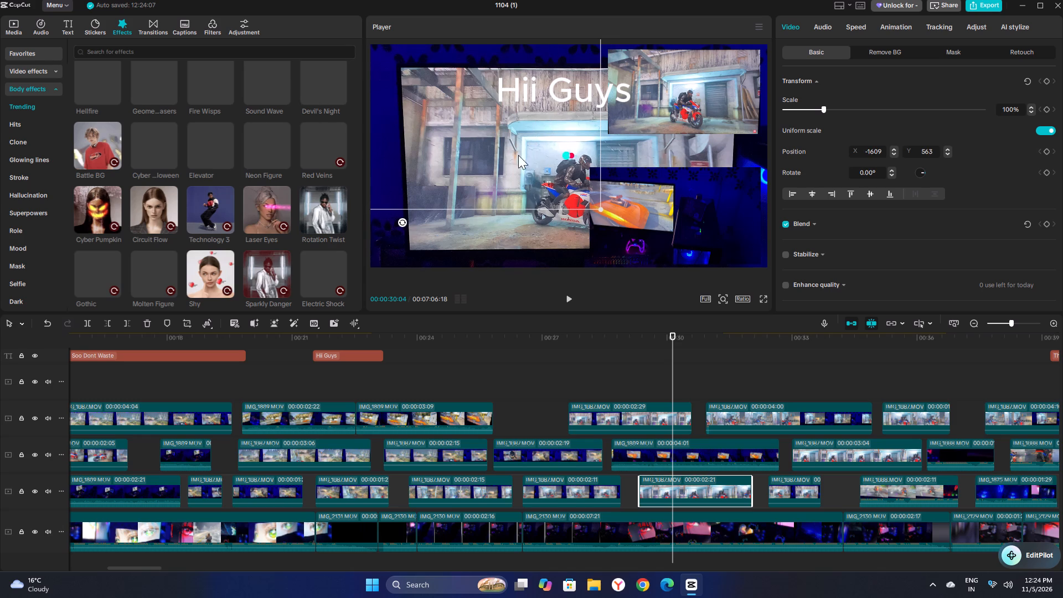
drag(601, 209, 429, 112)
drag(424, 90, 467, 222)
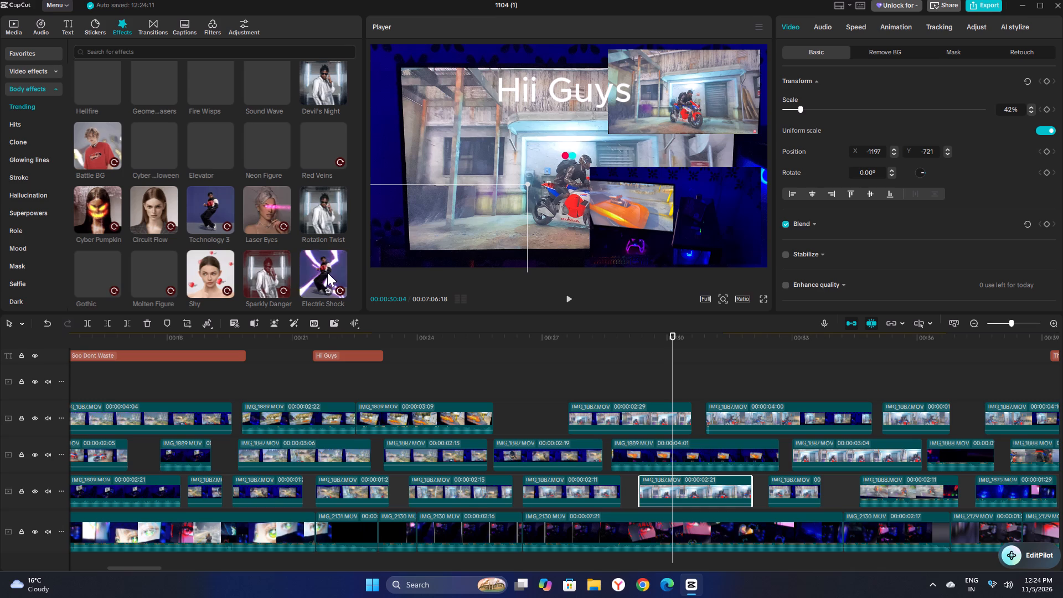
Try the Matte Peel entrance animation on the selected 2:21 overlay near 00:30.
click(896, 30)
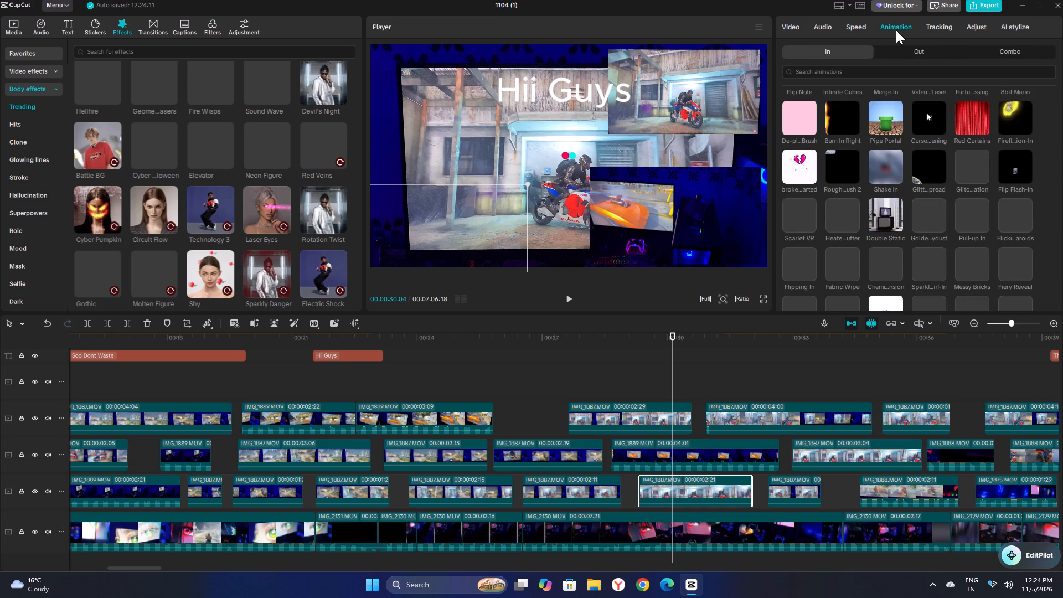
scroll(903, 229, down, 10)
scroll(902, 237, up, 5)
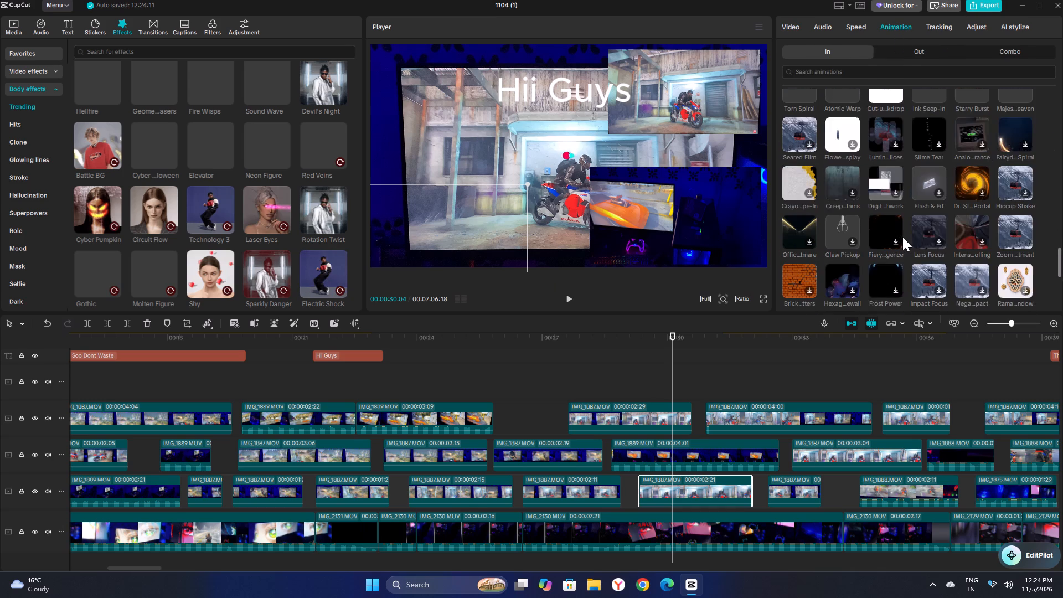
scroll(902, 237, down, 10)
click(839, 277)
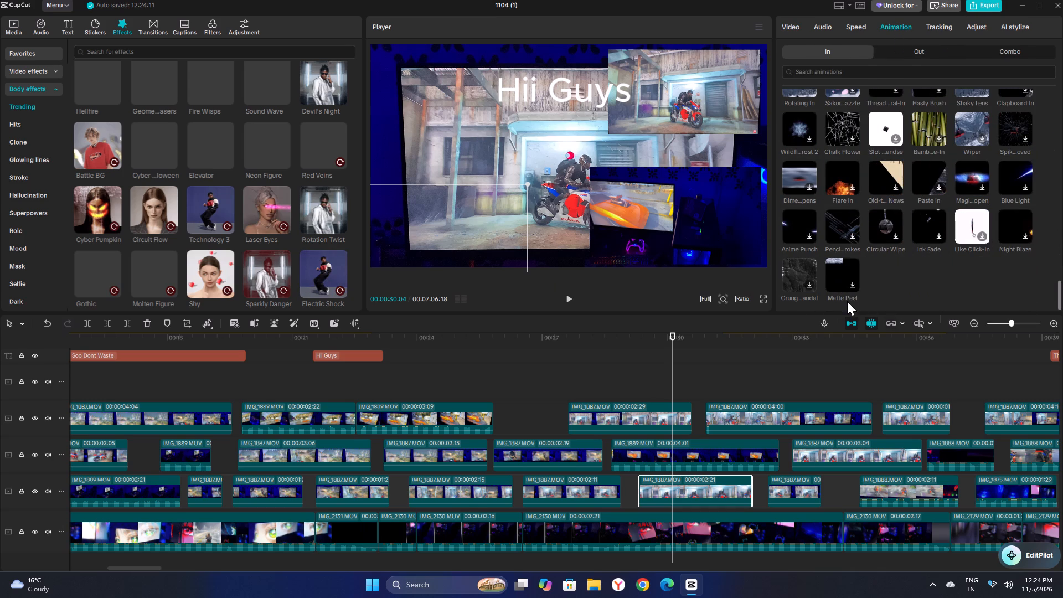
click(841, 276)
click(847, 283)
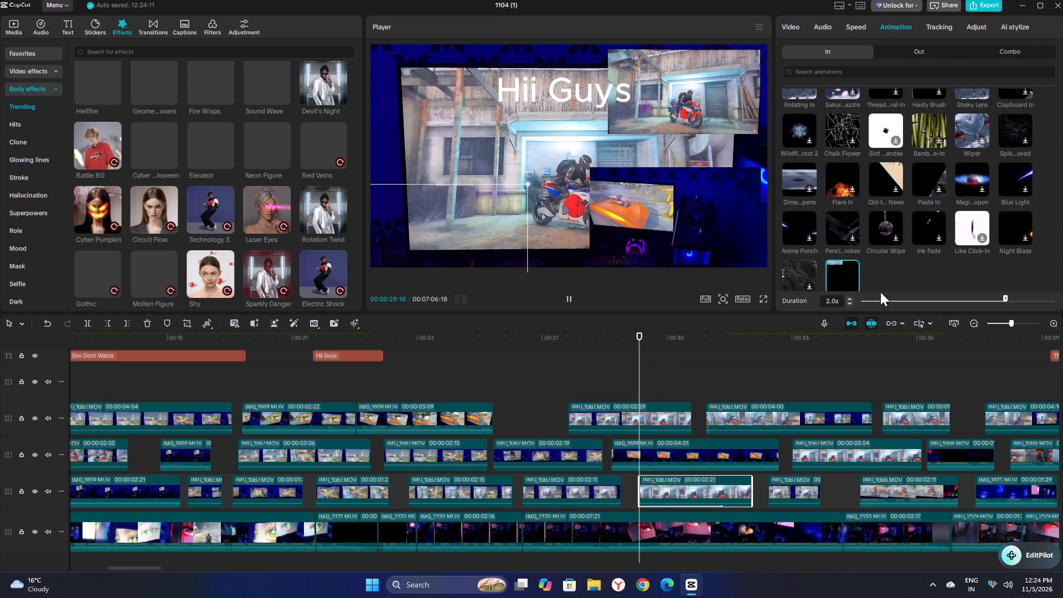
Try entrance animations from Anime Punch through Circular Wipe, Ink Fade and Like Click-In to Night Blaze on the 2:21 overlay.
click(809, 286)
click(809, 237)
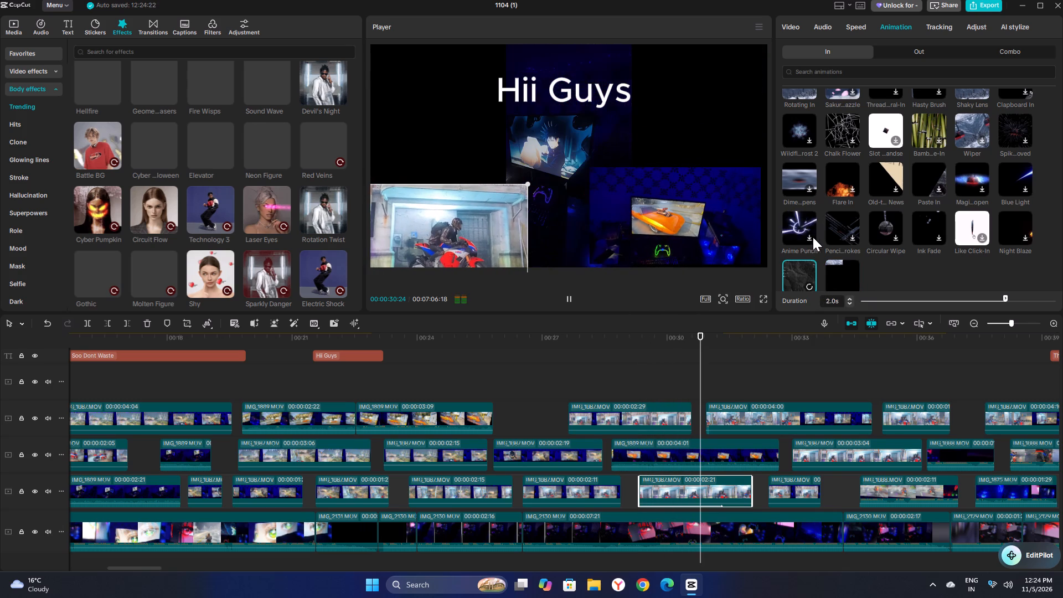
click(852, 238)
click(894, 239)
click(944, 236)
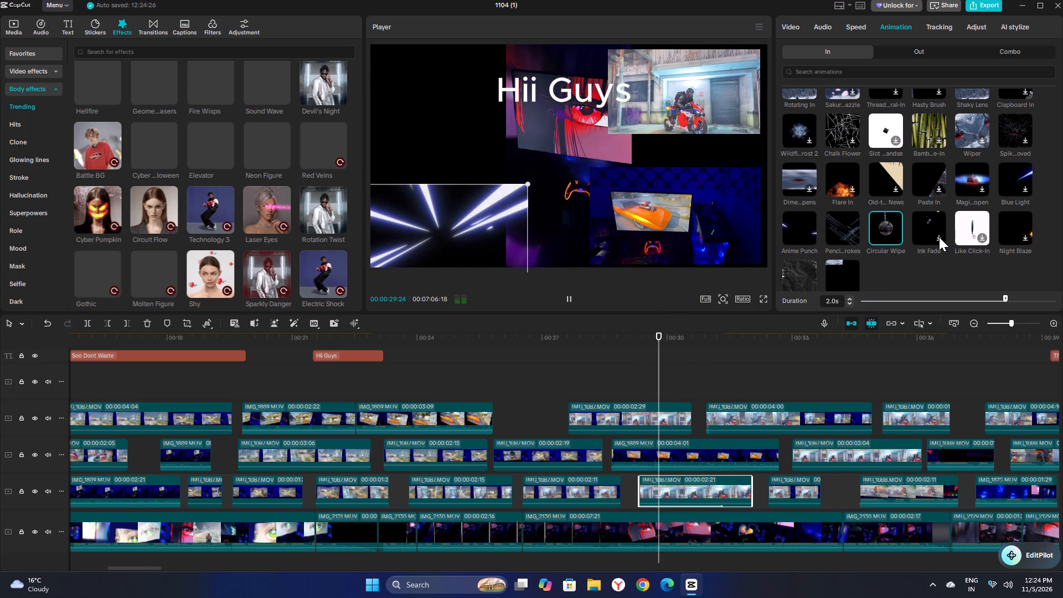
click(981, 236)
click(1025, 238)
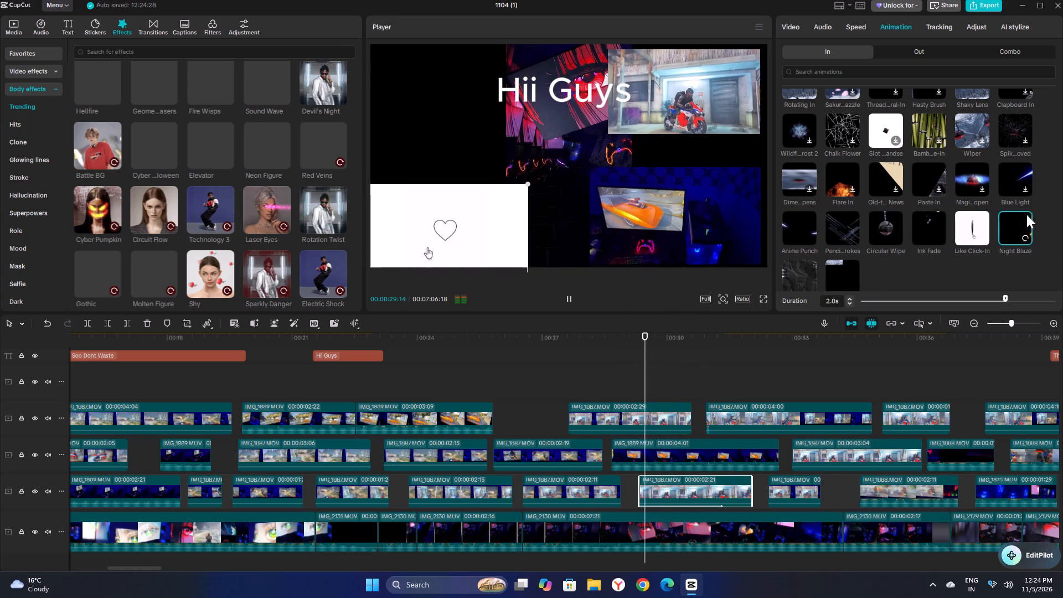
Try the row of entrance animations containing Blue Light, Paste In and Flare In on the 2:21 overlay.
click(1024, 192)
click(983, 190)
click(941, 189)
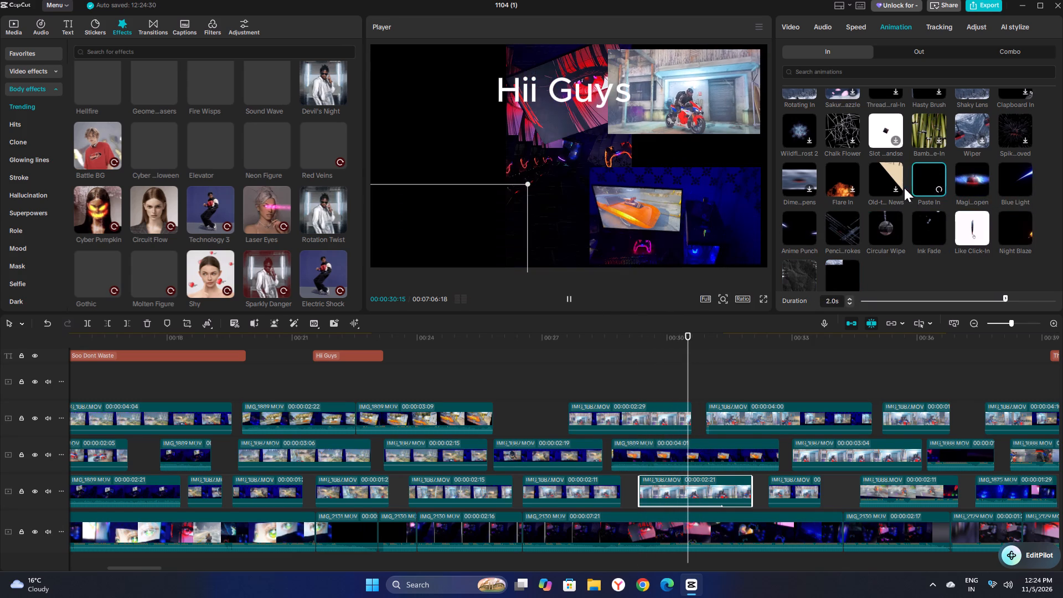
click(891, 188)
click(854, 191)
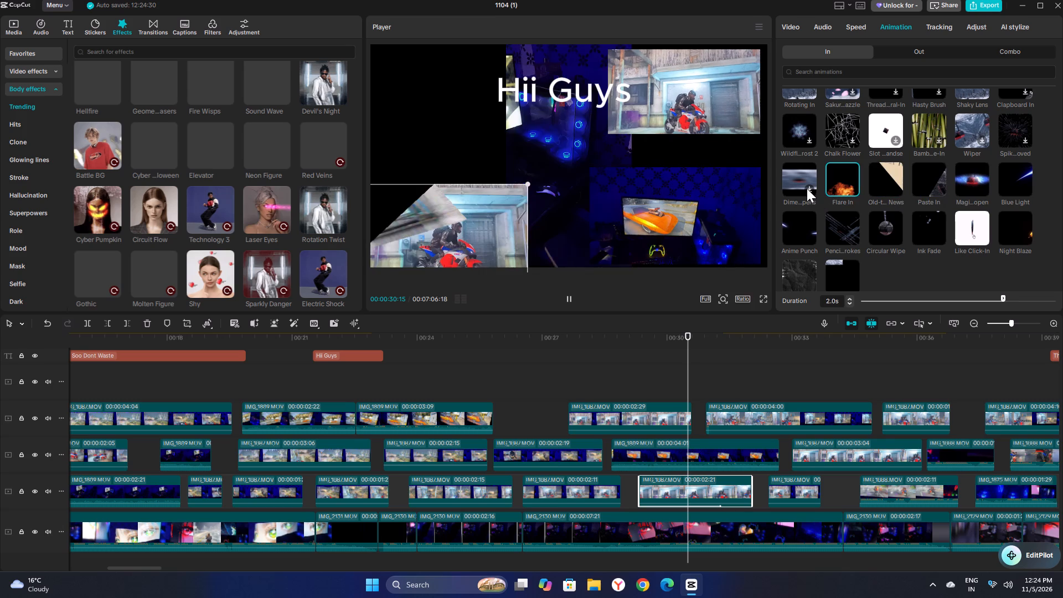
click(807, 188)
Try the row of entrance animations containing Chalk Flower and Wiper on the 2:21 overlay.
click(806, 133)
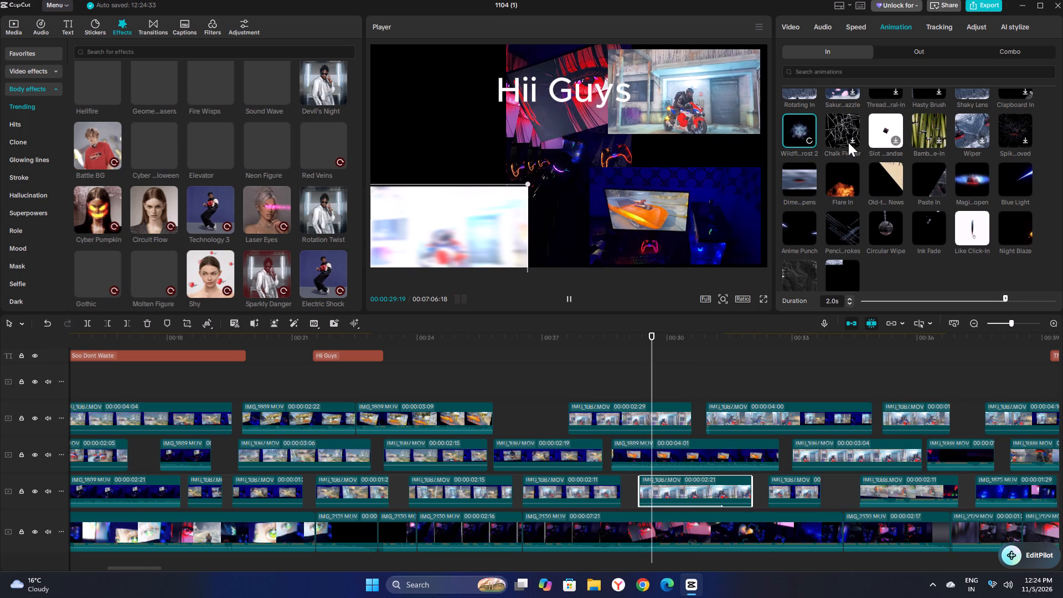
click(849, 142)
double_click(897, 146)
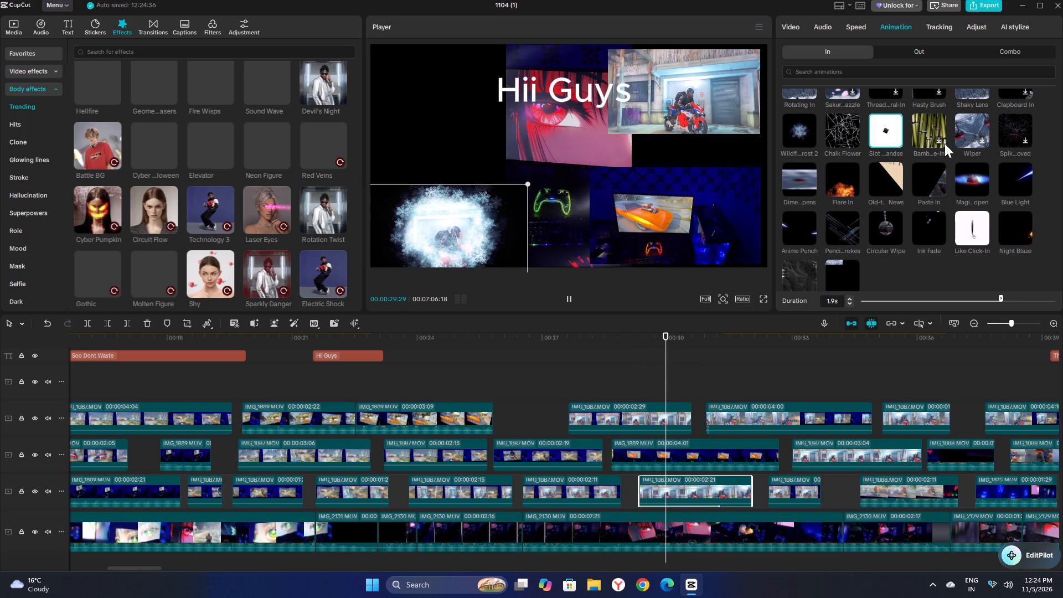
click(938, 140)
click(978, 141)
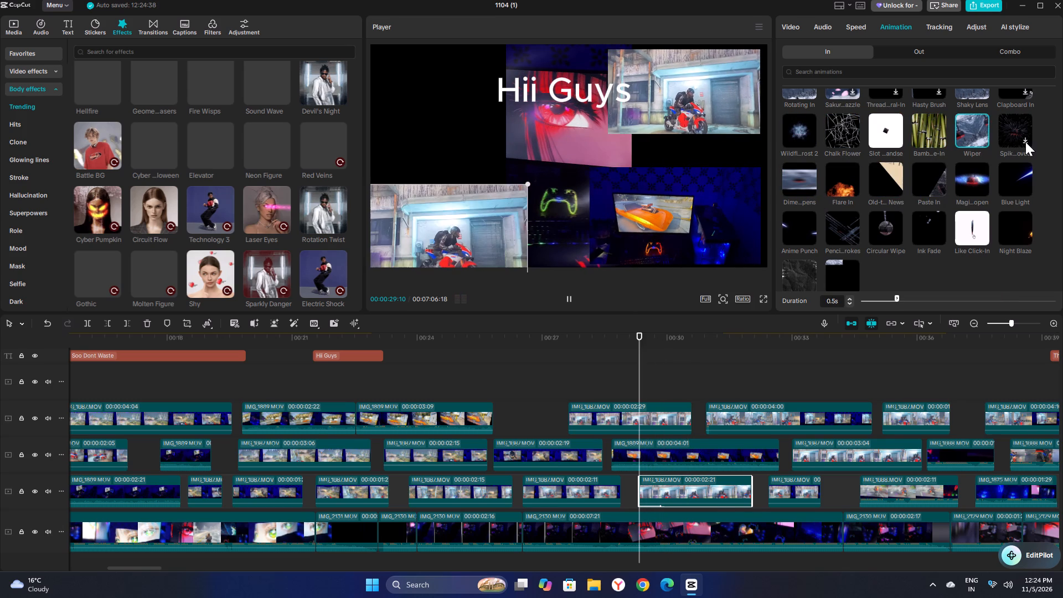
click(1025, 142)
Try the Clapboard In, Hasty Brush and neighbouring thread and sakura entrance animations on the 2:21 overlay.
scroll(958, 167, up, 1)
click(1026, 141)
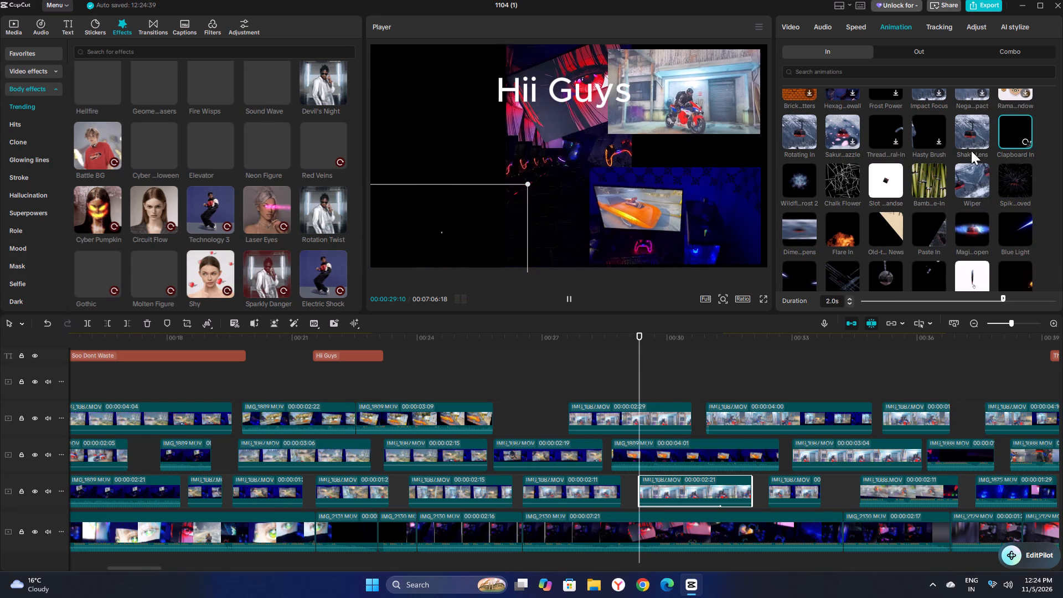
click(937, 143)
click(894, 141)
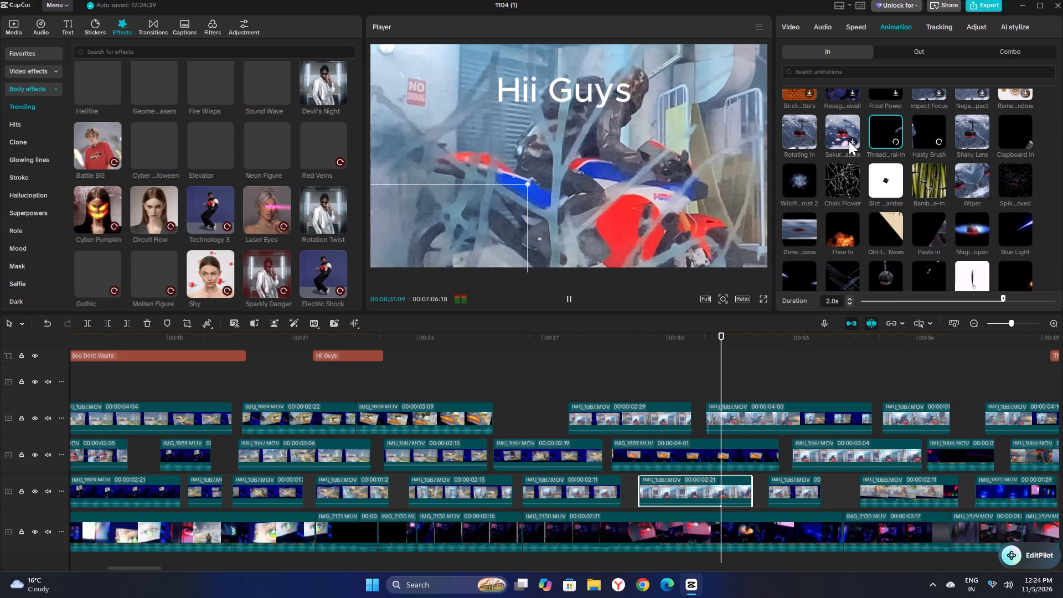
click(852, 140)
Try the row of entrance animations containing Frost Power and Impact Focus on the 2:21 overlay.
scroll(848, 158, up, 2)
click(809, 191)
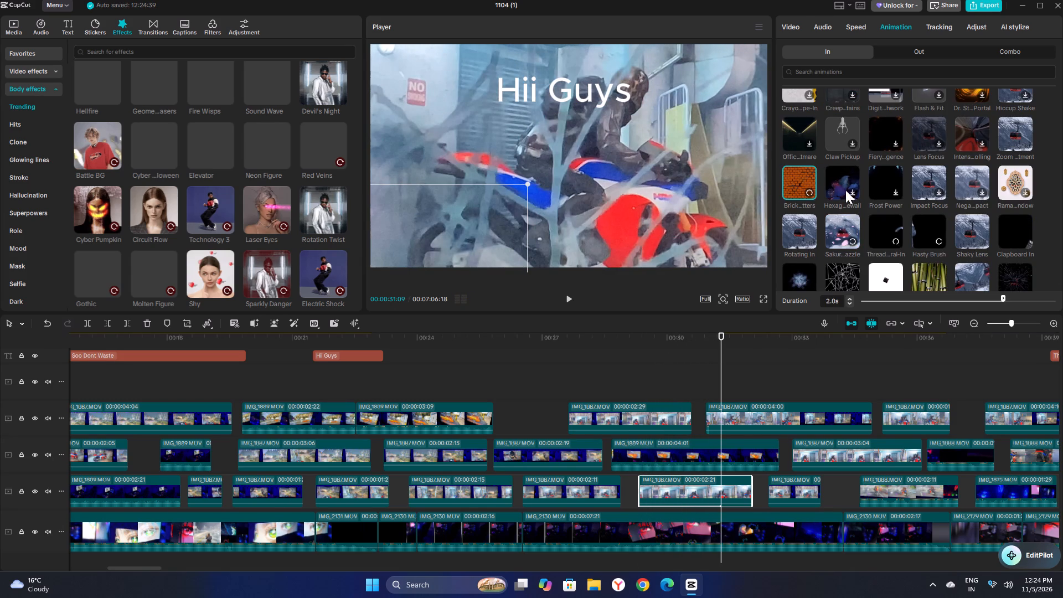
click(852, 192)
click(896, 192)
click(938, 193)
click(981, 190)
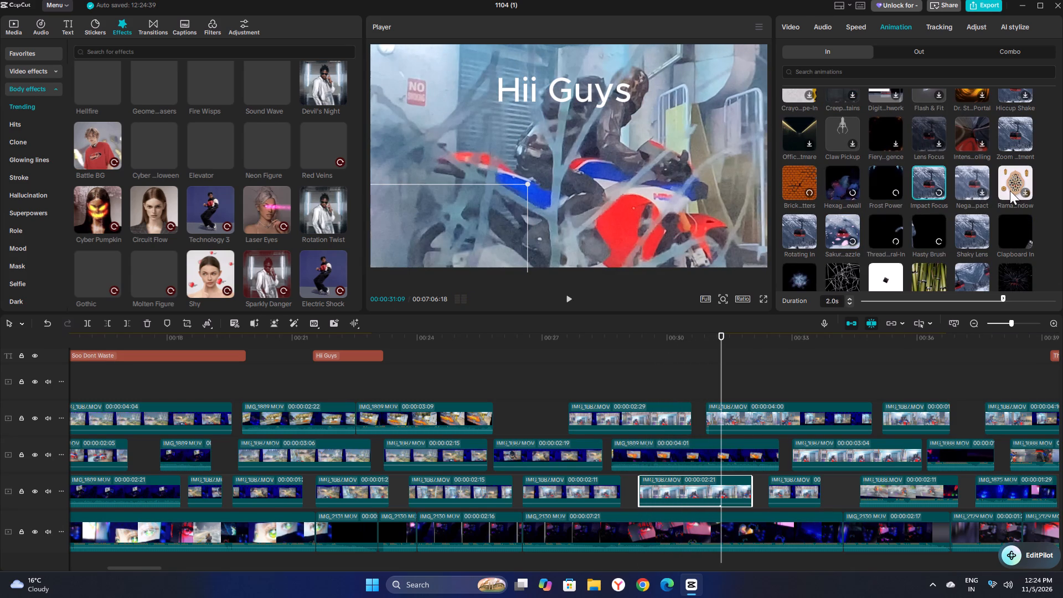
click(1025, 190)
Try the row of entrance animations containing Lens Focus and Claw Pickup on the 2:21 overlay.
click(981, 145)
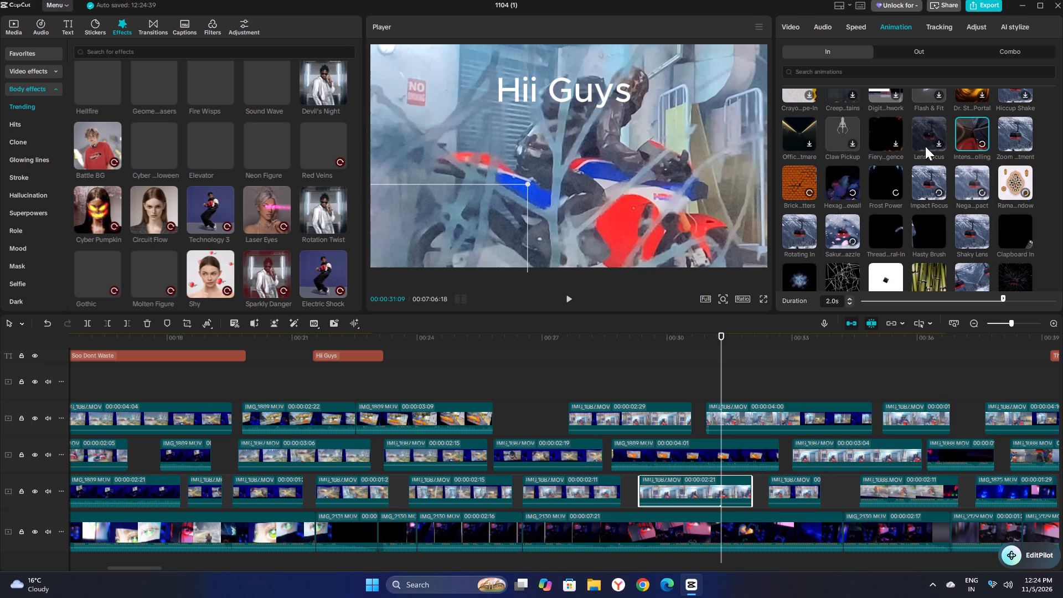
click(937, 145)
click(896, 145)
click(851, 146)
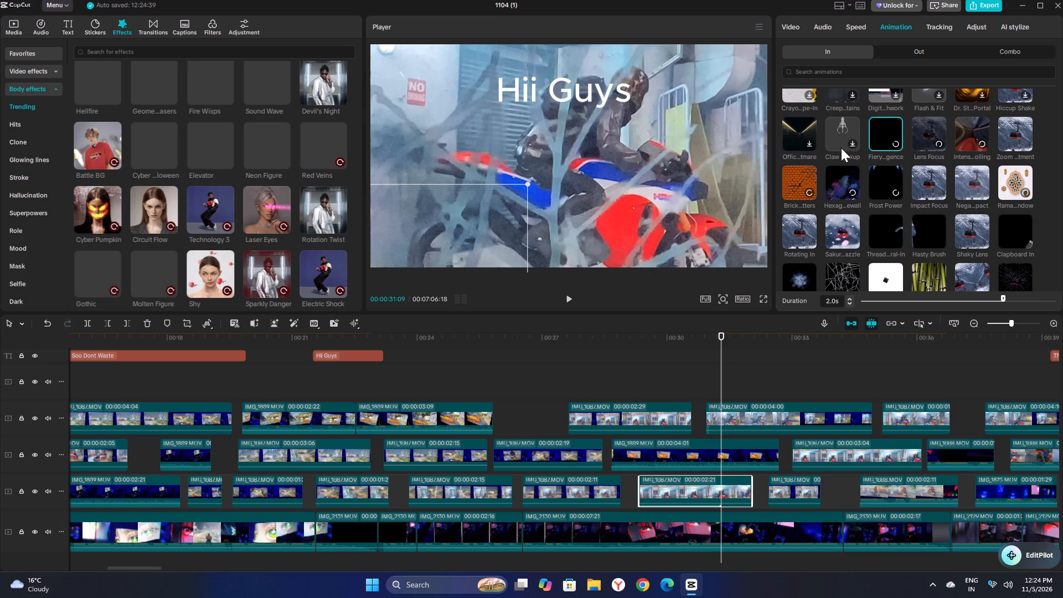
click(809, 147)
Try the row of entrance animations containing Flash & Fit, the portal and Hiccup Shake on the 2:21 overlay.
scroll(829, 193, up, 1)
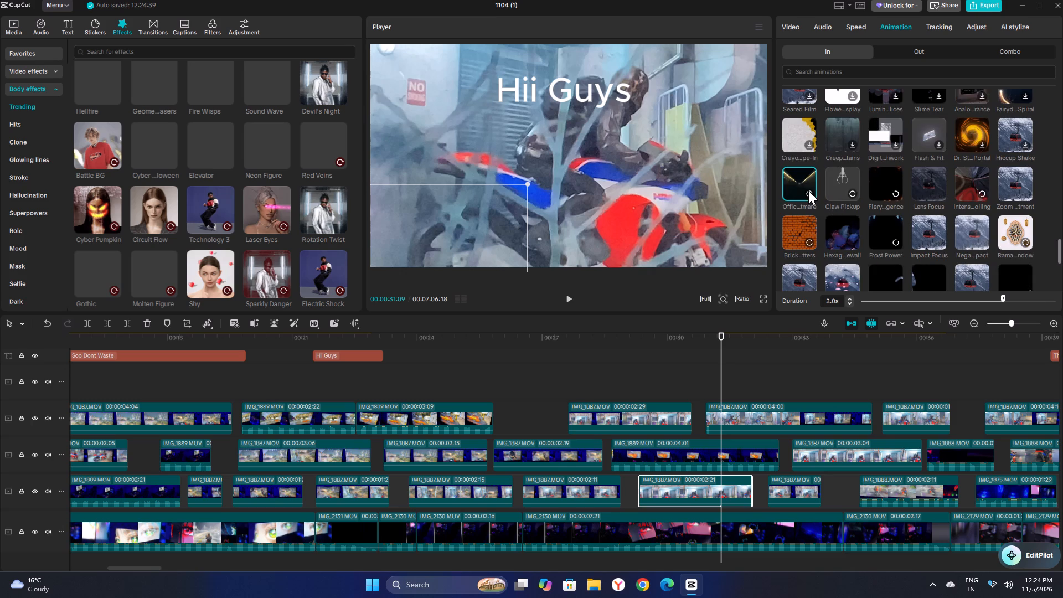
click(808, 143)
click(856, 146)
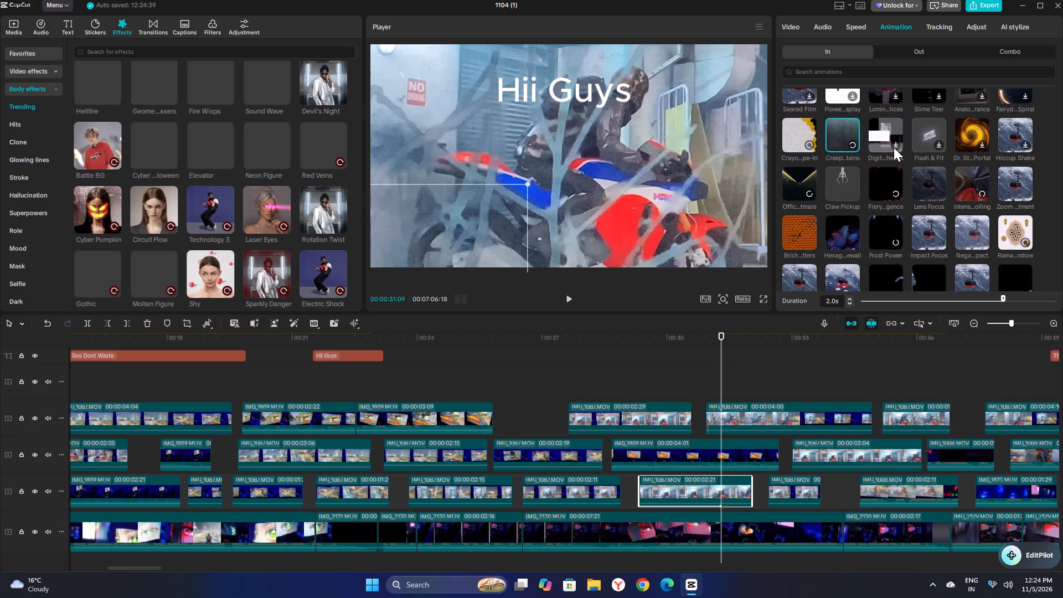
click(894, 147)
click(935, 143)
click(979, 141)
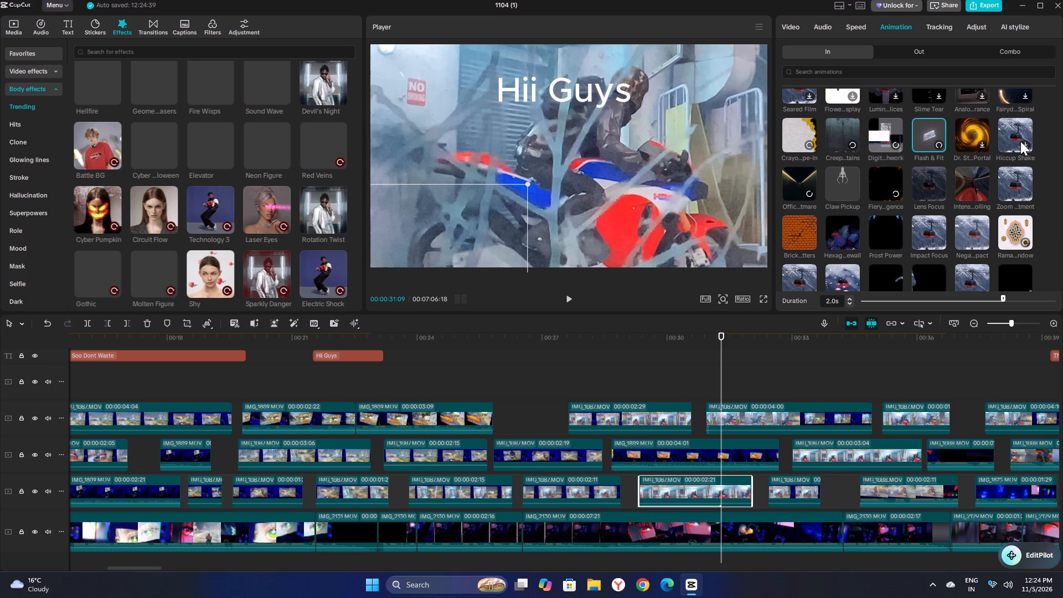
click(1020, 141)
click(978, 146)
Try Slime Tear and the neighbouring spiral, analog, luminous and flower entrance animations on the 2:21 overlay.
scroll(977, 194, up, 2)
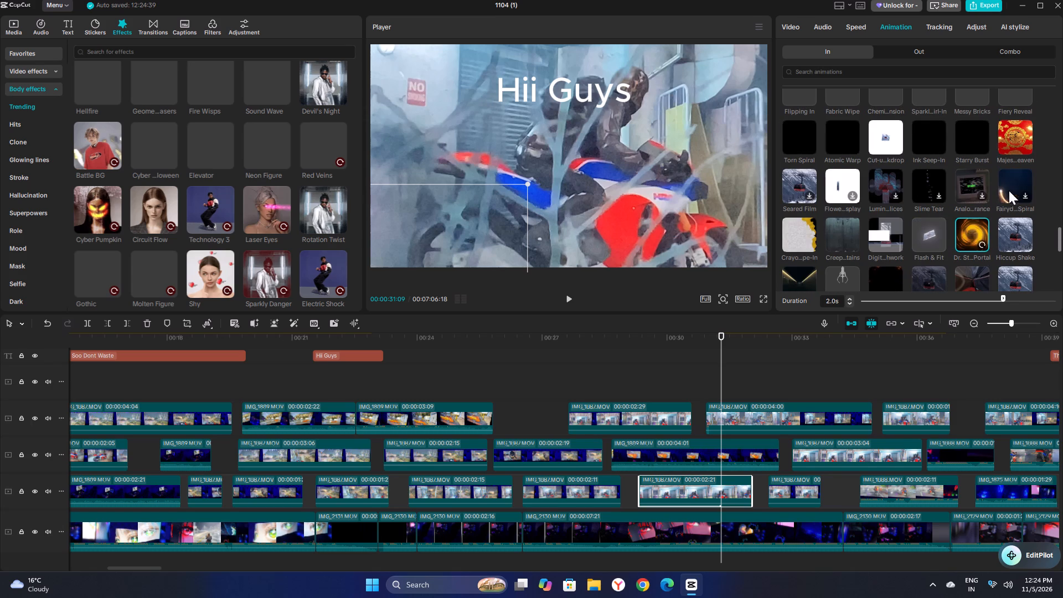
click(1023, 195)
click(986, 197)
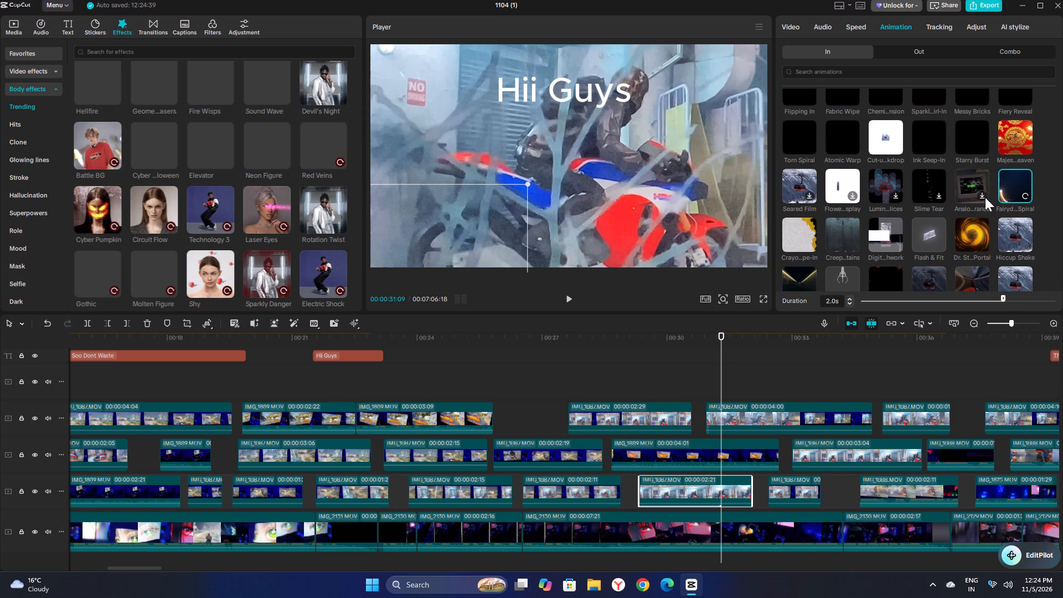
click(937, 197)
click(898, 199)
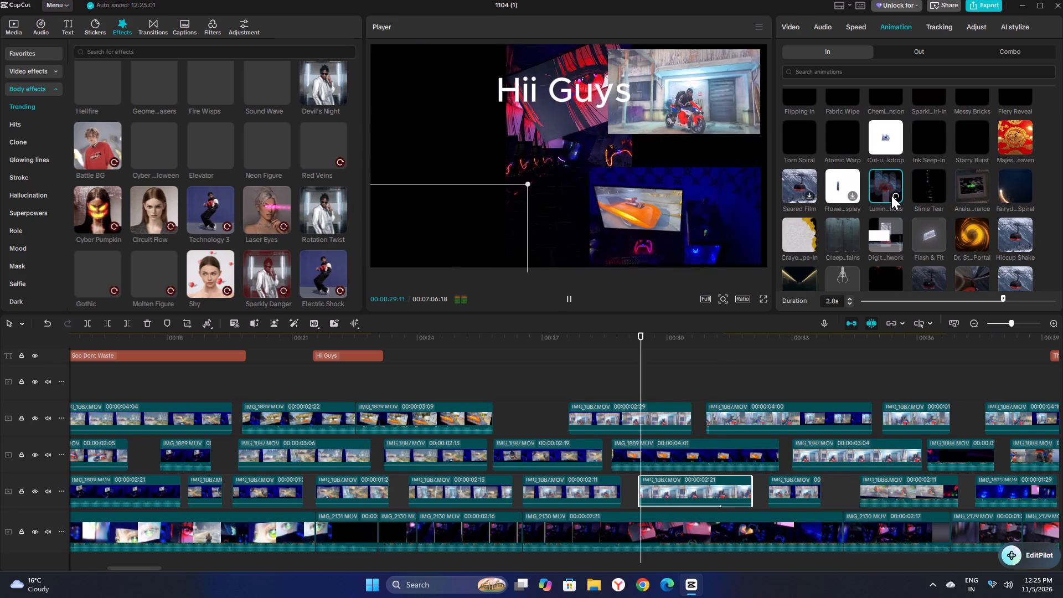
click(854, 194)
Apply the Seared Film entrance animation to the 2:21 overlay on the first overlay track, then browse back through the animations.
click(806, 195)
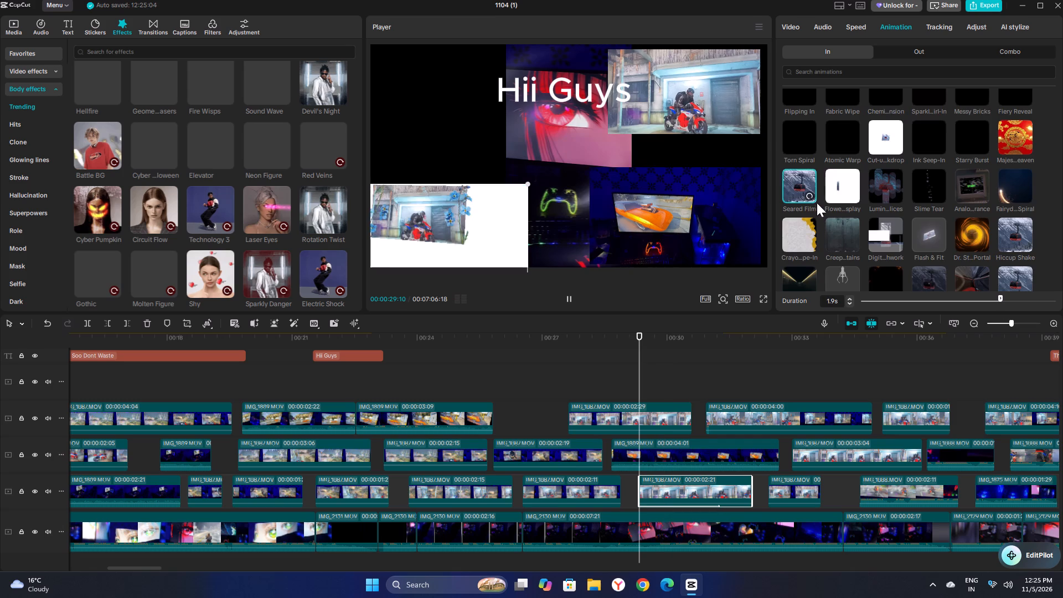
scroll(828, 225, up, 15)
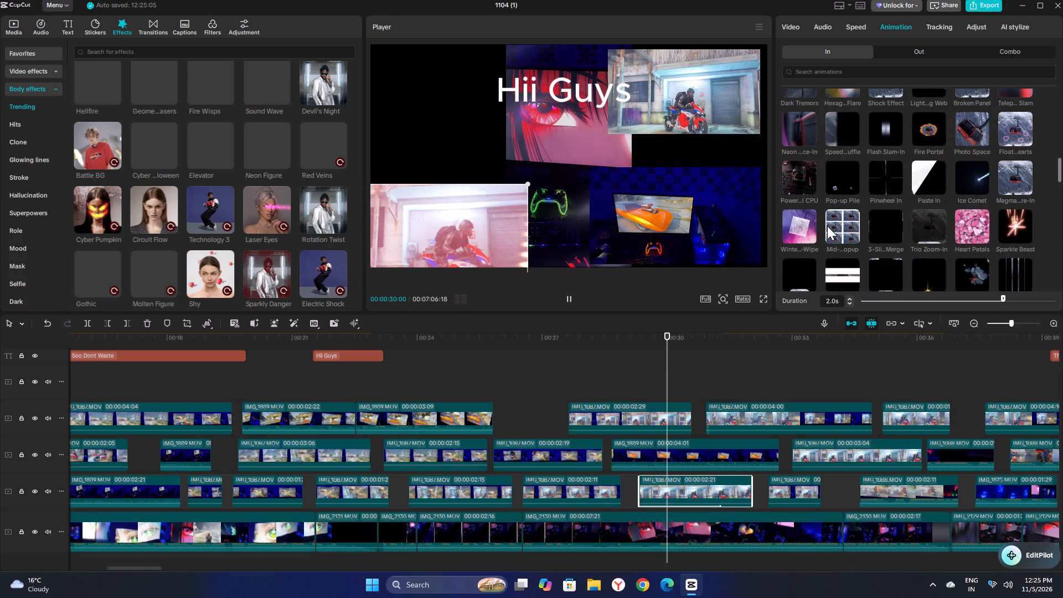
scroll(827, 226, up, 18)
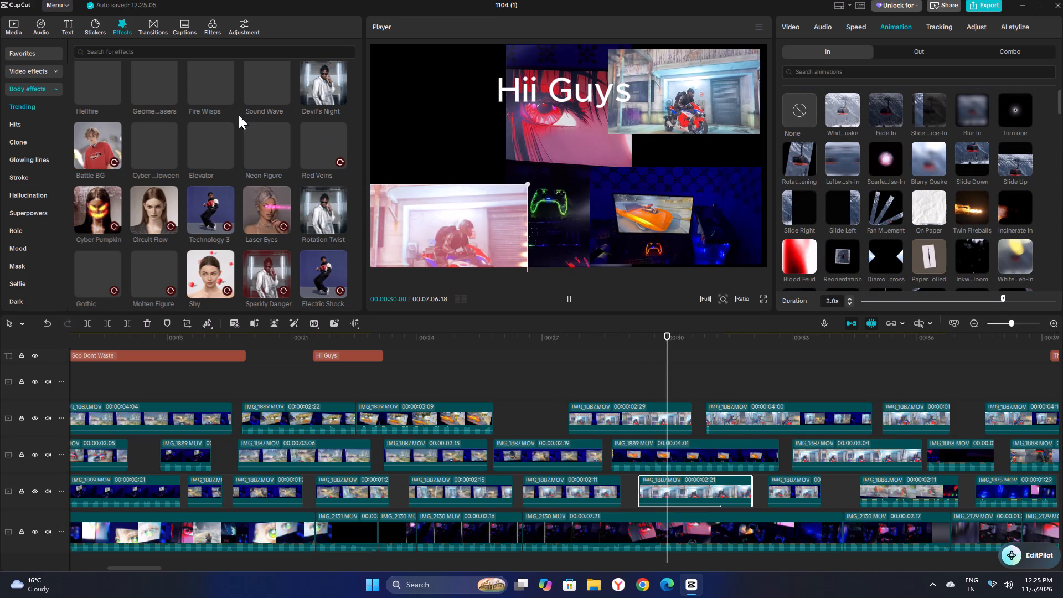
Preview the Battle BG body effect and the neighbouring Cyber Halloween effect over the video.
click(105, 147)
scroll(166, 213, up, 1)
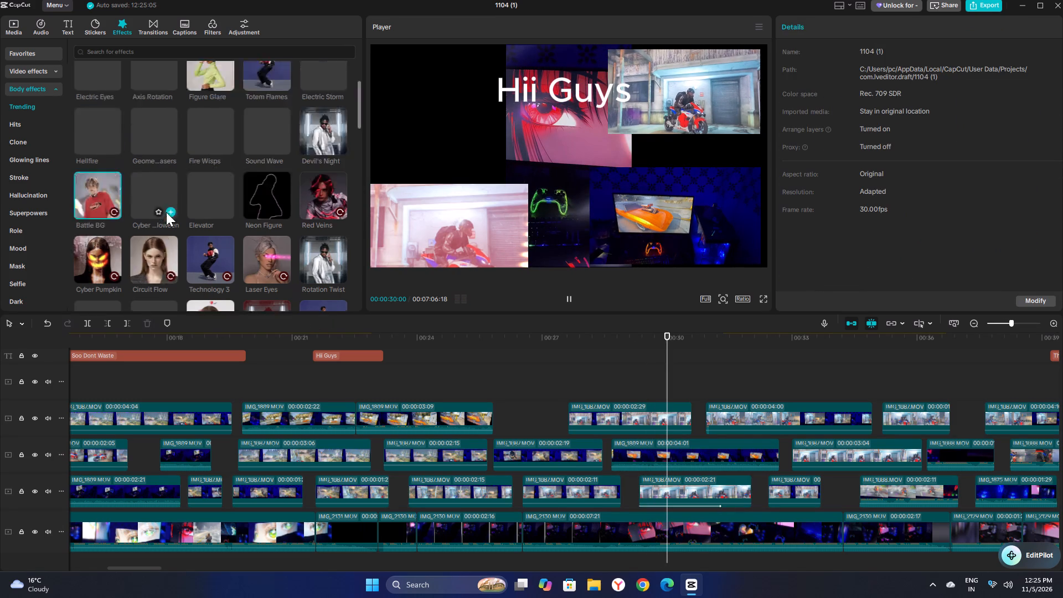
scroll(166, 212, up, 7)
scroll(166, 212, down, 3)
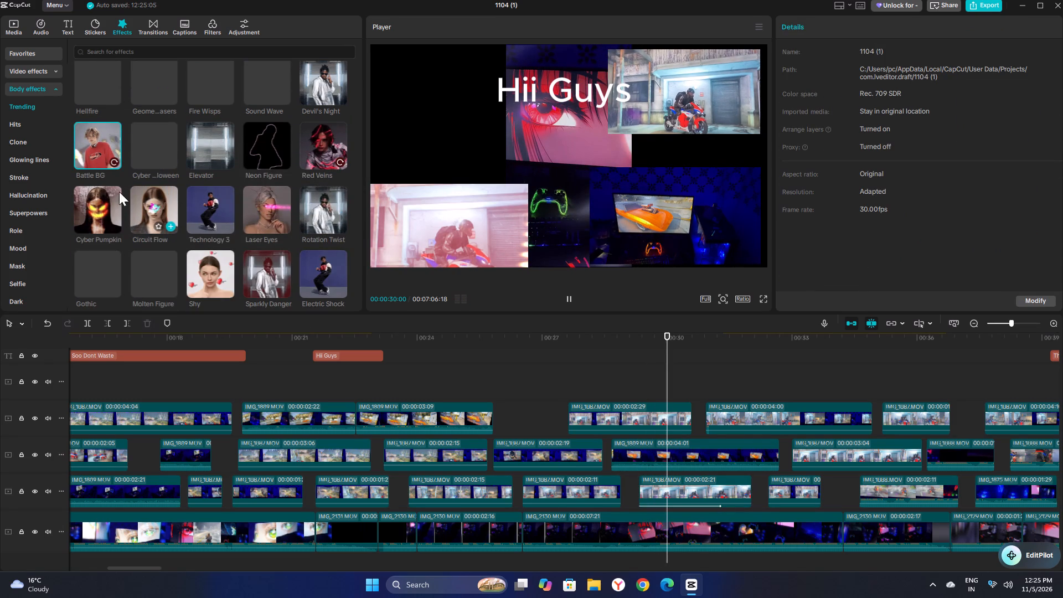
click(114, 160)
click(115, 164)
click(174, 148)
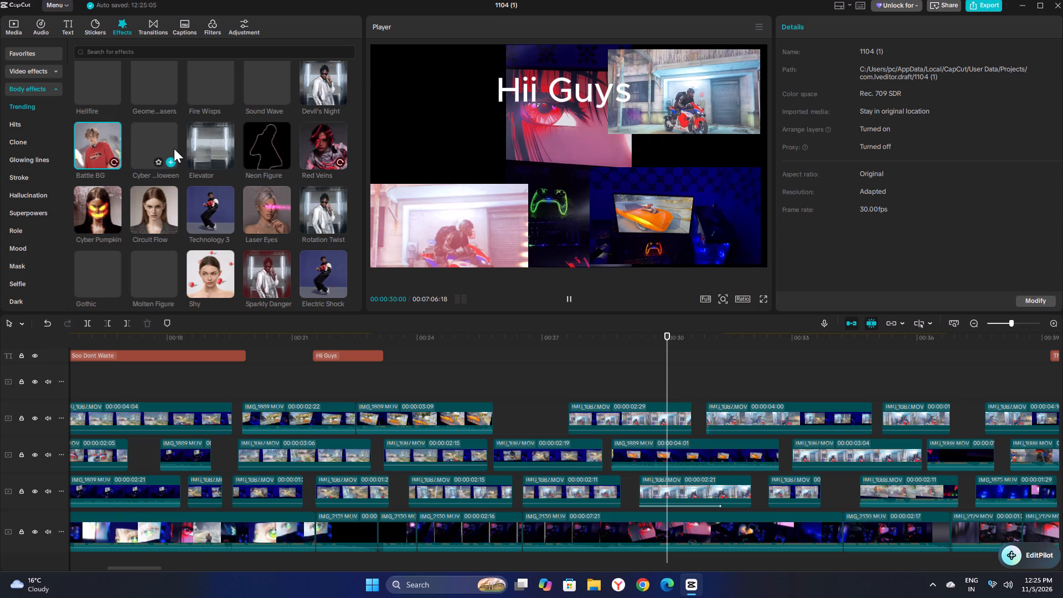
click(112, 143)
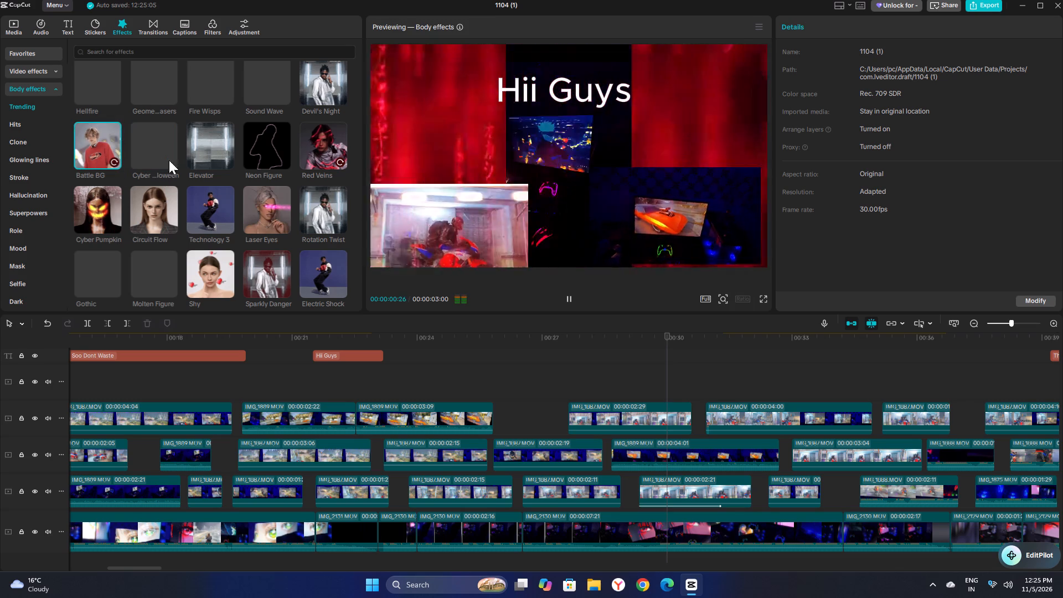
click(145, 140)
click(86, 138)
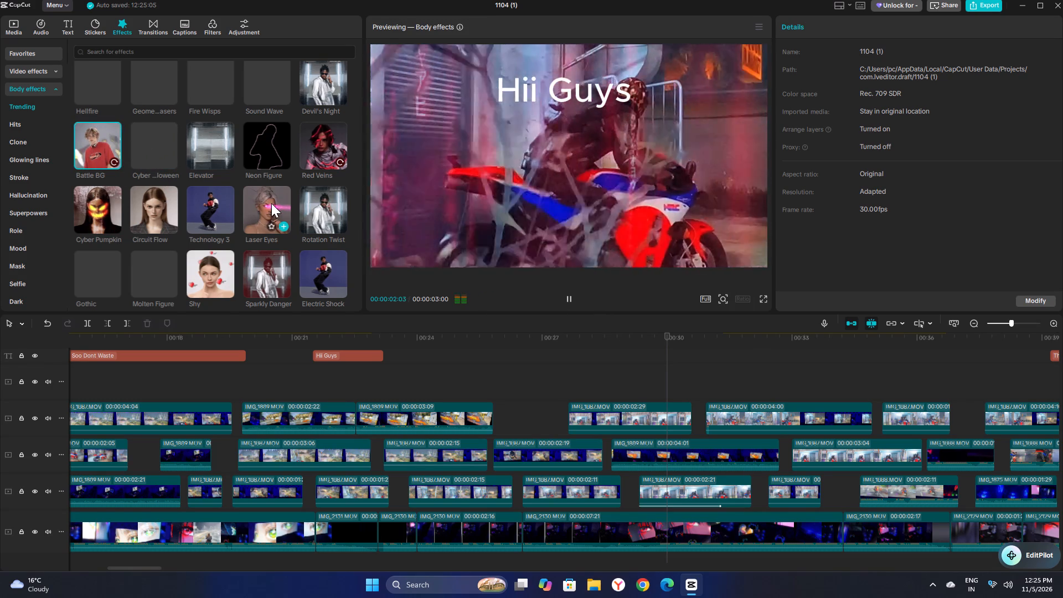
Try the Trending body effects in the rows from Stellar Burst to Stars Orbit and from Technology 1 to Musical Notes.
scroll(271, 203, down, 9)
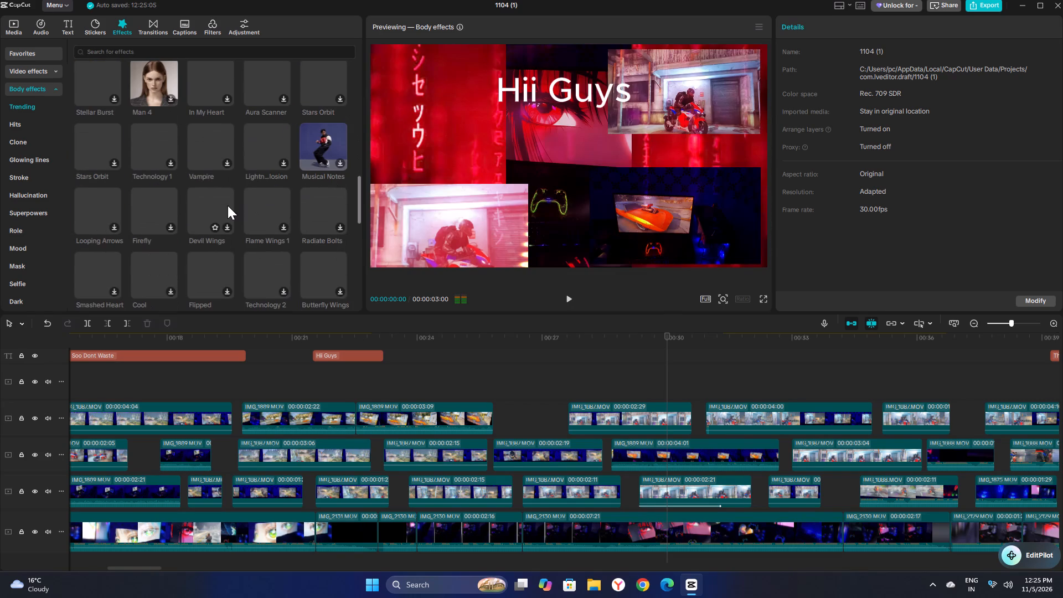
click(213, 89)
click(112, 69)
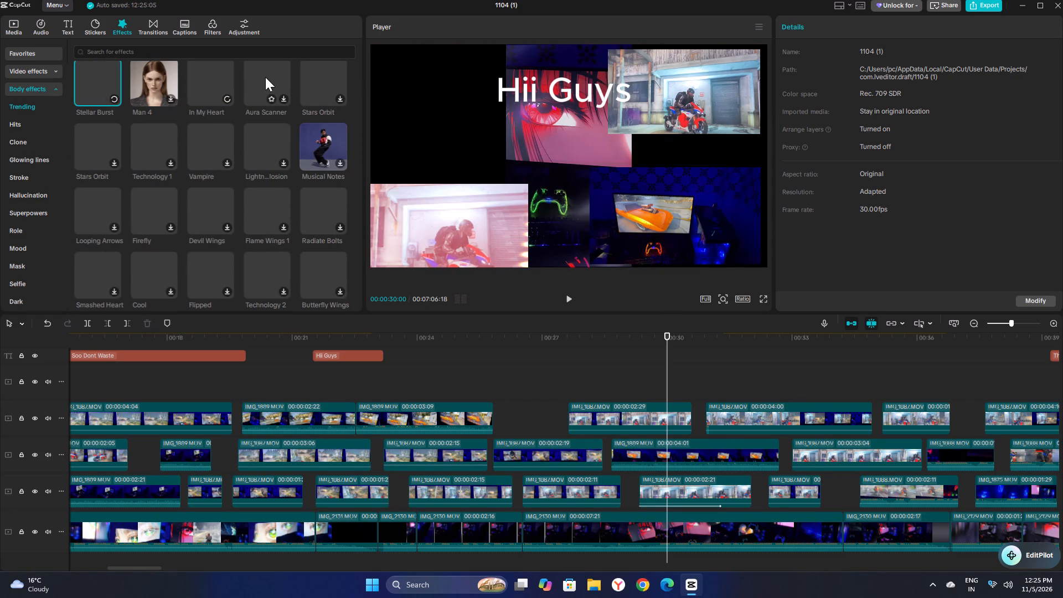
click(265, 77)
click(337, 82)
click(320, 125)
click(281, 137)
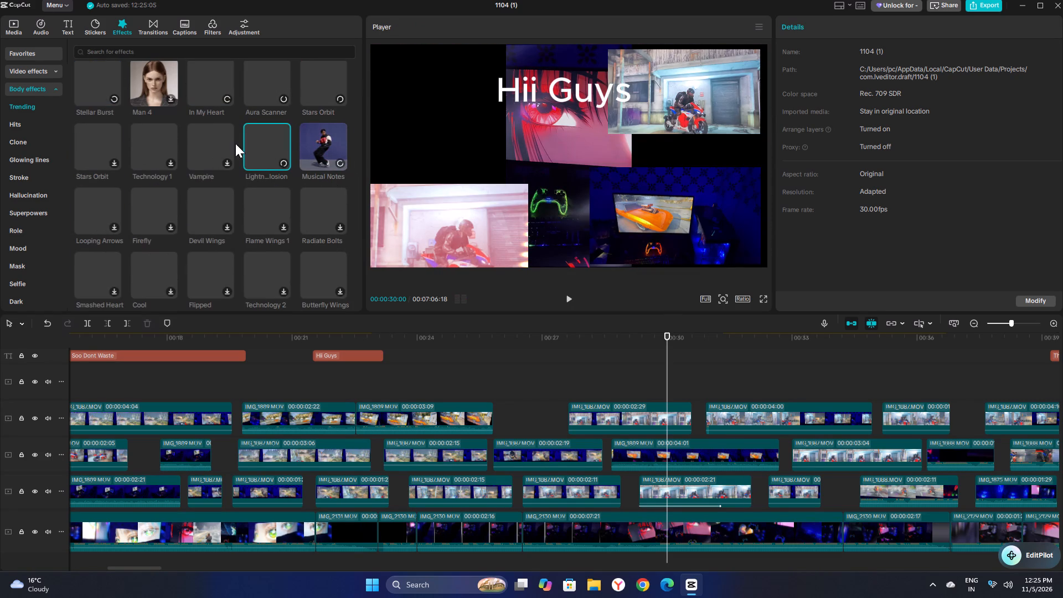
click(205, 147)
click(176, 145)
click(104, 139)
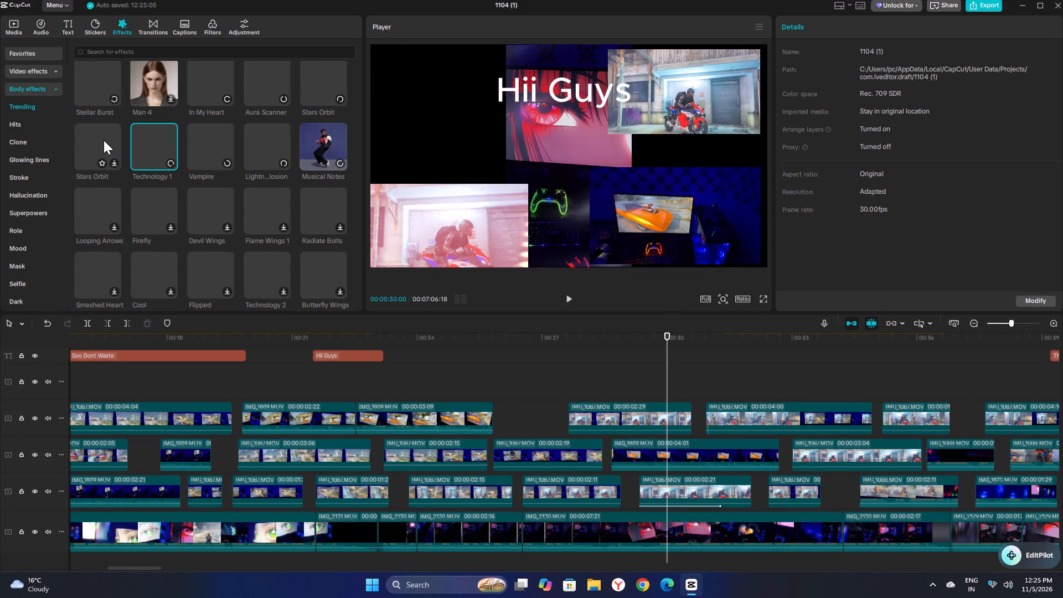
Try the Trending body effects in the rows from Looping Arrows to Radiate Bolts and from Smashed Heart to Butterfly Wings.
click(106, 205)
click(146, 206)
click(208, 198)
click(283, 207)
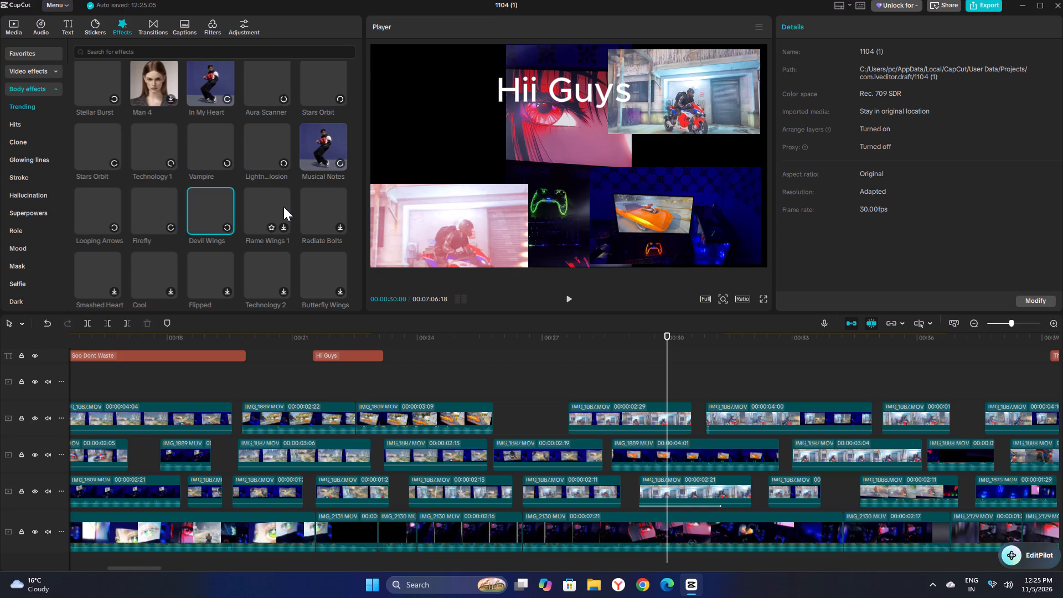
click(322, 202)
click(325, 280)
click(276, 279)
click(209, 267)
click(187, 268)
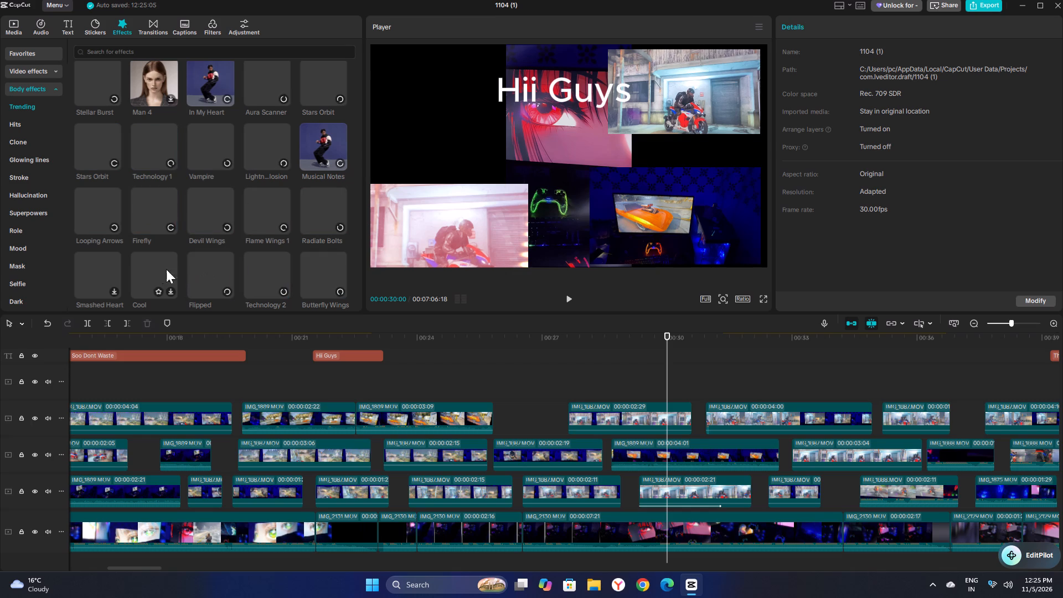
click(157, 269)
click(117, 270)
Try the Gas Waves, Clone Sway 2, On Target, Flame Trails and Neon Motion body effects.
scroll(161, 240, down, 2)
click(106, 237)
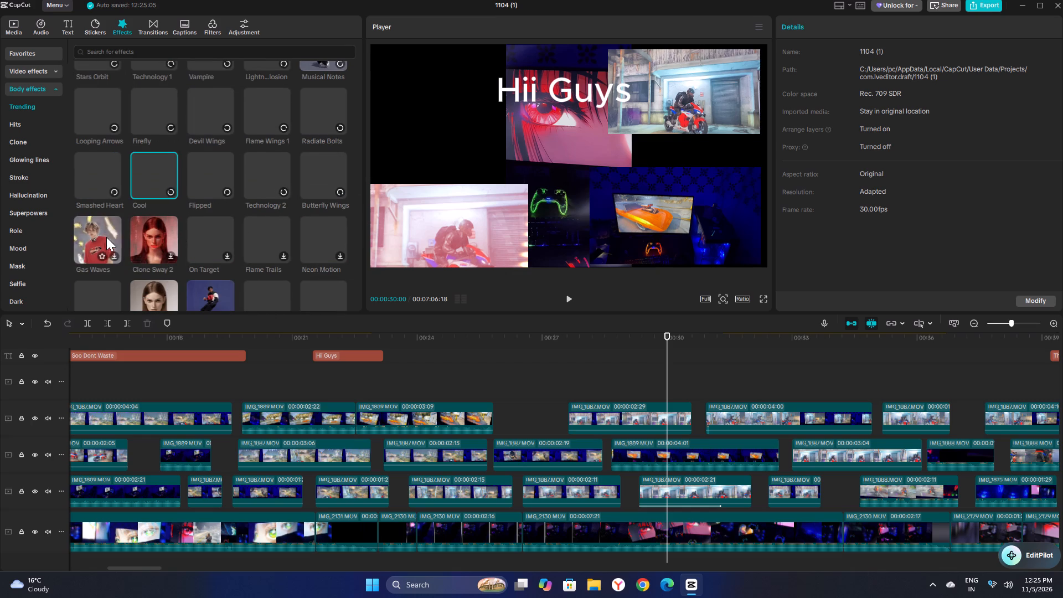
click(156, 238)
click(203, 234)
click(246, 231)
click(344, 239)
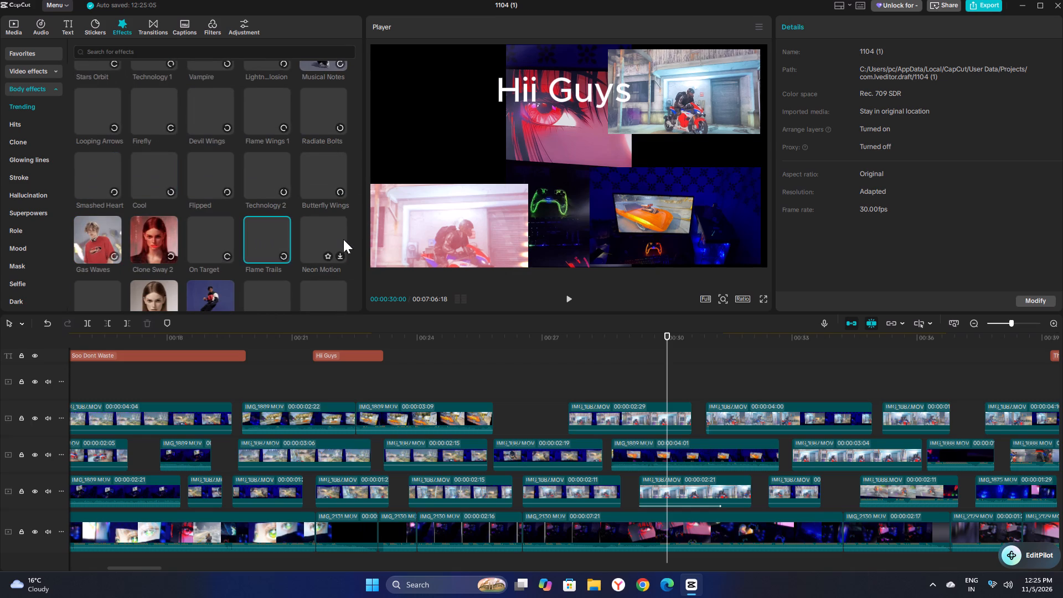
Try the body effects in the Speed Streaks, Tyndall Effect and BOOM! row and the Stellar Aura, Frame Scatter and Flash row.
scroll(302, 215, down, 2)
click(312, 200)
click(262, 199)
click(219, 195)
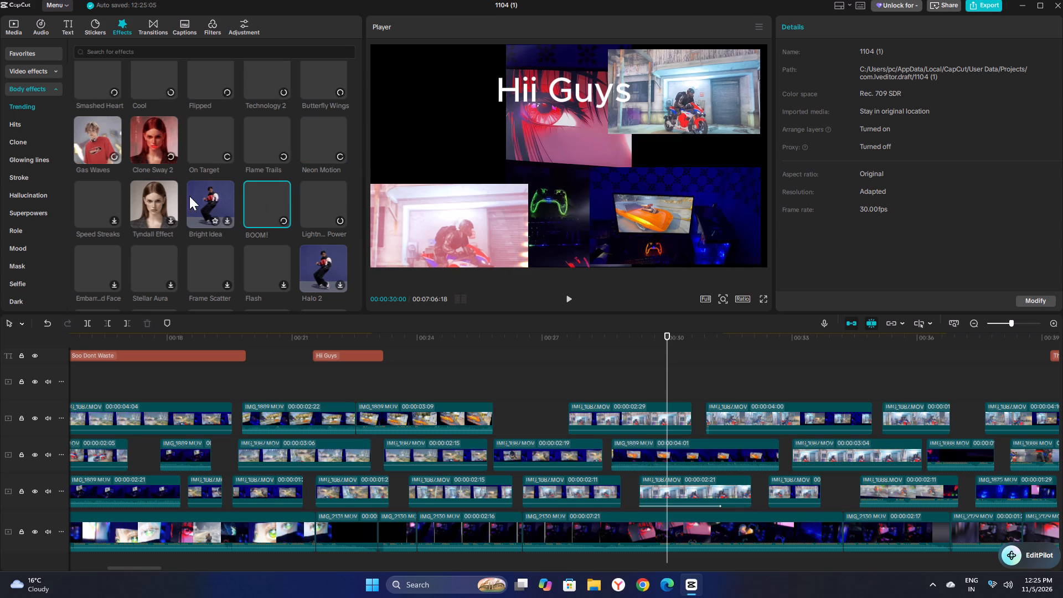
click(167, 196)
click(101, 199)
click(104, 263)
click(172, 254)
click(205, 261)
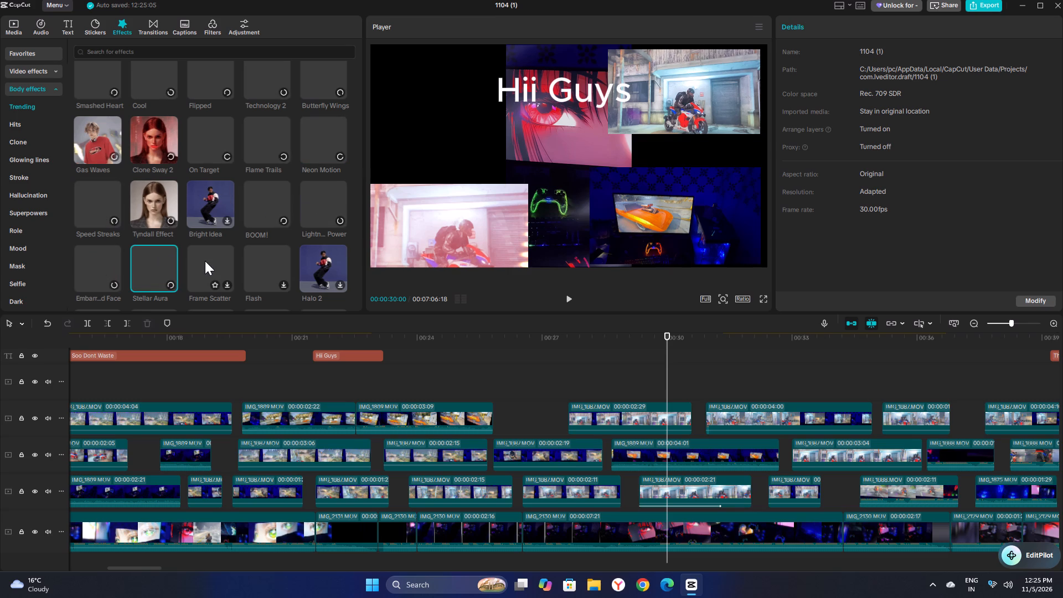
click(276, 266)
click(314, 264)
Try the Halo 2 body effect and the row from Heart Flames back through Geometric Halo and Fluoro Flash to Phantom.
scroll(285, 234, down, 2)
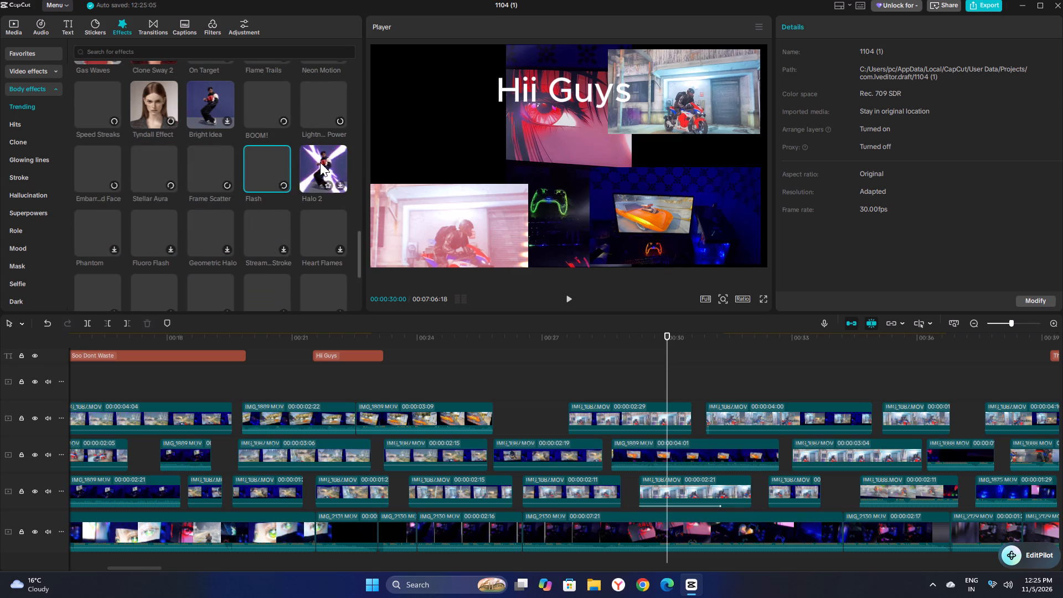
click(320, 162)
click(323, 240)
click(264, 231)
click(222, 230)
click(159, 227)
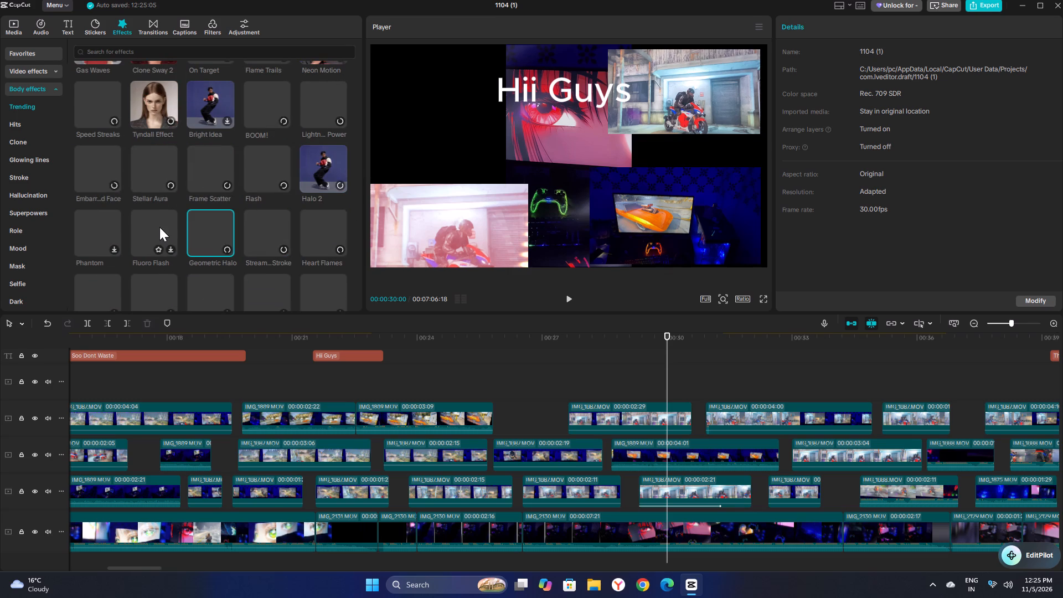
click(110, 225)
Try Fluoro Flash again and the row of body effects containing Dark Side, Man 3, Nine Tails and Light Trails.
scroll(169, 204, down, 2)
click(154, 130)
click(151, 179)
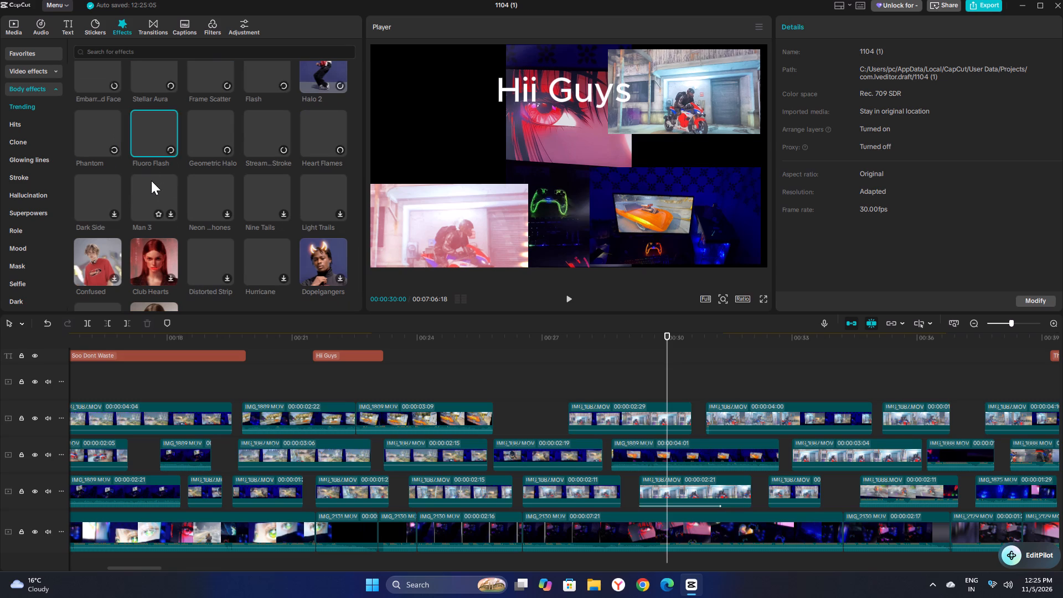
click(87, 193)
click(221, 193)
click(262, 195)
click(341, 191)
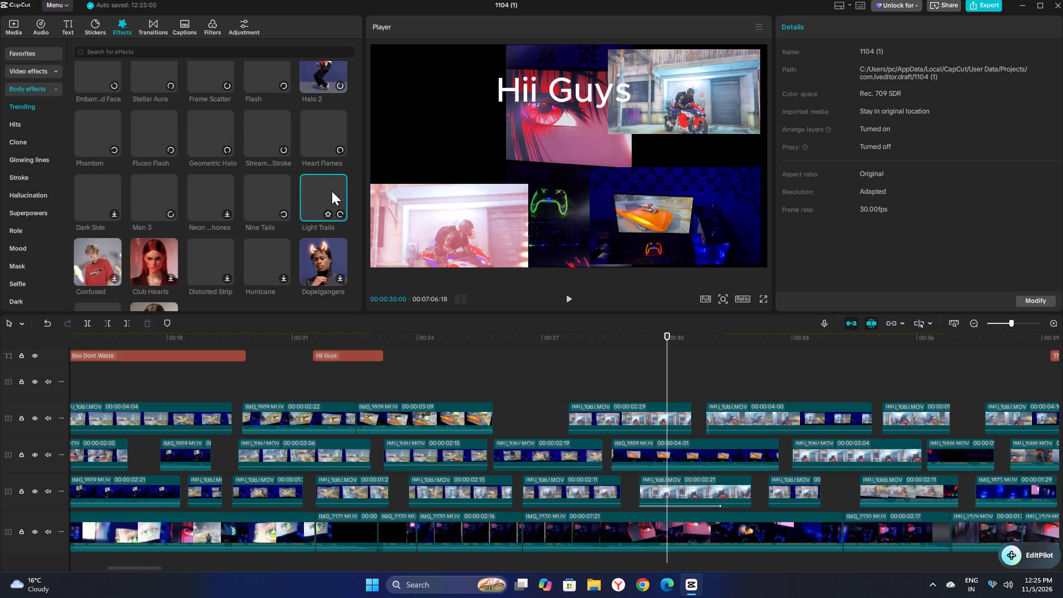
click(331, 192)
drag(196, 193, 203, 195)
click(215, 195)
click(101, 183)
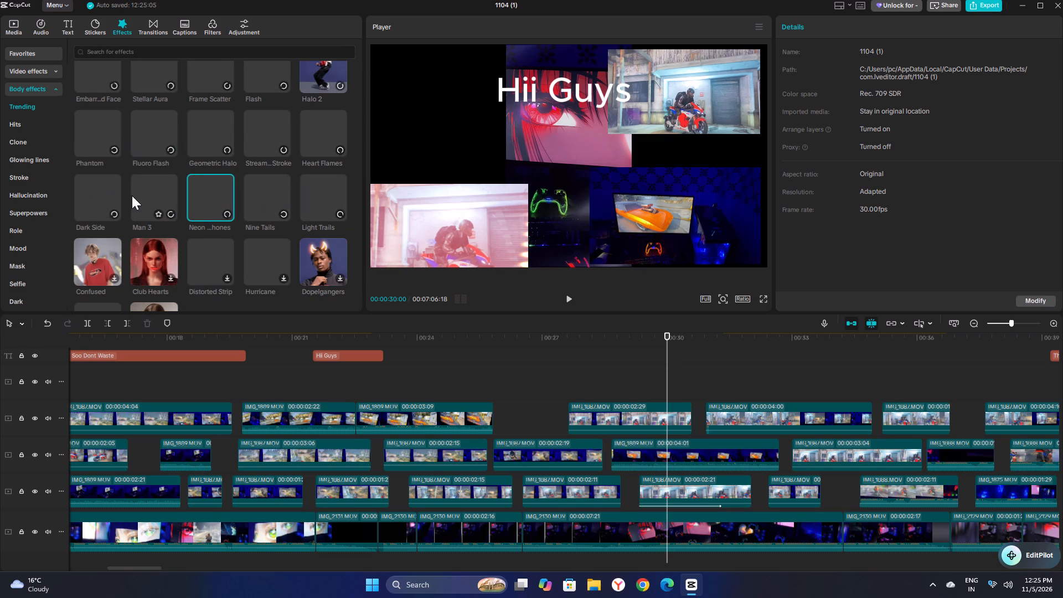
Try the last Trending body effects: Confused, Club Hearts, Distorted Strip, Hurricane, Dopelgangers, Flame Outline and Rotary Cloning.
scroll(132, 195, down, 2)
click(76, 191)
click(185, 178)
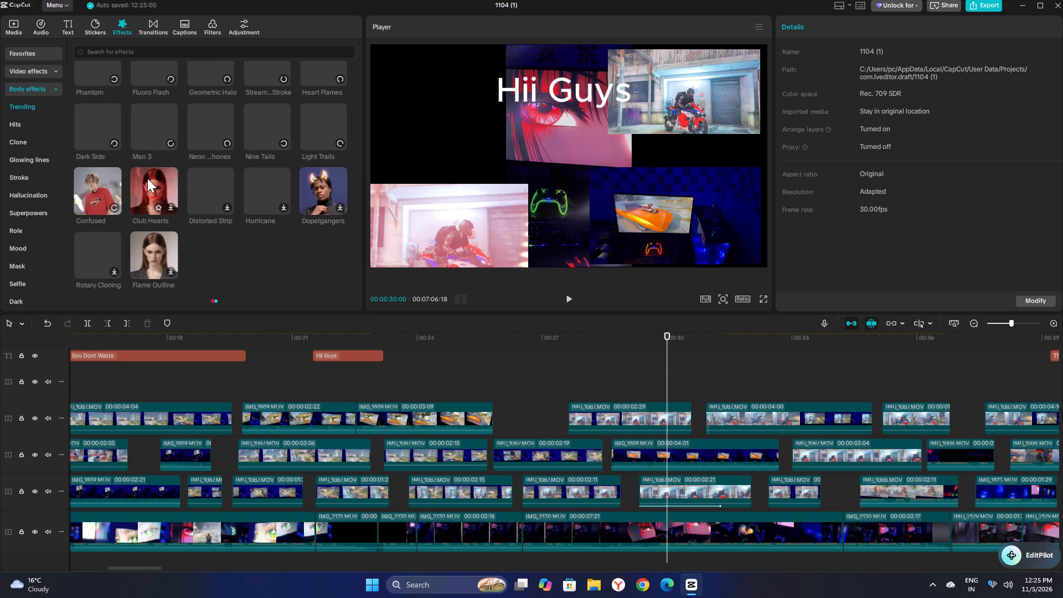
click(147, 178)
click(226, 183)
click(260, 188)
click(327, 186)
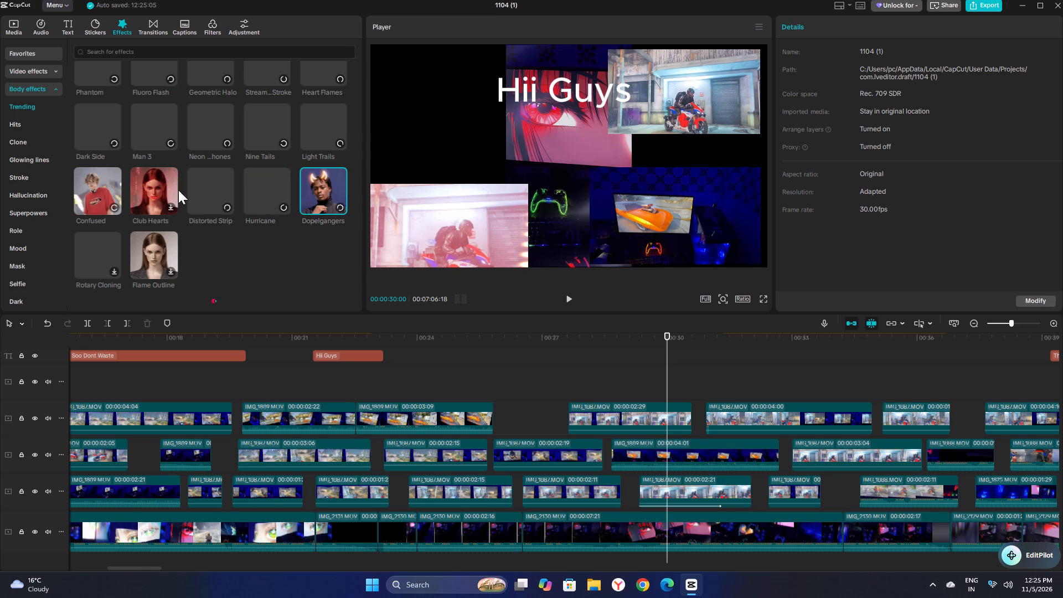
click(158, 189)
click(161, 241)
click(112, 244)
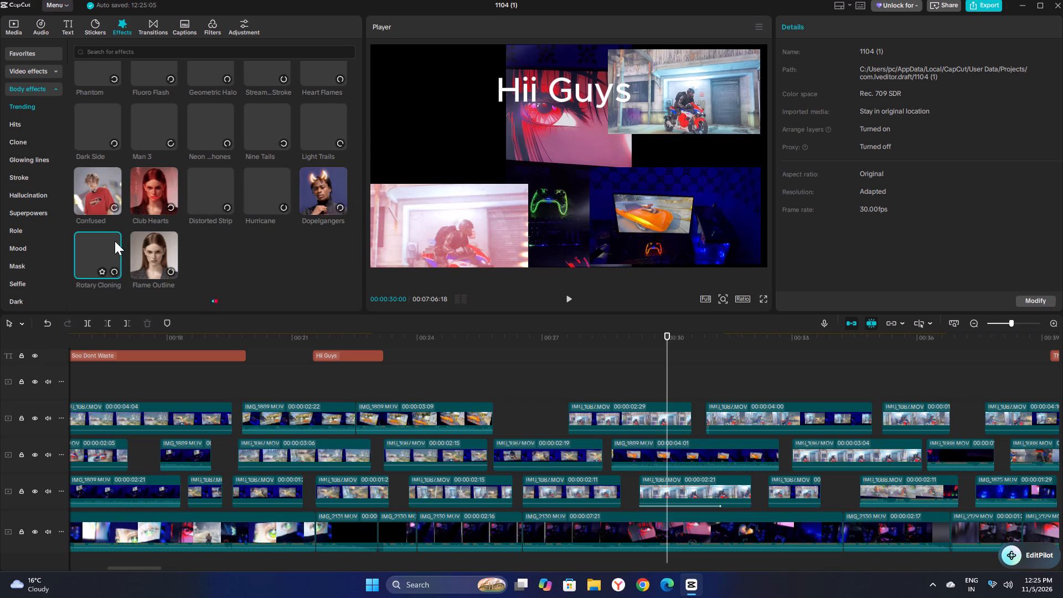
scroll(189, 209, down, 1)
Look into the Hits body effects, return to Trending and try to reload the list.
click(39, 126)
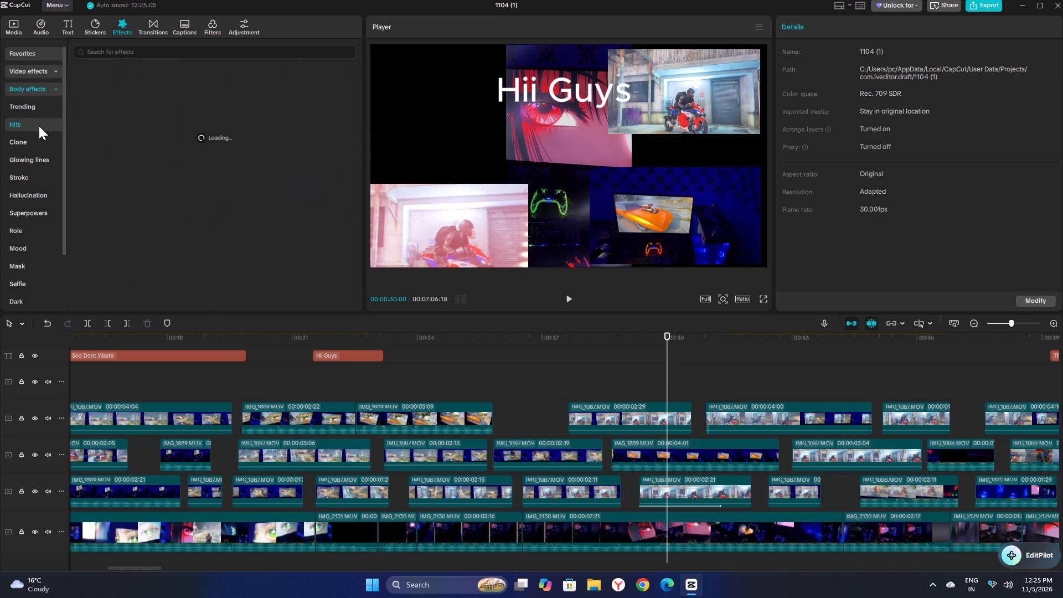
click(28, 105)
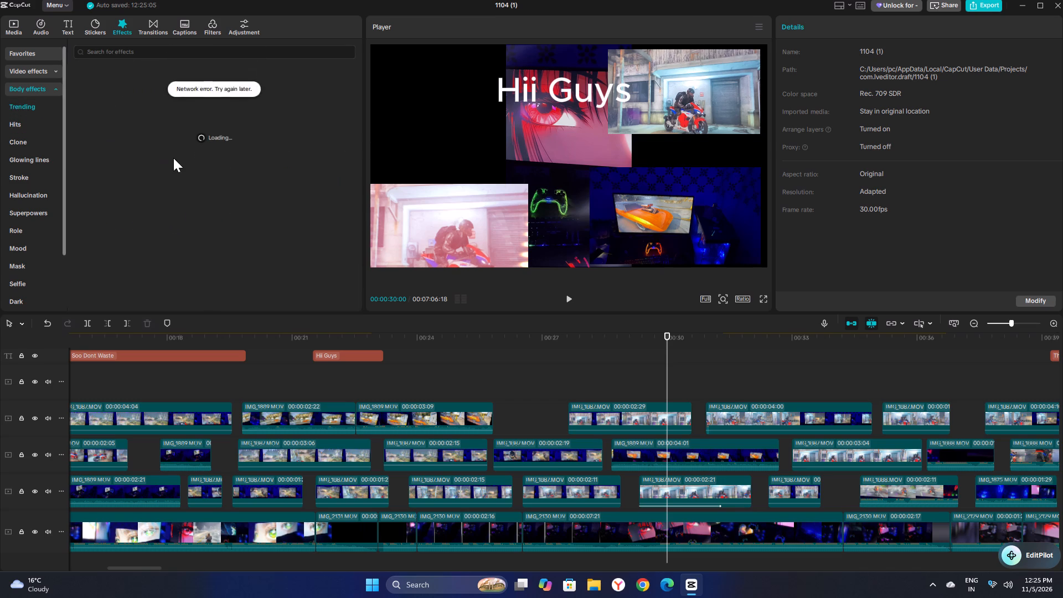
scroll(164, 187, up, 3)
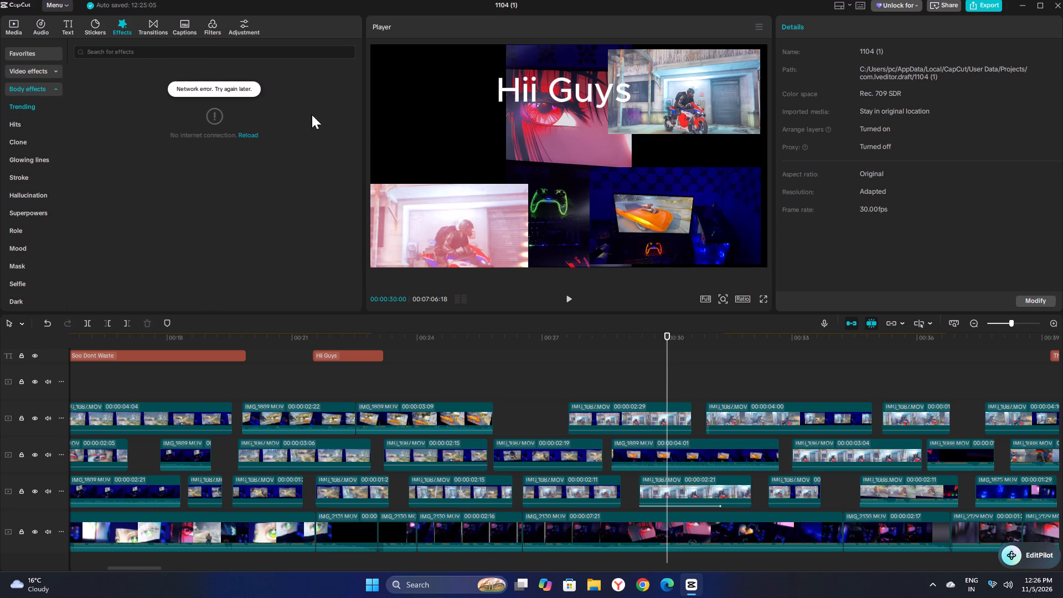
click(238, 130)
click(250, 133)
triple_click(250, 133)
click(250, 136)
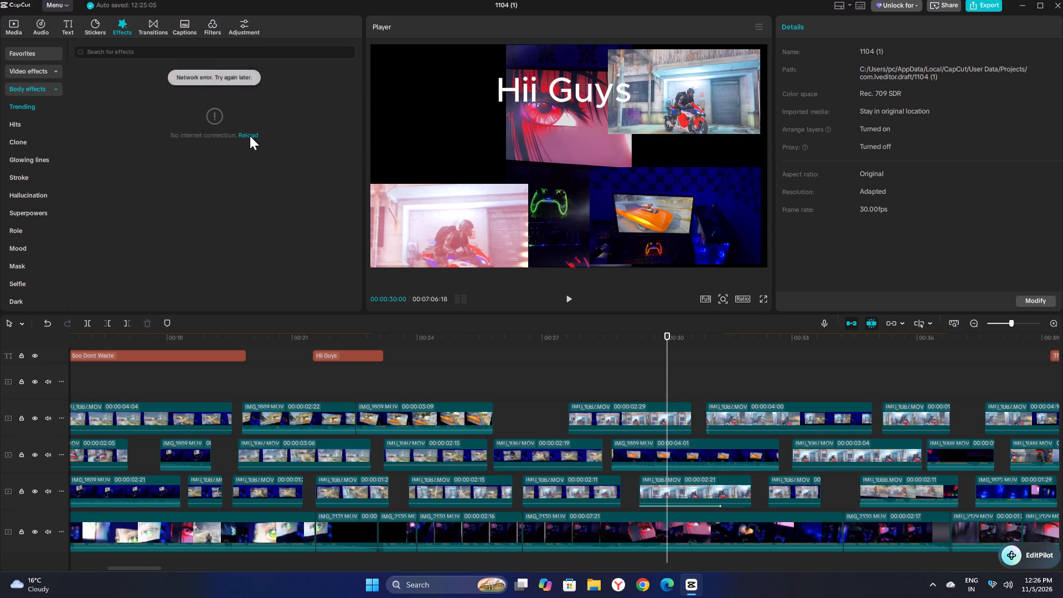
click(250, 140)
triple_click(250, 130)
triple_click(250, 133)
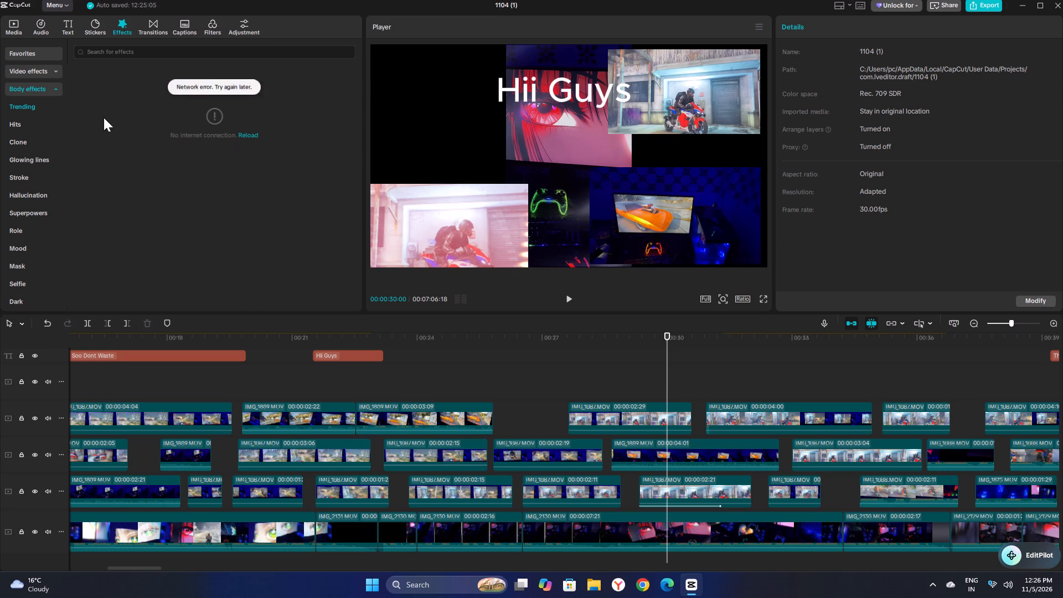
Reopen the effects library and try the Clone, Hits and Trending body effect categories.
click(149, 27)
click(123, 23)
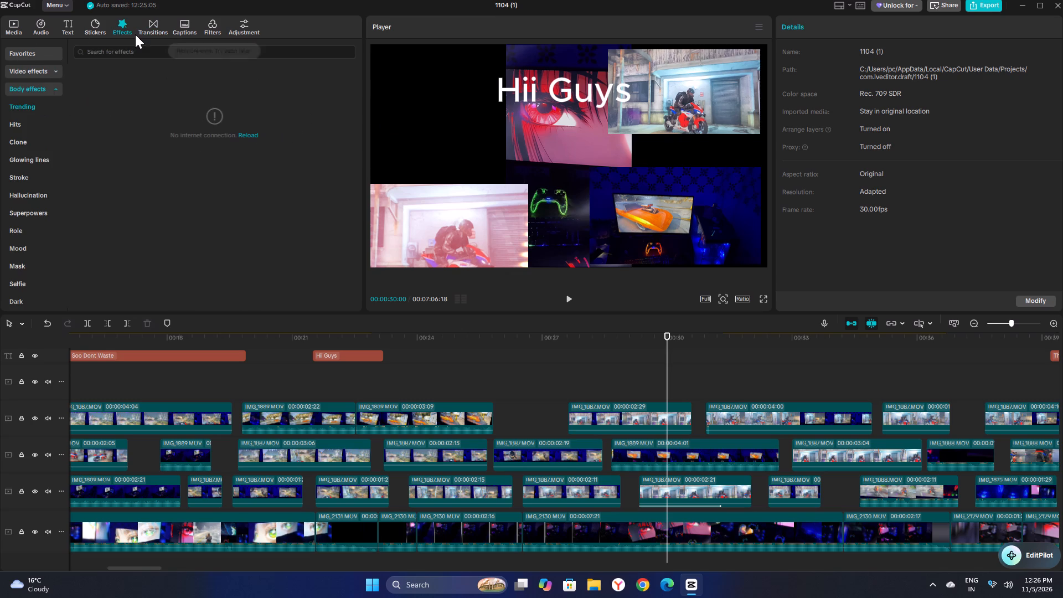
click(31, 141)
click(23, 123)
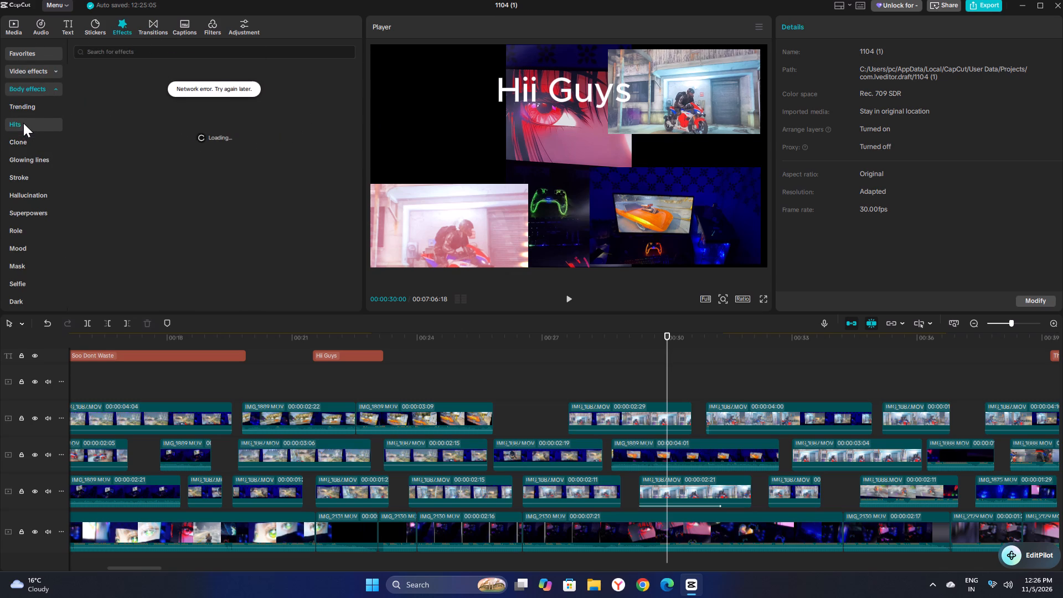
click(42, 103)
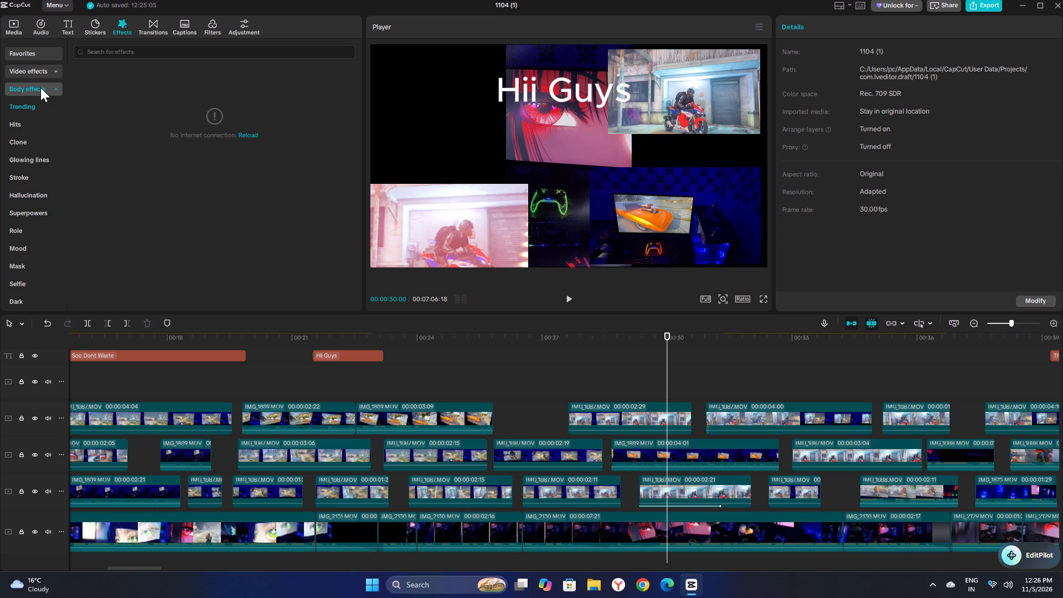
Open the NEW filters category and reload it while playing the timeline from about 20 seconds.
click(210, 26)
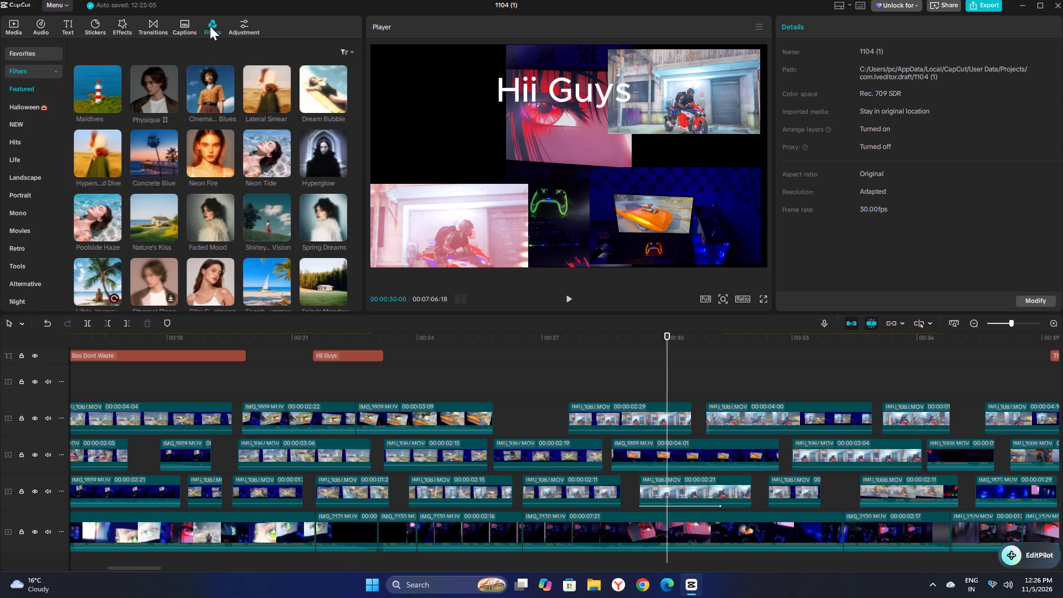
click(22, 125)
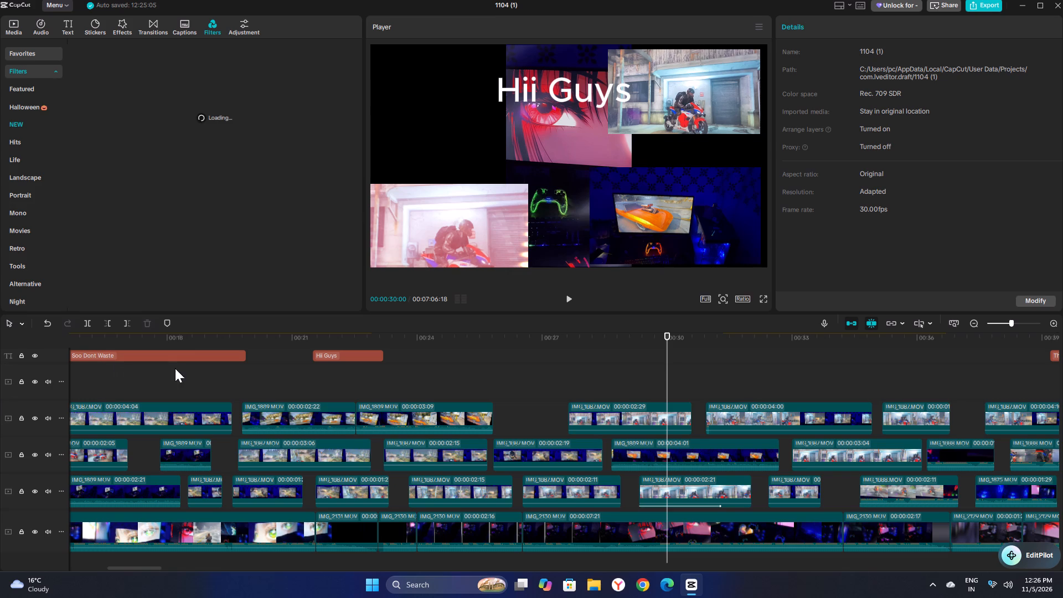
click(284, 378)
key(space)
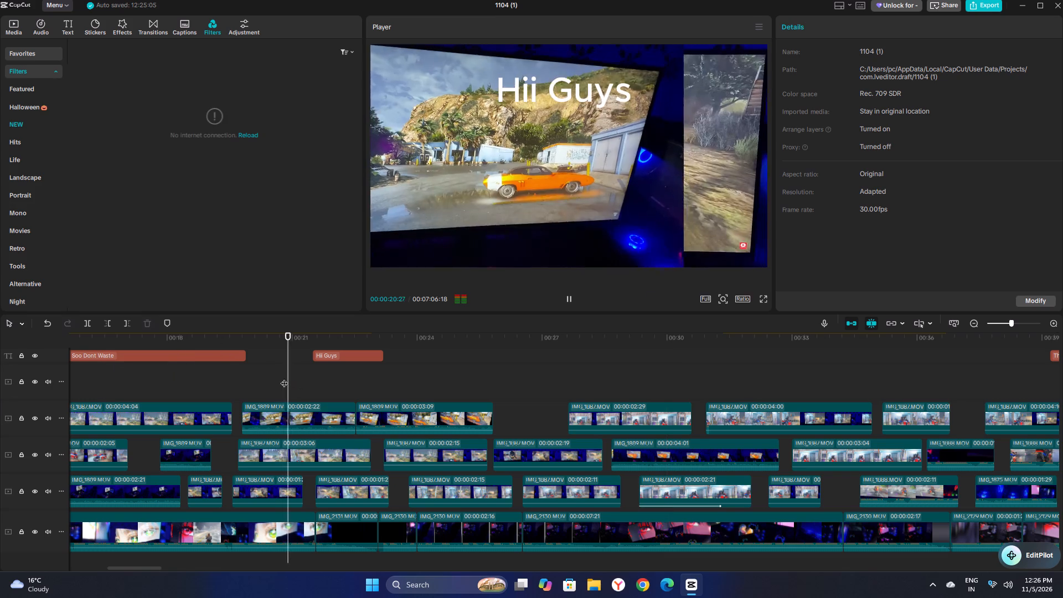
click(274, 416)
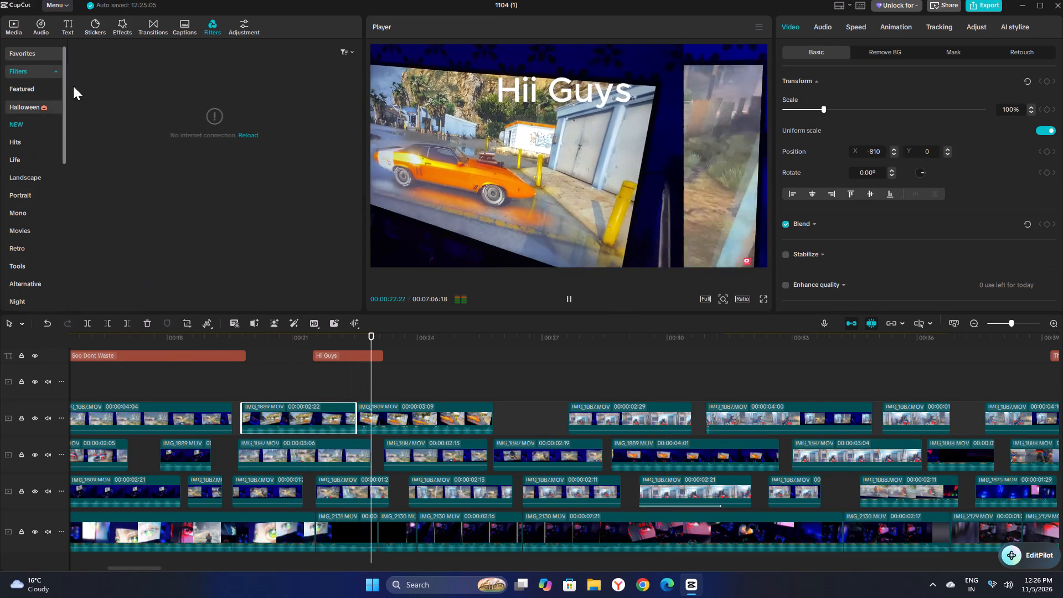
click(250, 132)
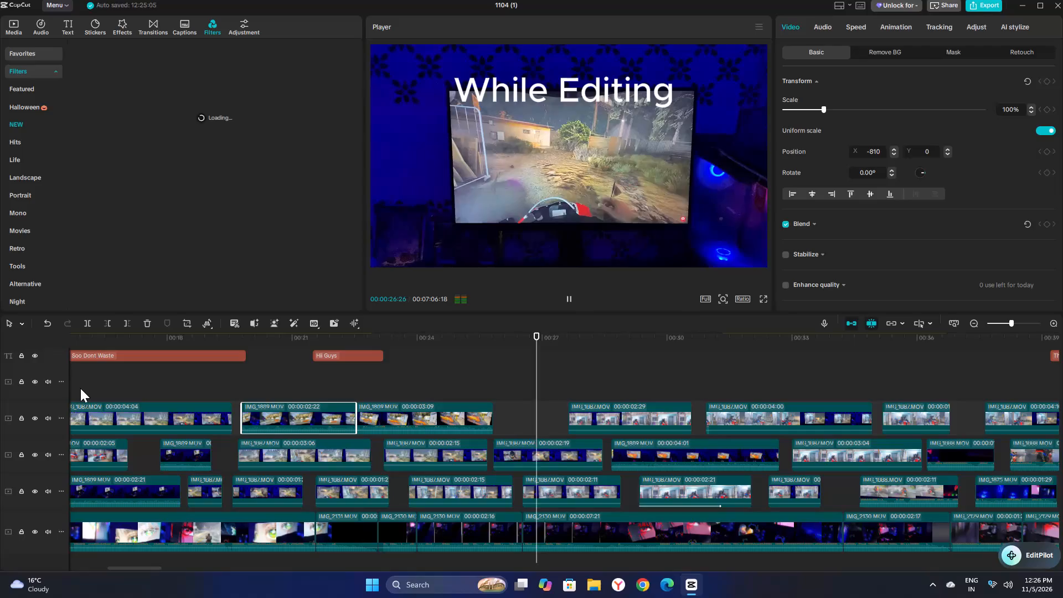
Move the playhead to about 15 seconds and try the NEW filters Fresh Tan, Berry Pink, Lens Hunting, Fire Splash and Warm Peel.
click(80, 388)
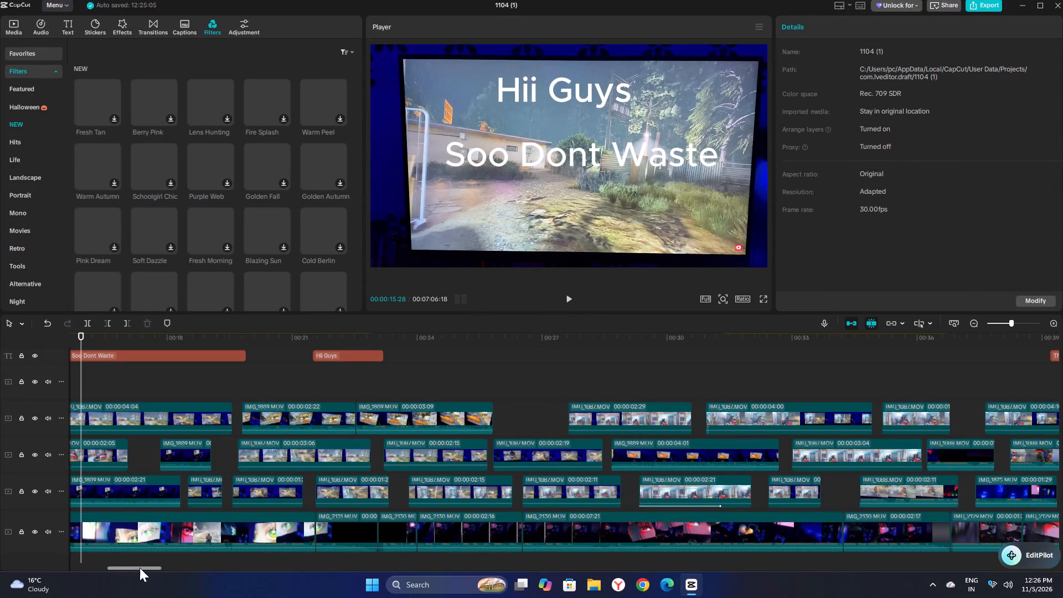
drag(140, 569, 52, 573)
click(94, 104)
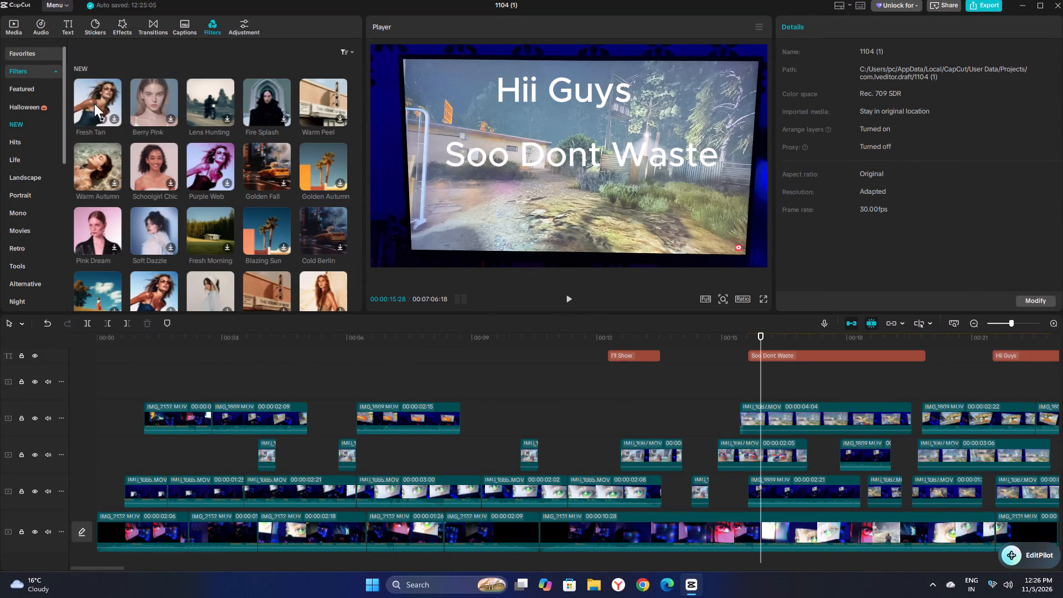
click(148, 99)
click(205, 97)
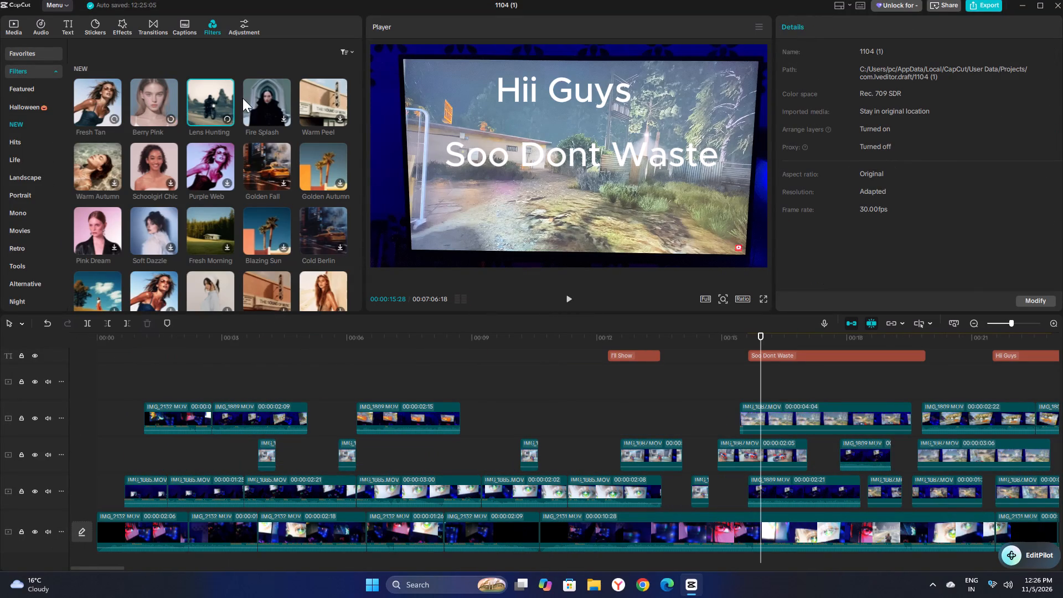
click(242, 98)
click(285, 94)
click(315, 105)
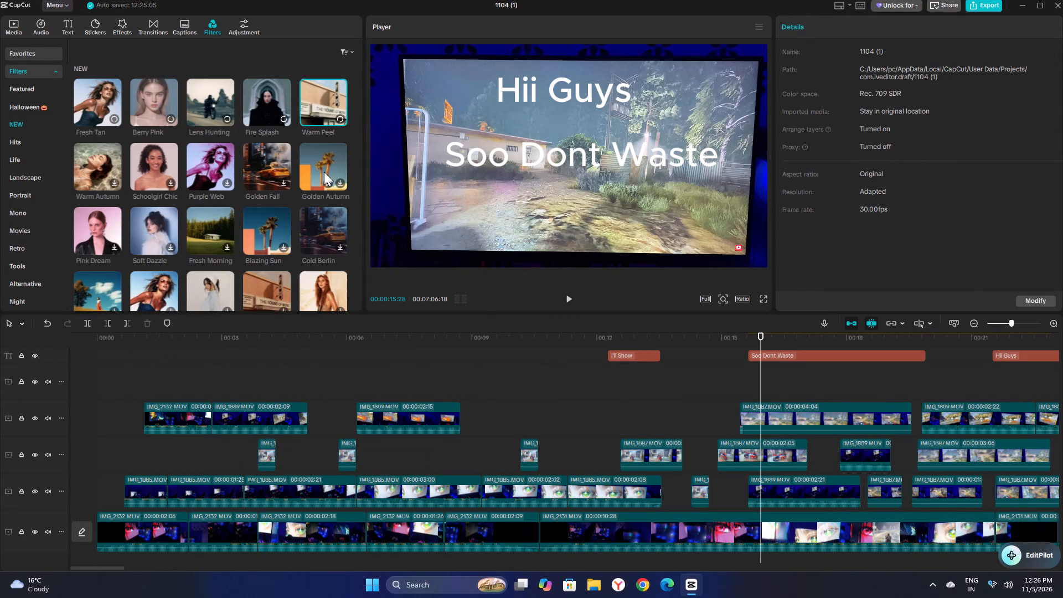
Try the Golden Autumn, Golden Fall, Purple Web, Schoolgirl Chic and Warm Autumn filters.
click(324, 172)
click(266, 168)
click(208, 162)
click(153, 167)
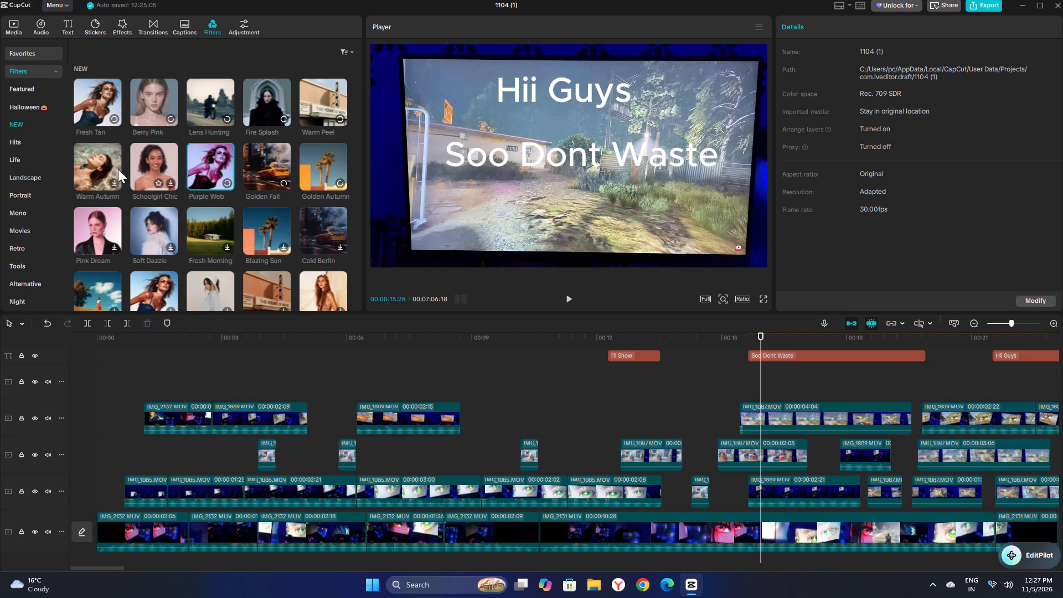
click(99, 164)
Try the Pink Dream, Soft Dazzle, Fresh Morning, Blazing Sun and Cold Berlin filters.
click(105, 234)
click(147, 233)
click(215, 228)
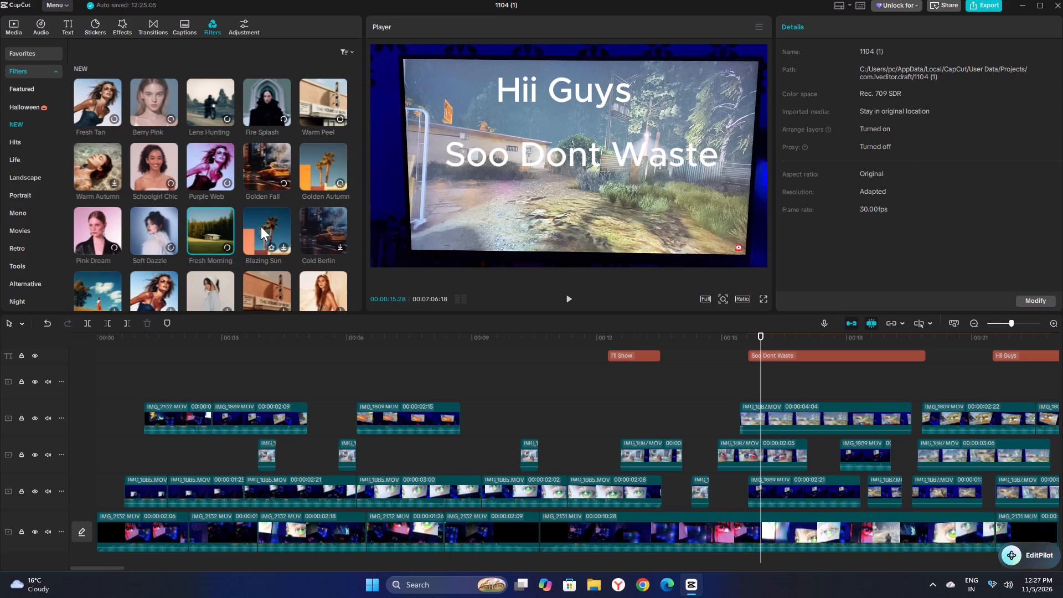
click(261, 226)
click(315, 217)
Try the Soft Bay, Crimson Film, Cozy Vibe, Noon Street and City of Gold filters, briefly playing the video from near its start.
click(319, 291)
click(271, 296)
key(space)
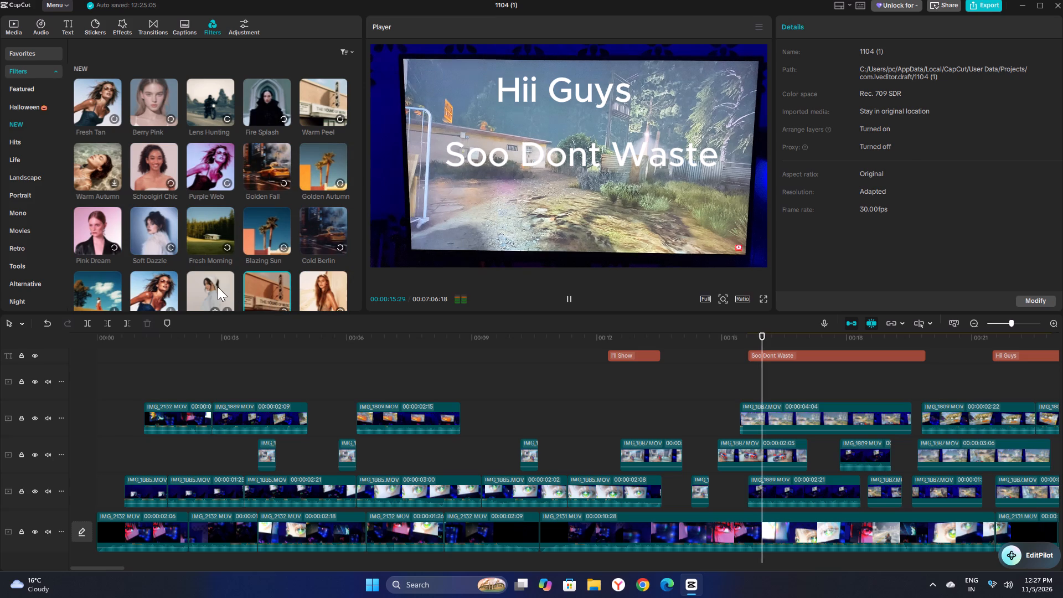
key(space)
click(131, 405)
key(space)
key(space)
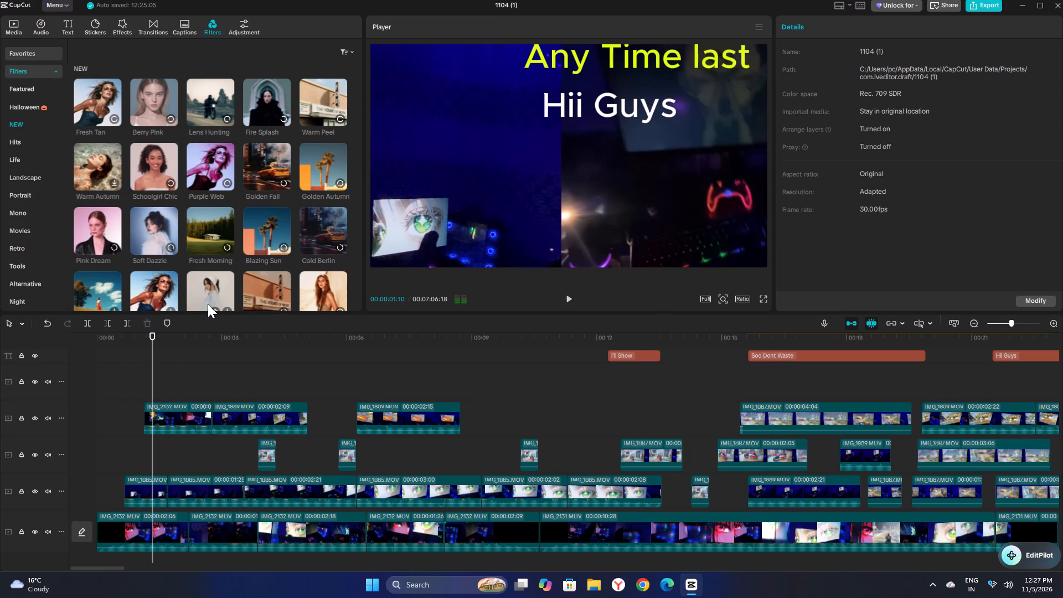
click(215, 296)
click(132, 287)
drag(89, 290, 96, 292)
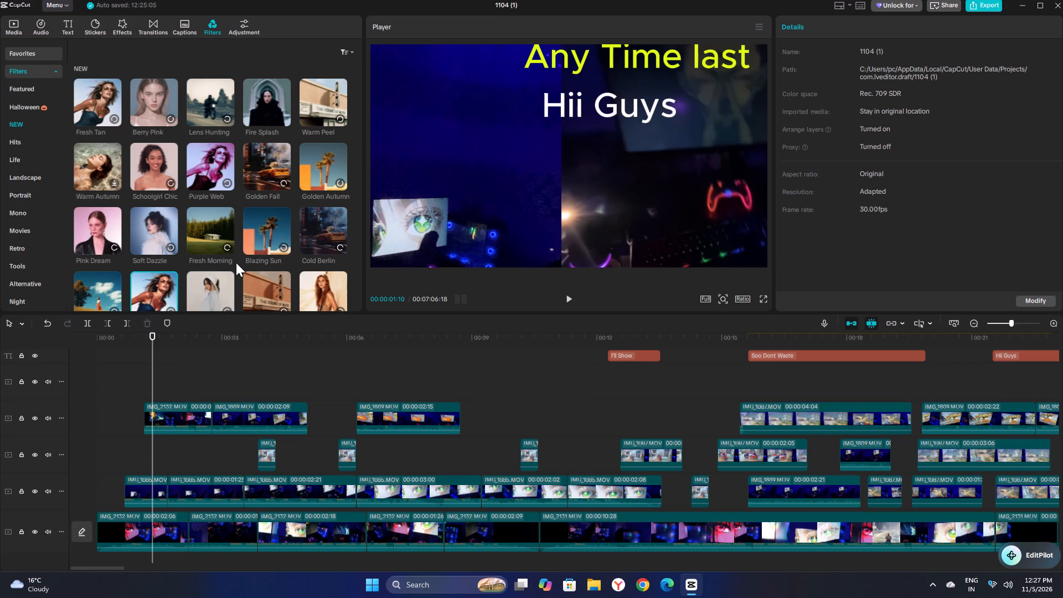
Try the Horror Mansion, Soft Sun, Lens Flare, Blue Portrait and Golden Brown filters.
scroll(236, 262, down, 2)
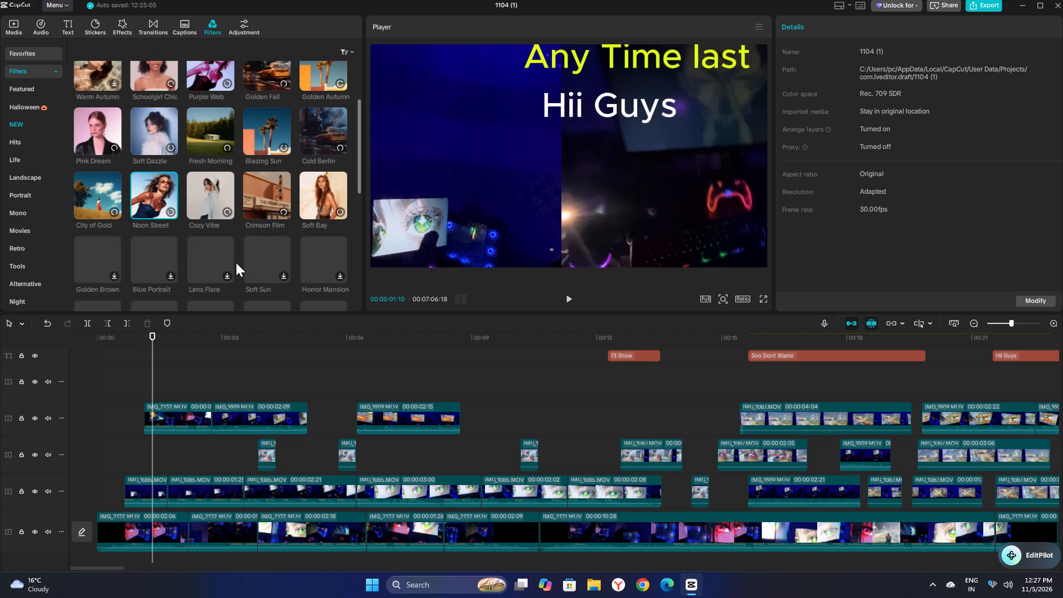
click(331, 249)
click(280, 253)
click(225, 276)
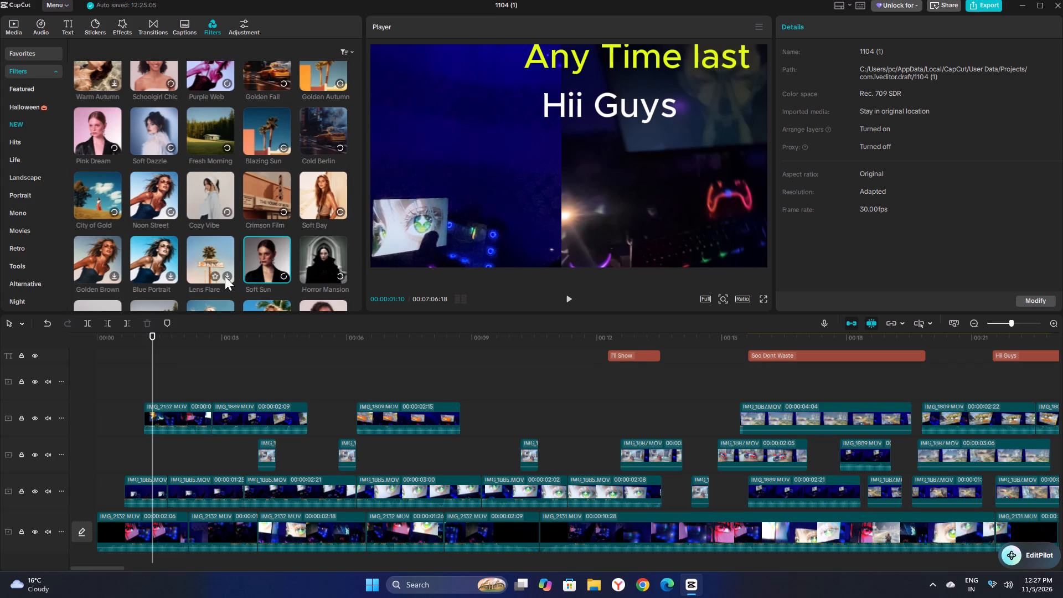
click(167, 277)
click(109, 275)
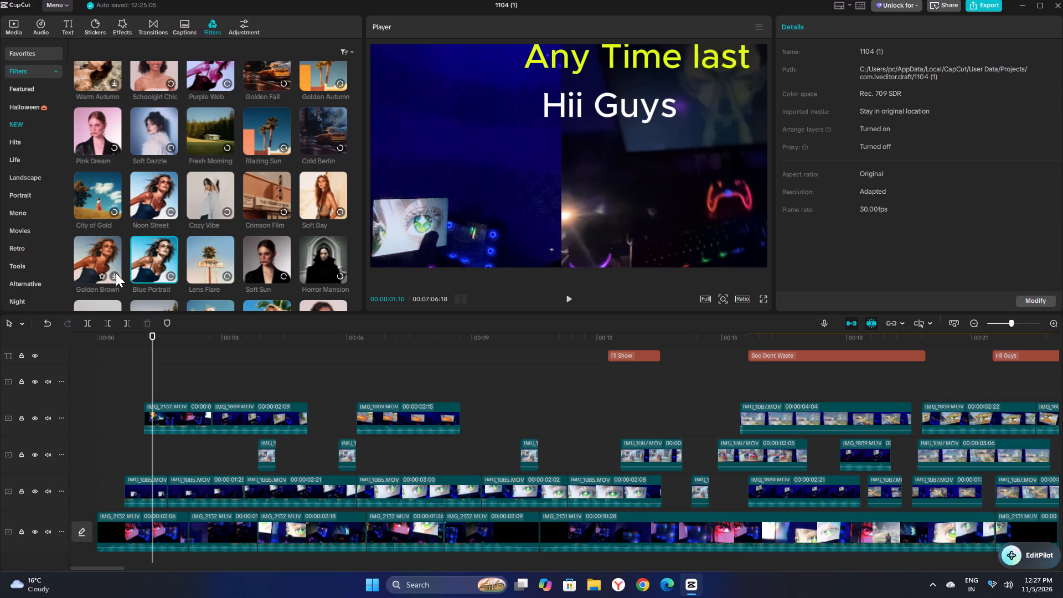
Try the Chalky White, Golden Peak, Love Mission, Nature Glow and Vibrant Cold filters.
scroll(128, 261, down, 1)
click(113, 291)
click(167, 290)
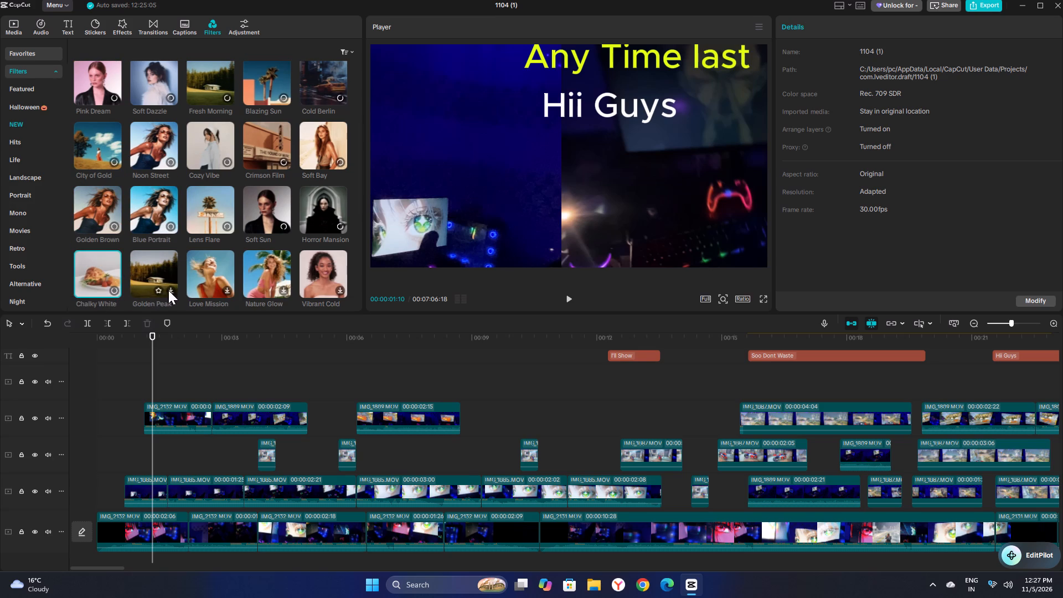
click(227, 292)
click(282, 288)
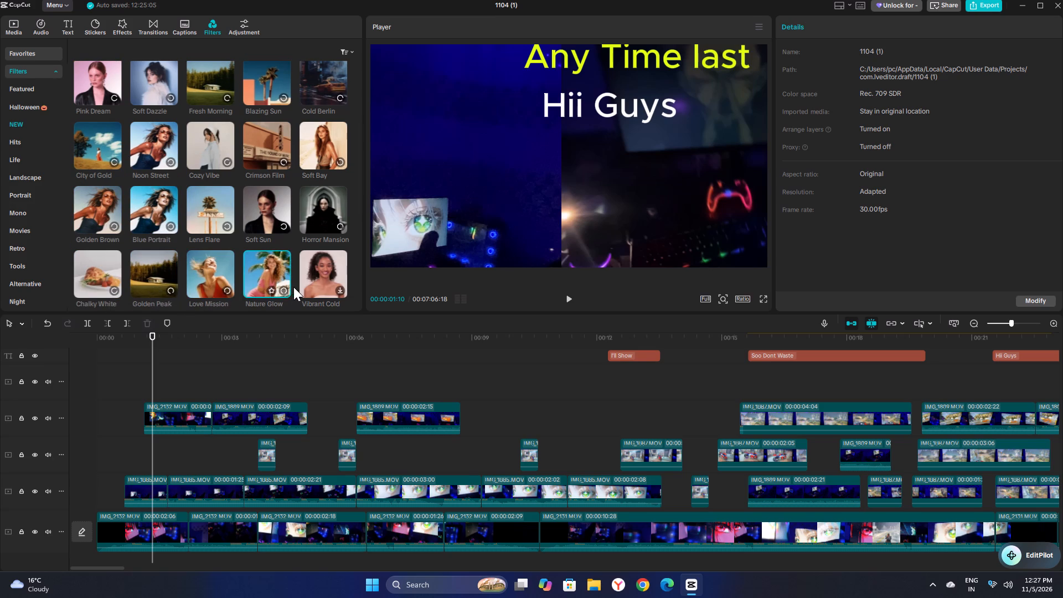
click(339, 290)
Play the video while trying the row of NEW filters with Matte Clean, Cool Bright, Steel Gray and Dreamy Violet.
key(space)
scroll(281, 255, down, 1)
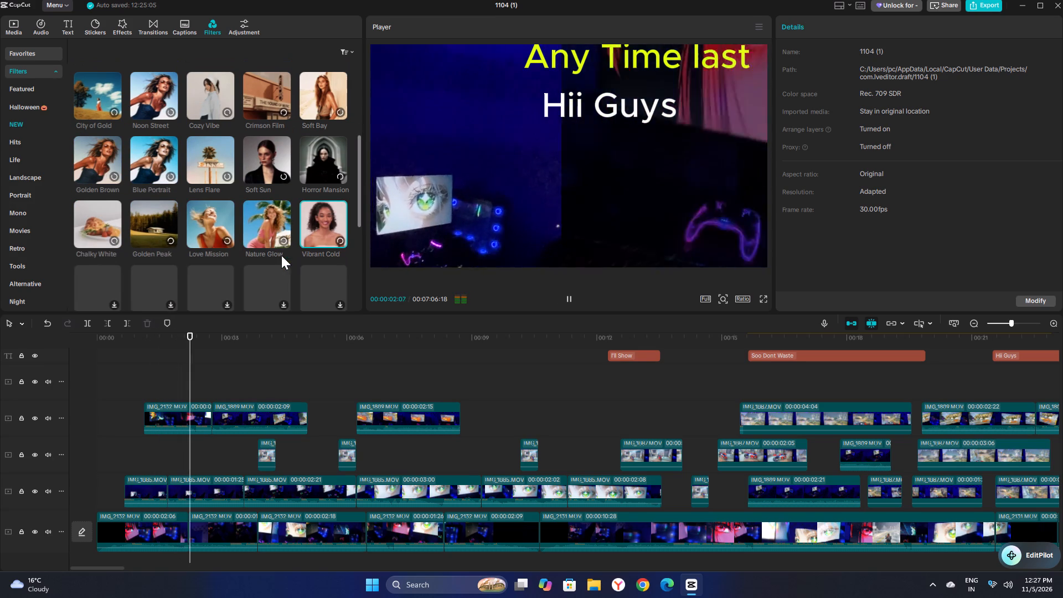
click(318, 285)
click(264, 283)
click(225, 282)
click(171, 285)
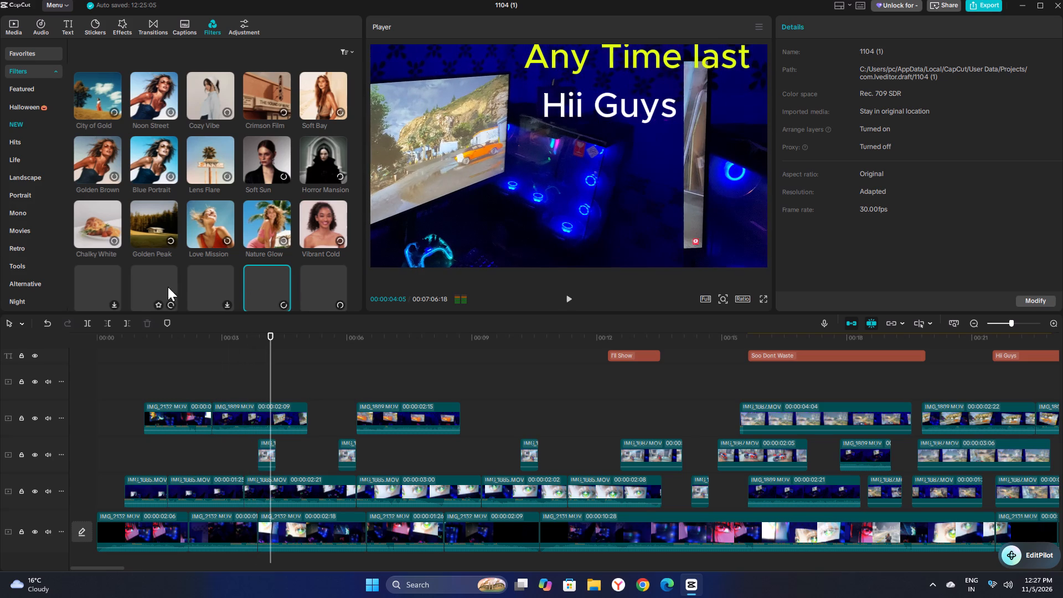
click(96, 280)
scroll(223, 236, down, 2)
click(114, 210)
click(101, 183)
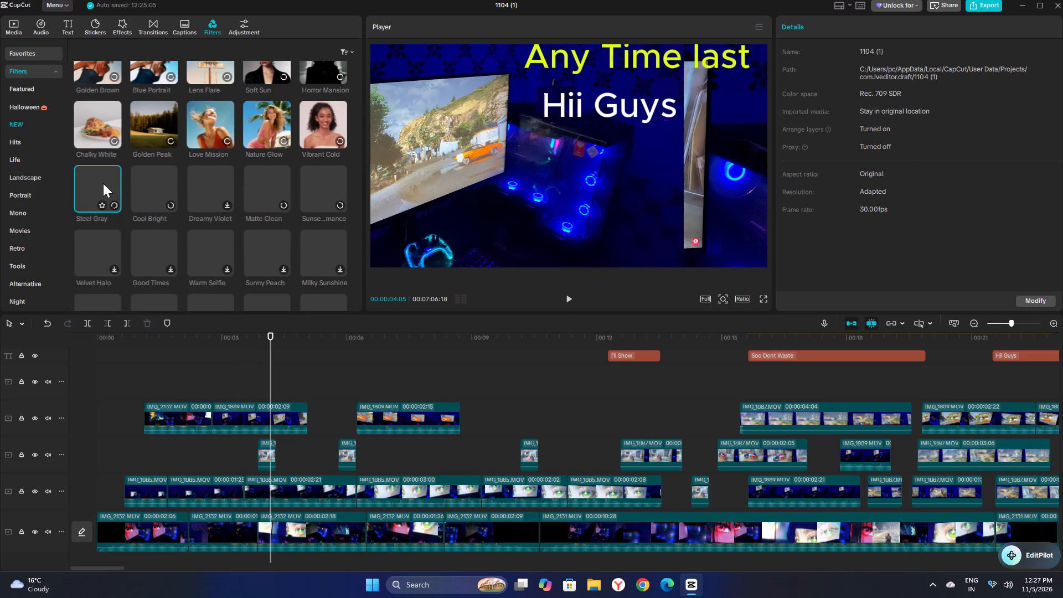
click(209, 188)
Try the Warm Selfie, Good Times, Velvet Halo, Sunny Peach and Milky Sunshine filters.
click(219, 248)
click(164, 245)
click(92, 248)
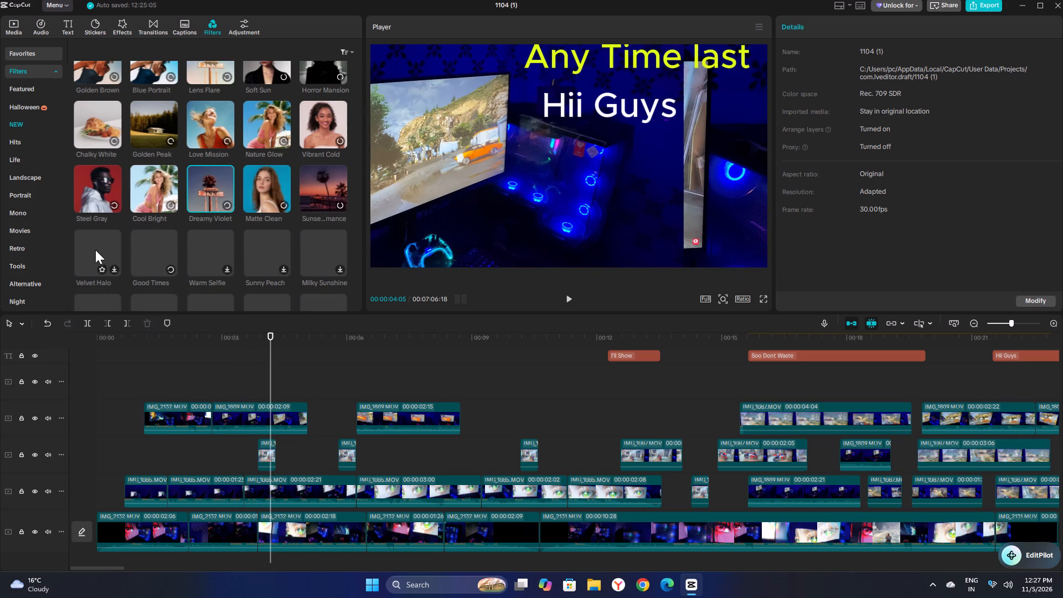
click(210, 246)
click(262, 249)
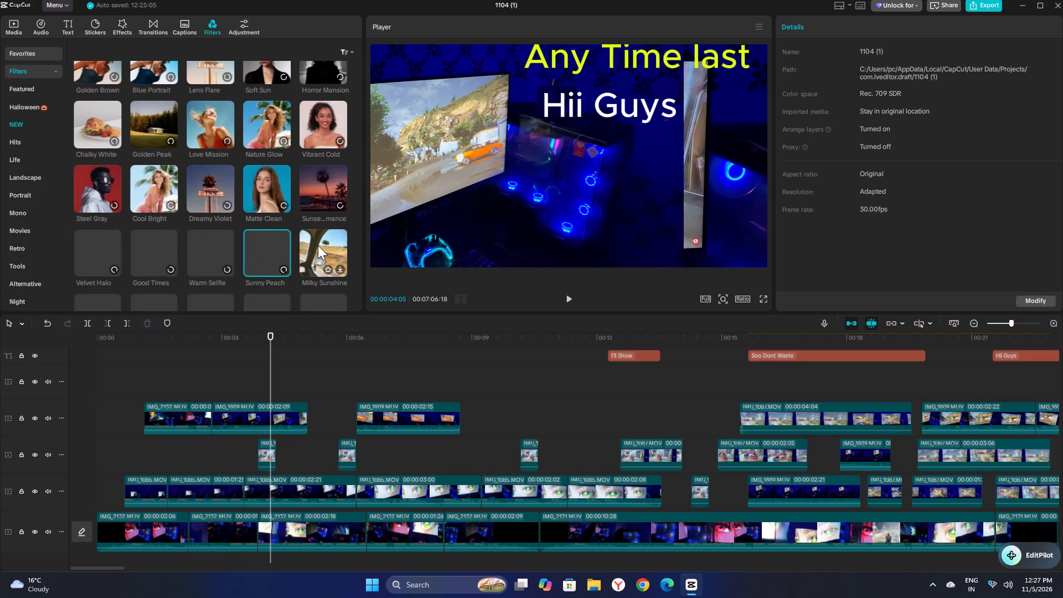
click(321, 245)
Play the video while trying the Mocha Portrait, Sunny Flush, Bold Warm Peel, Mono Chic and Fantasy Pink filters.
scroll(293, 219, down, 2)
click(318, 207)
key(space)
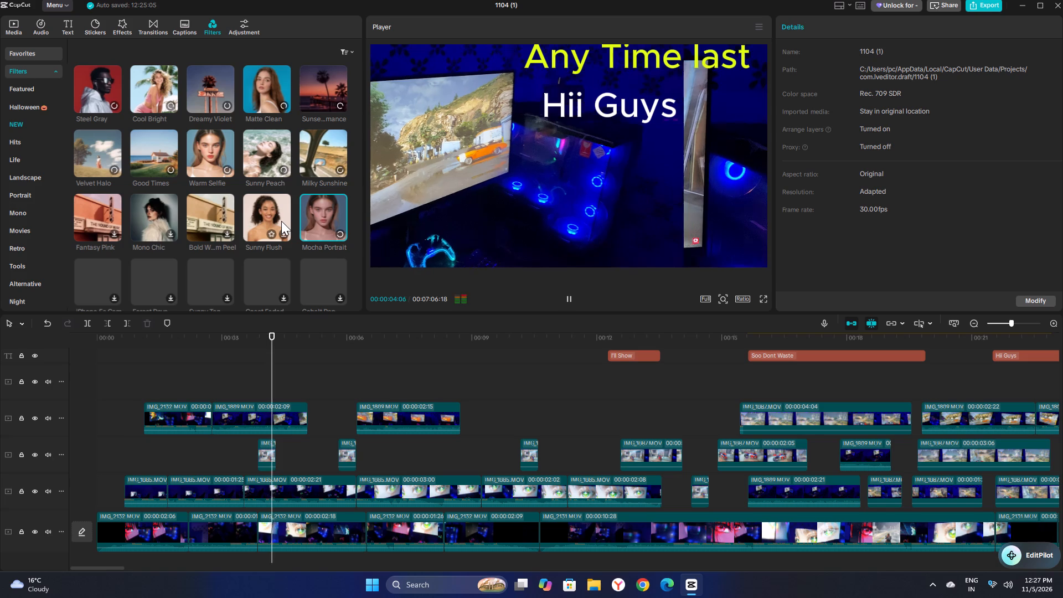
click(254, 213)
click(212, 215)
click(163, 215)
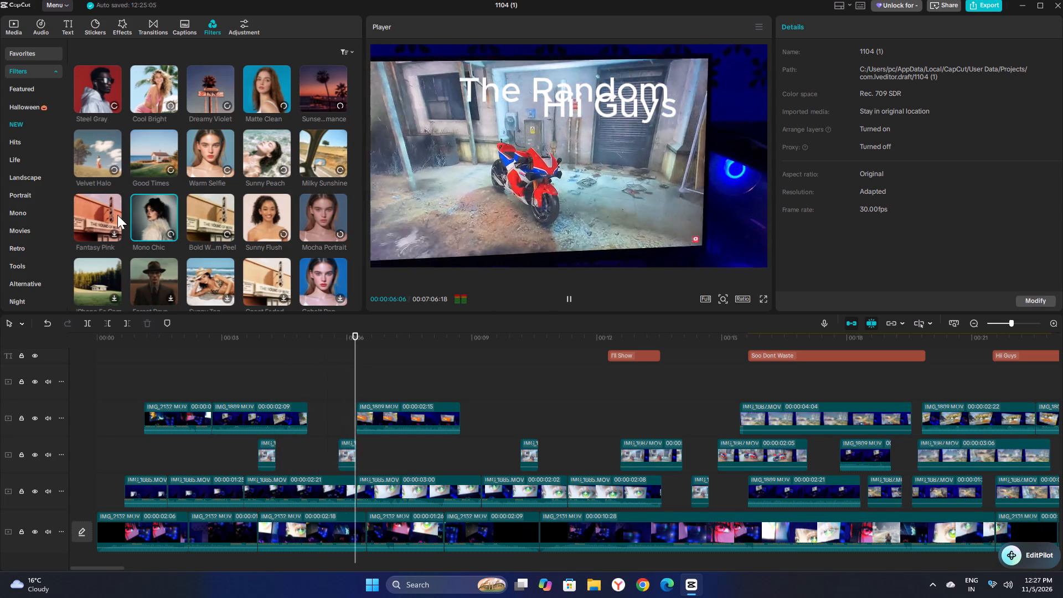
click(110, 214)
Try the iPhone 5s Cam, Forest Days, Sunny Tan, Coast Faded and Cobalt Pop filters, and return to the start of the NEW category.
click(102, 275)
click(148, 279)
click(200, 276)
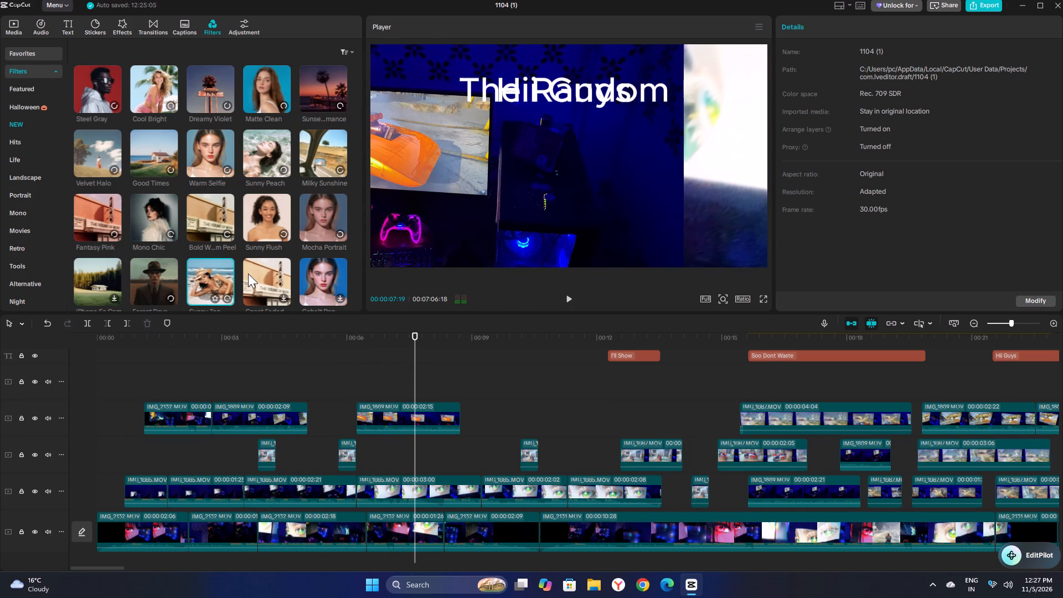
click(256, 272)
click(332, 275)
scroll(225, 251, down, 1)
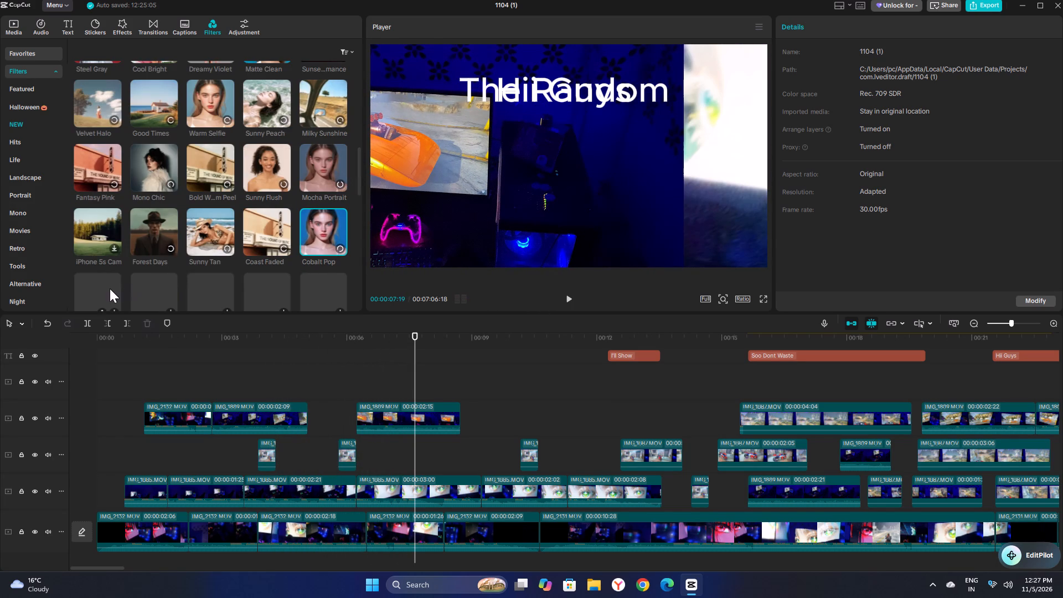
click(110, 288)
click(105, 238)
scroll(138, 253, up, 6)
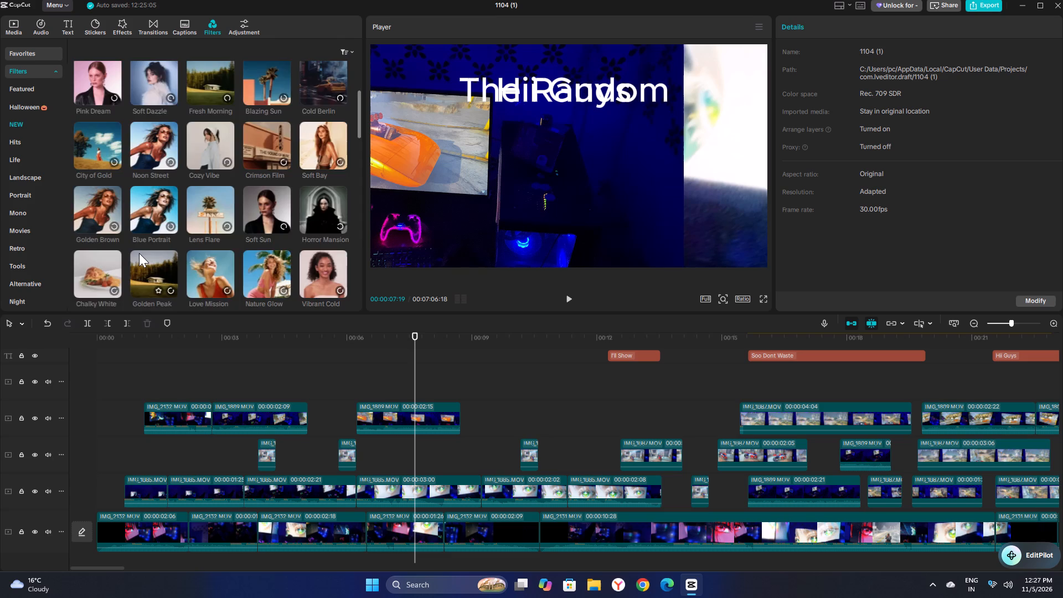
scroll(139, 253, up, 3)
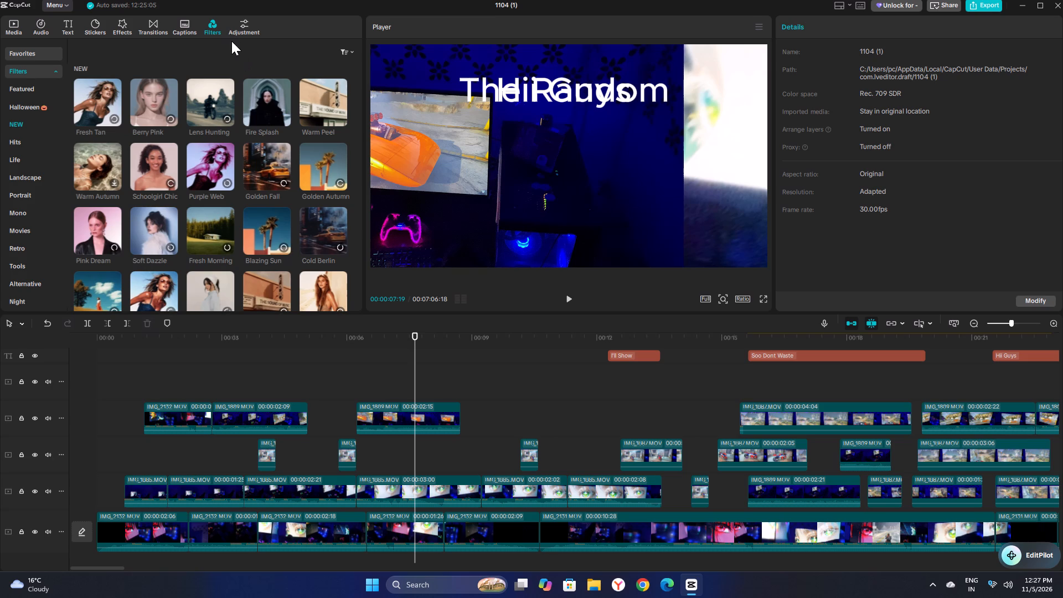
Look into the media library and preview the default text over the video.
click(2, 17)
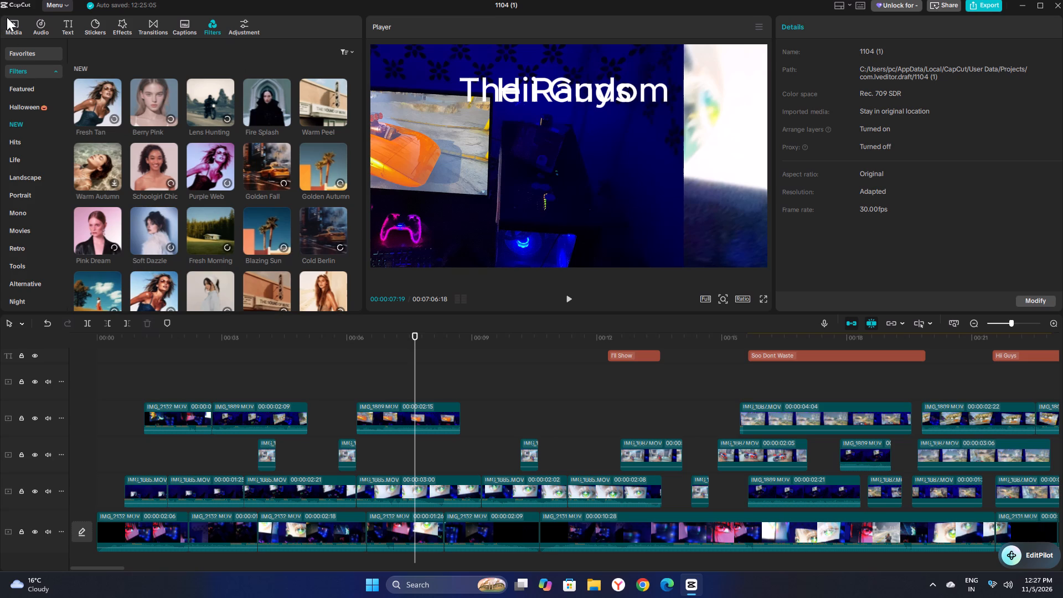
click(9, 22)
click(10, 25)
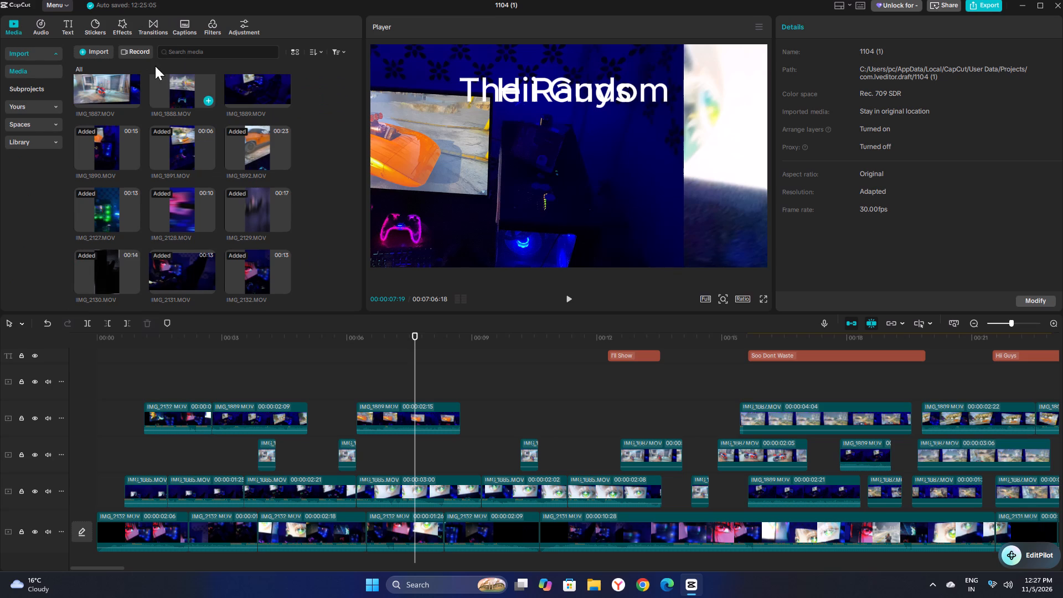
click(61, 27)
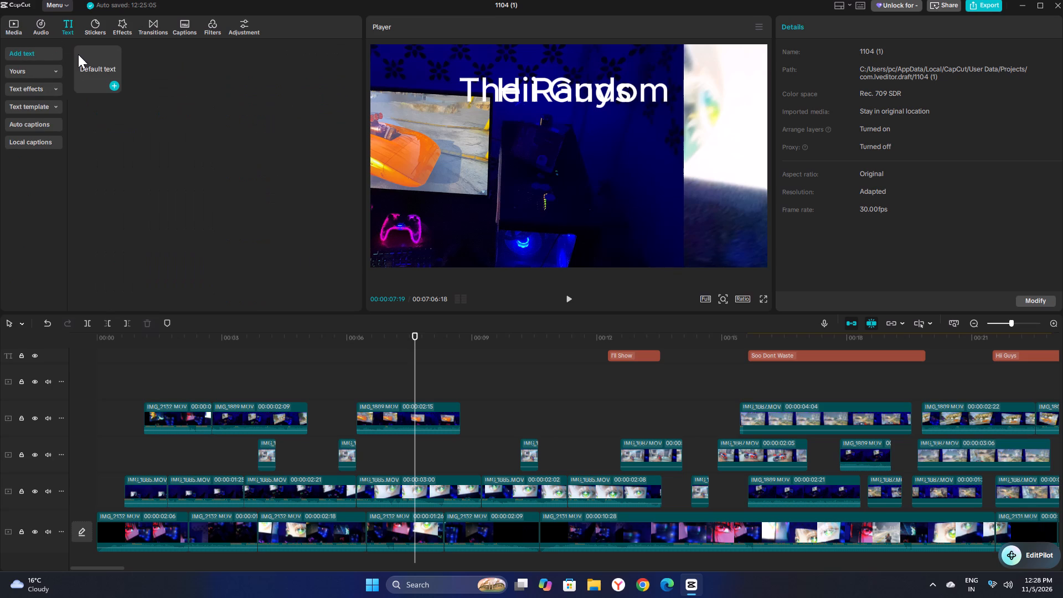
click(112, 80)
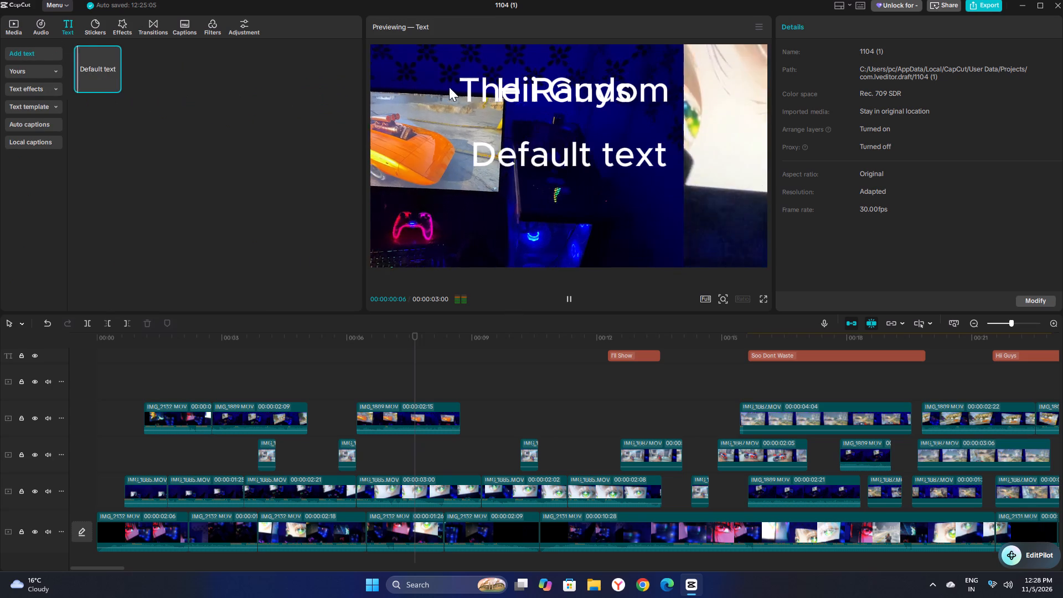
click(621, 147)
click(609, 175)
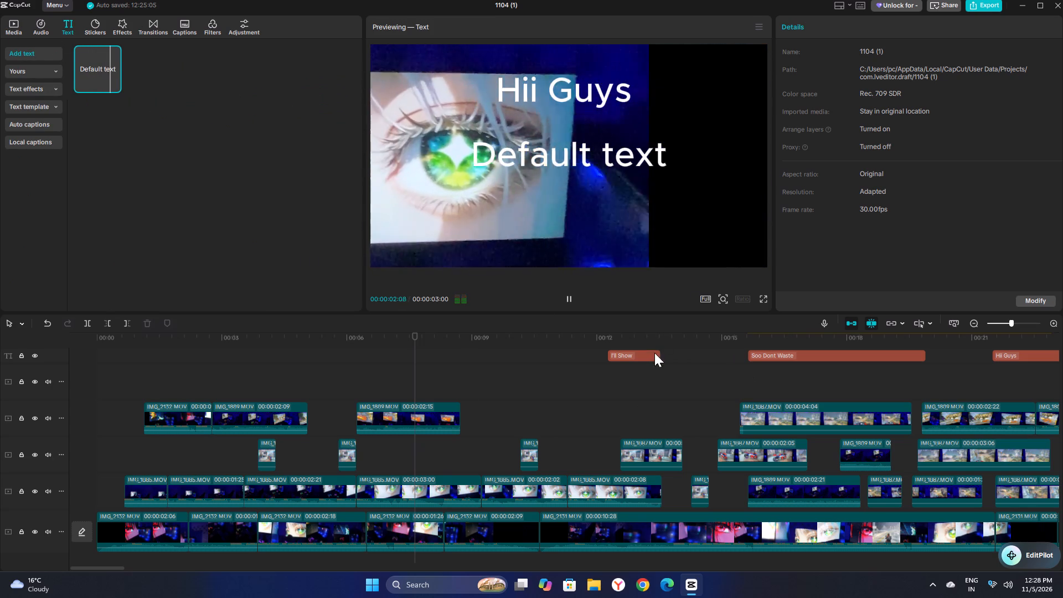
Turn on Curve and Shadow for the "I'll Show" title and try to turn on Glow.
click(648, 360)
scroll(894, 198, down, 3)
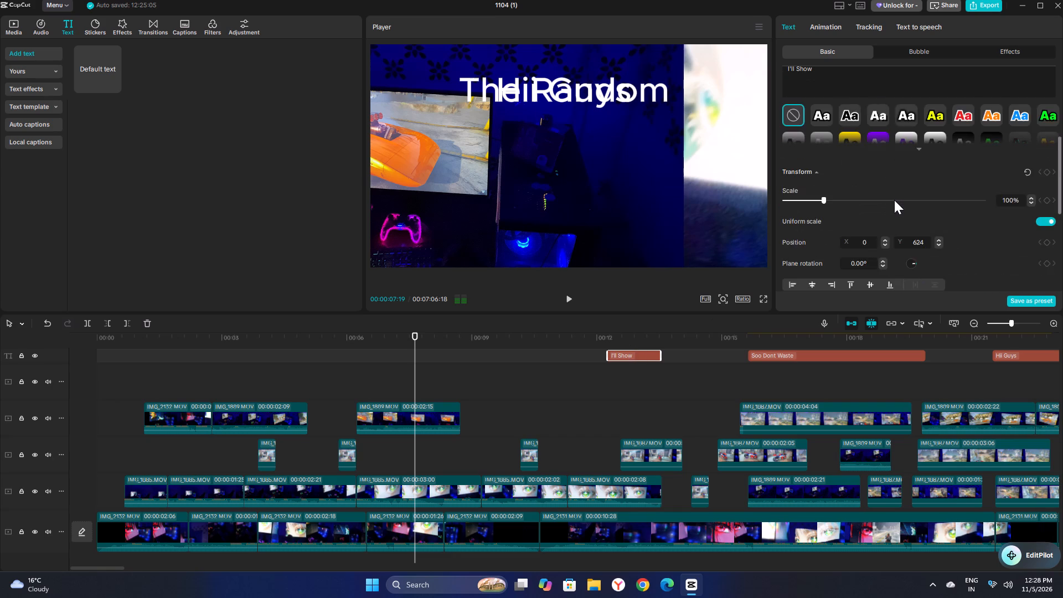
scroll(894, 200, down, 10)
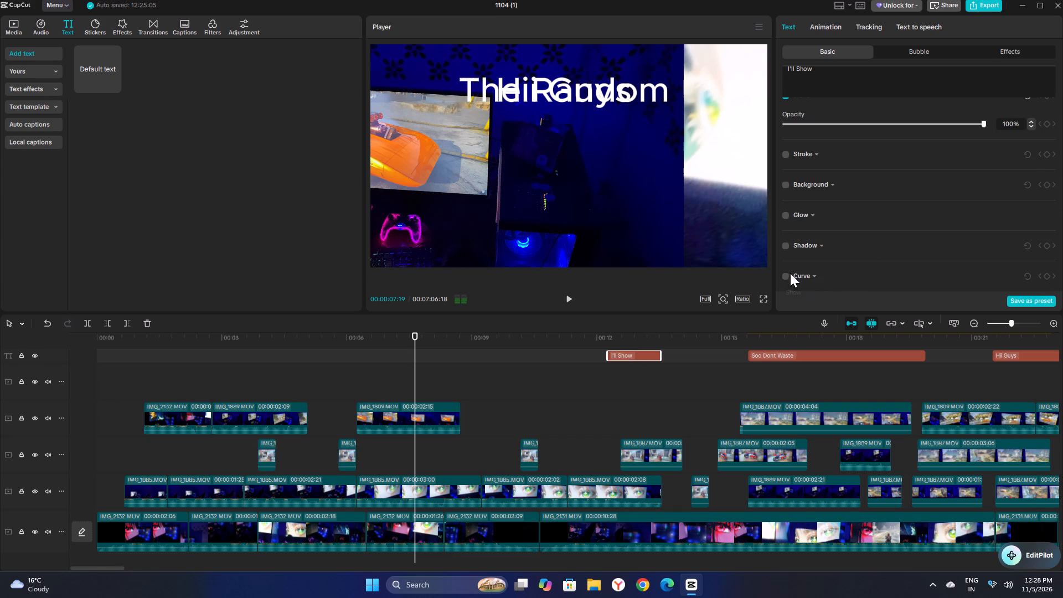
click(784, 276)
scroll(807, 259, down, 3)
click(788, 169)
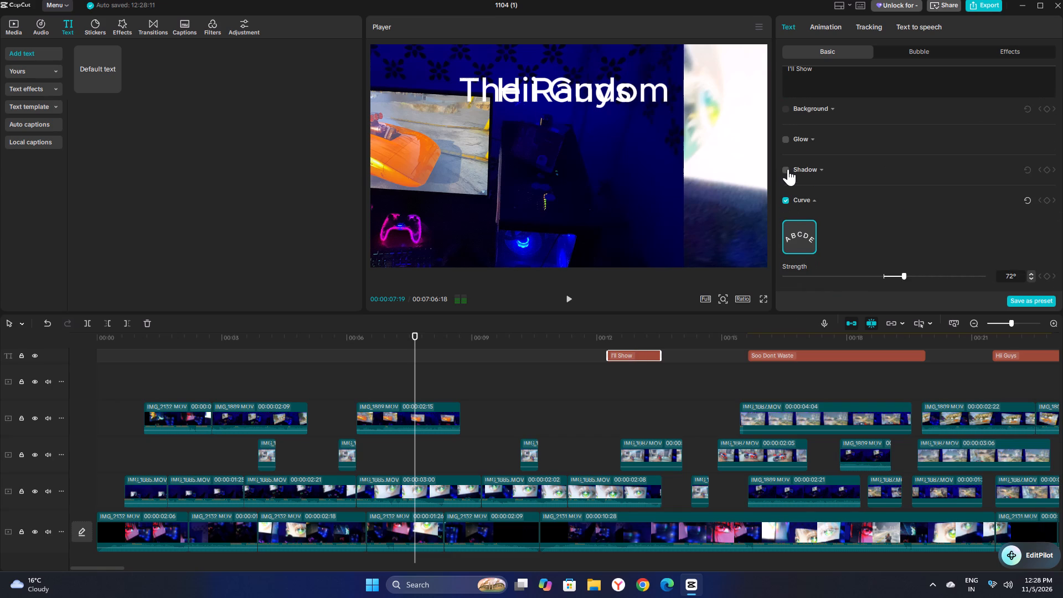
scroll(797, 192, down, 2)
scroll(797, 192, up, 3)
click(786, 189)
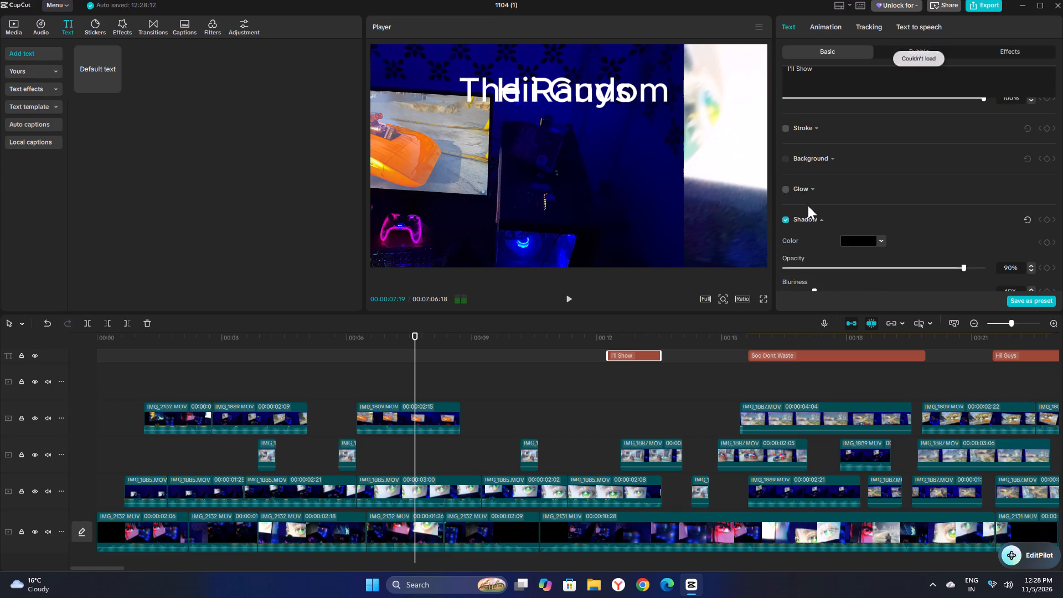
Turn on Stroke for the "I'll Show" title and try Glow again.
scroll(808, 206, up, 1)
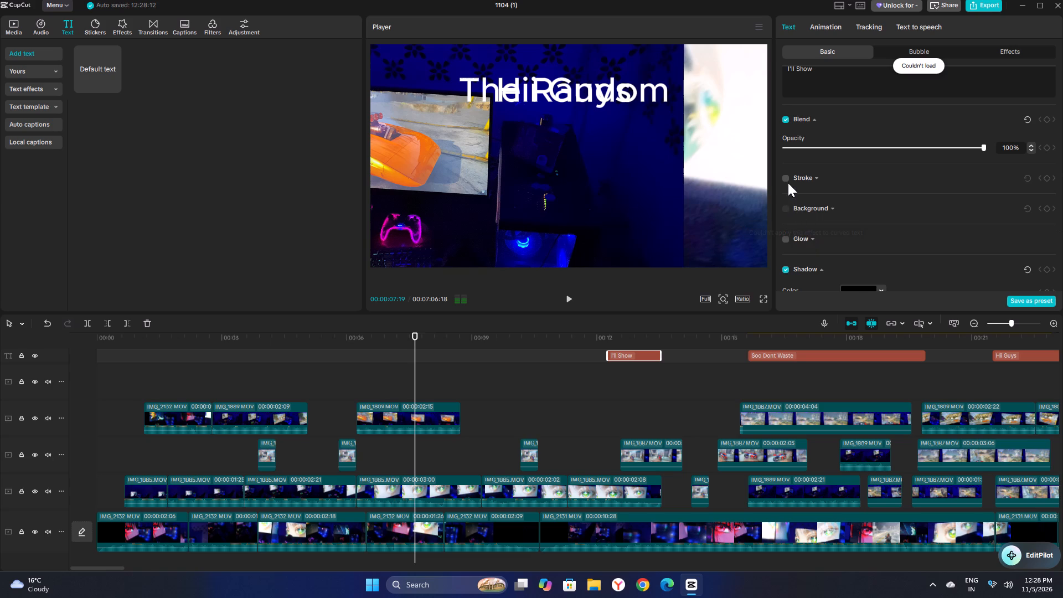
click(786, 177)
scroll(793, 193, down, 1)
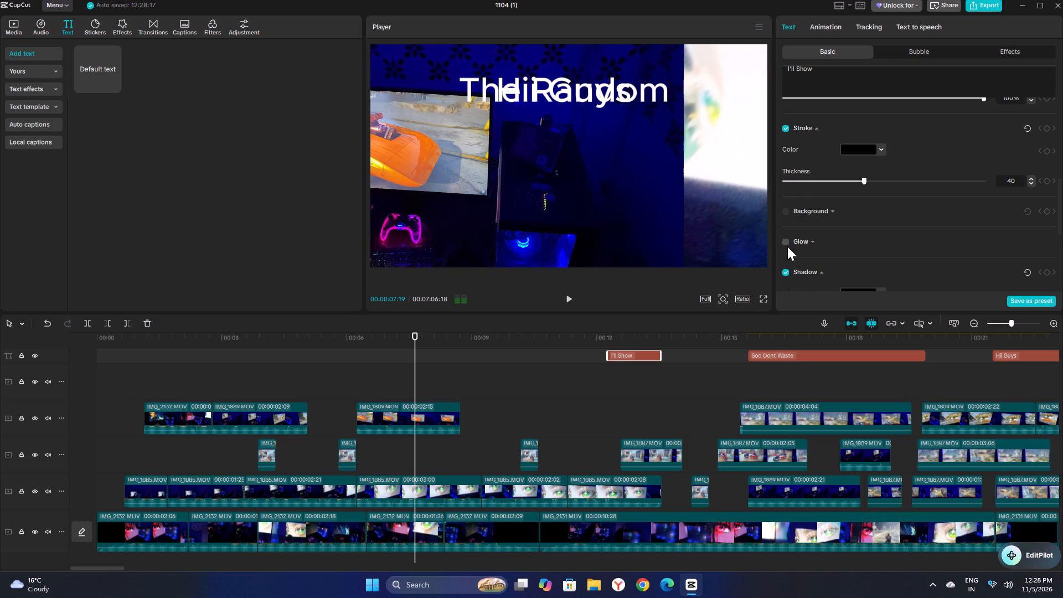
click(784, 239)
click(806, 241)
Look through the "I'll Show" title's basic settings, all its preset styles and the available bubble shapes.
scroll(847, 249, up, 2)
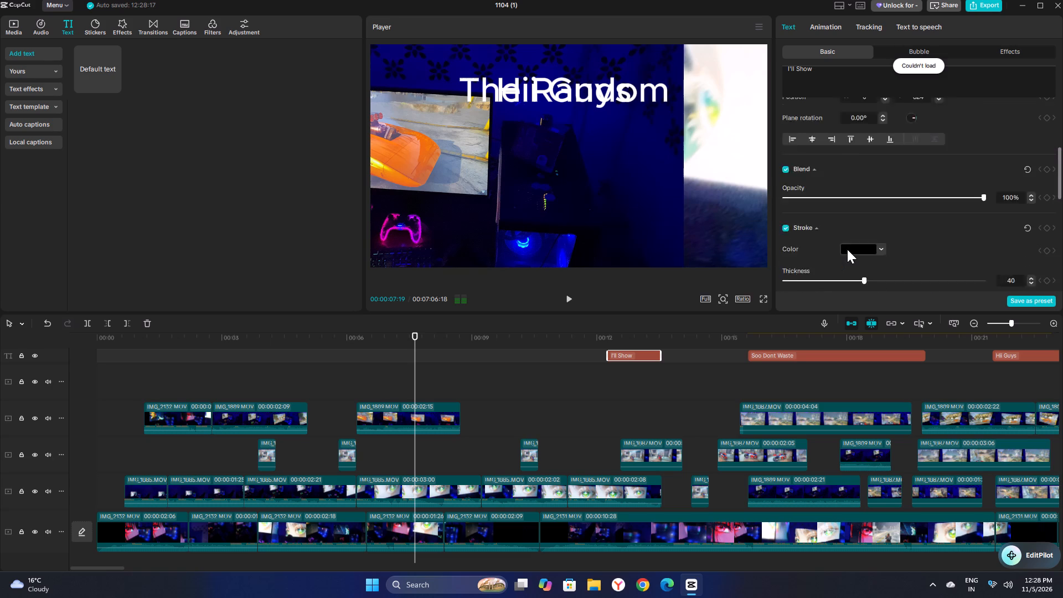
scroll(847, 249, up, 4)
scroll(918, 167, down, 3)
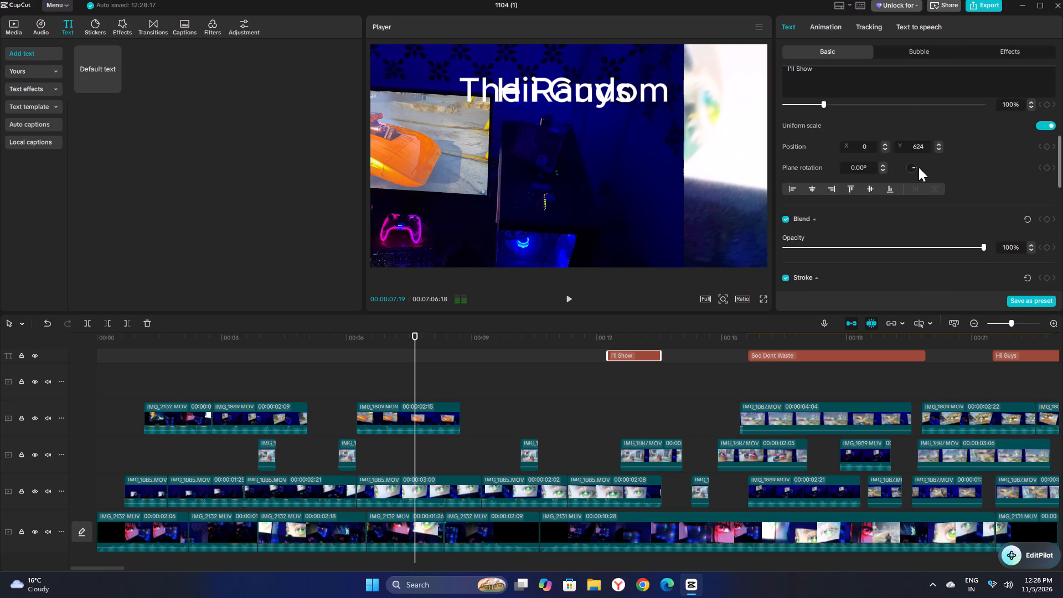
scroll(918, 167, up, 4)
click(921, 253)
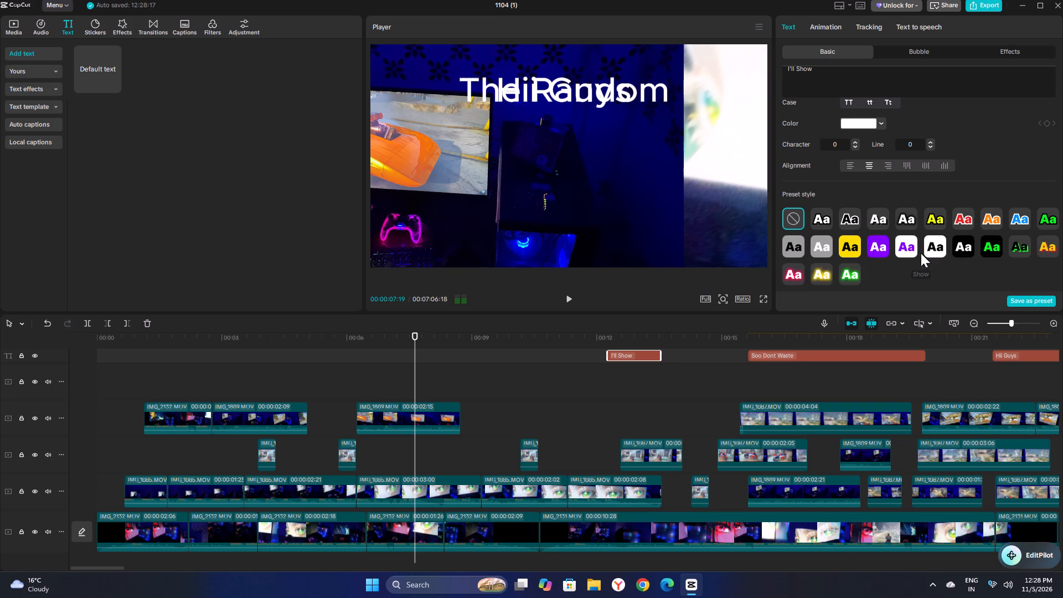
scroll(933, 207, down, 3)
scroll(933, 207, up, 3)
click(914, 55)
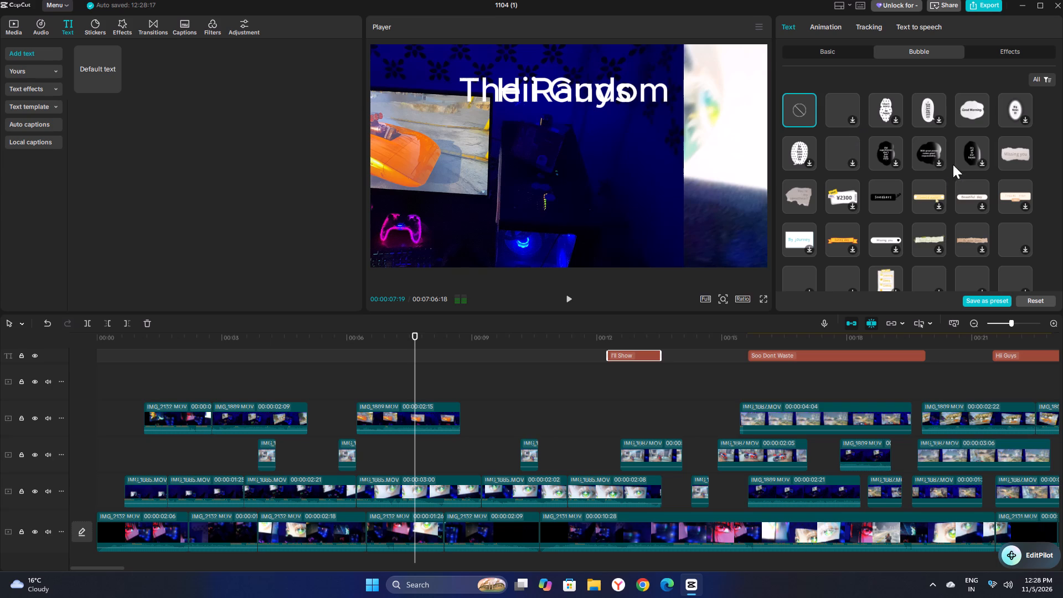
click(829, 44)
click(831, 51)
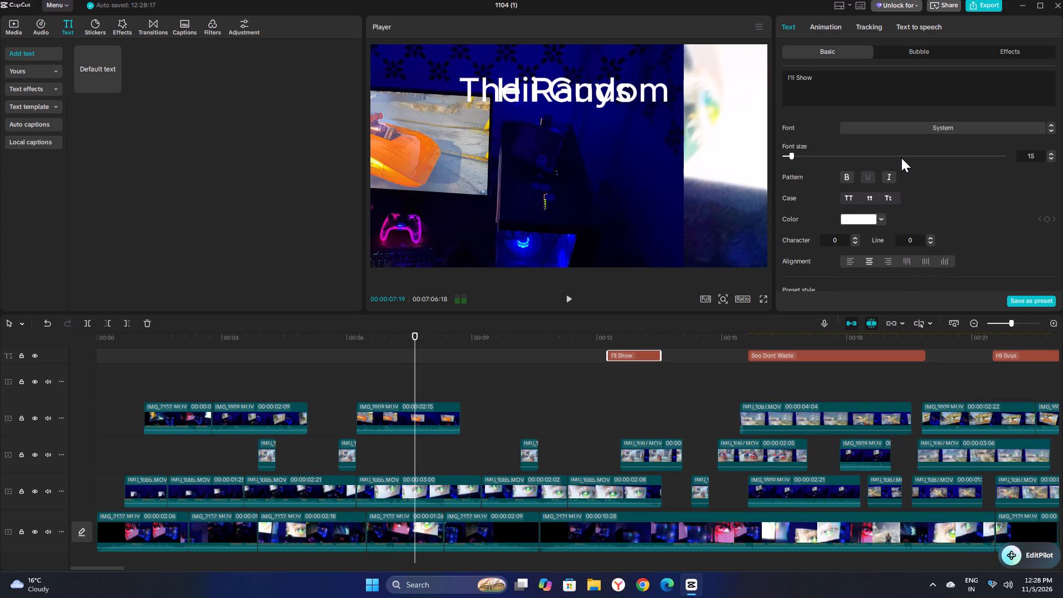
scroll(950, 143, down, 3)
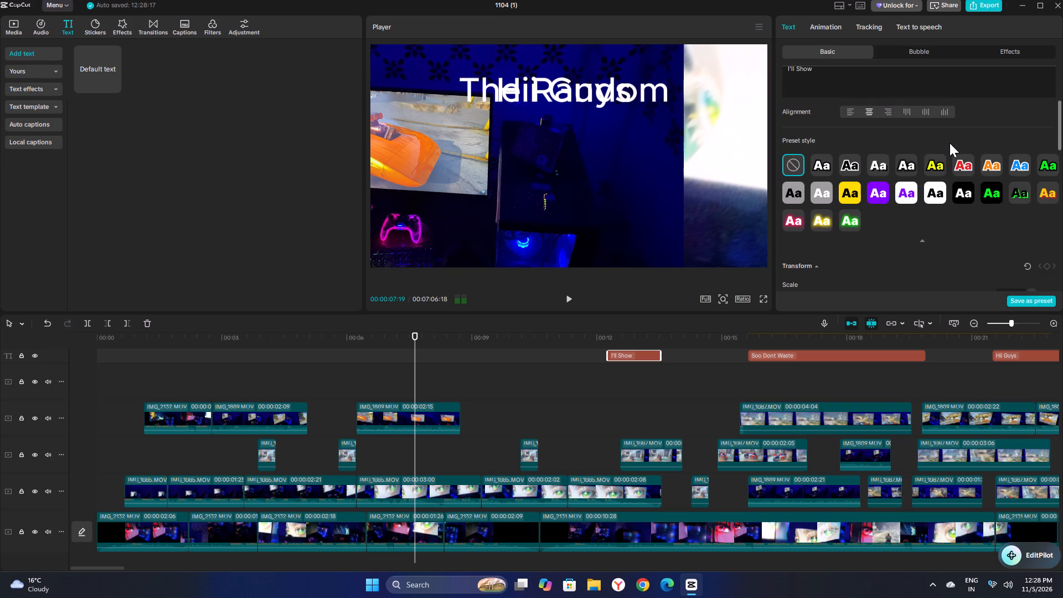
scroll(950, 143, down, 3)
scroll(950, 143, up, 3)
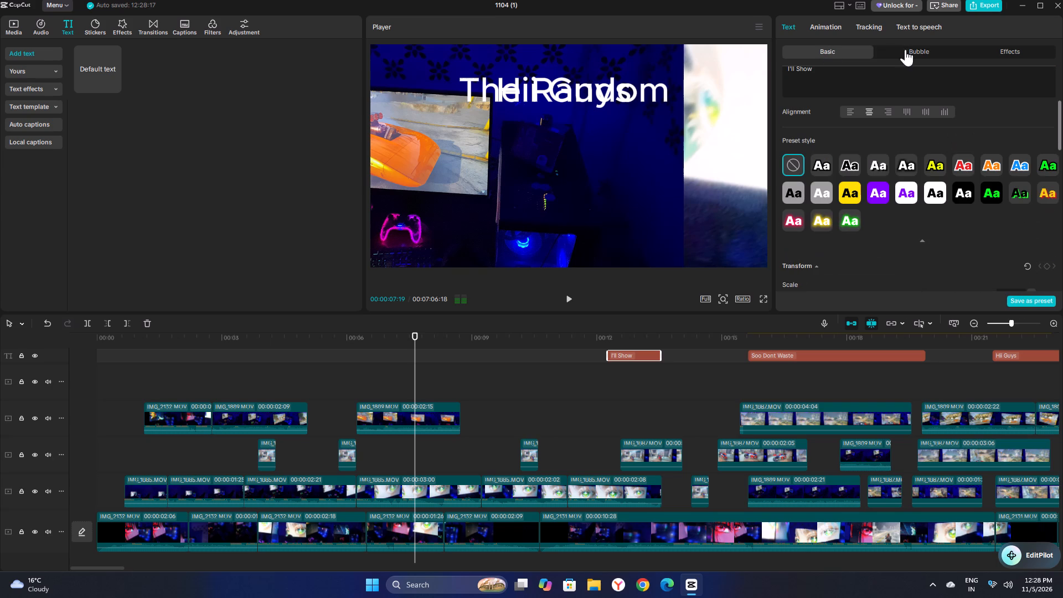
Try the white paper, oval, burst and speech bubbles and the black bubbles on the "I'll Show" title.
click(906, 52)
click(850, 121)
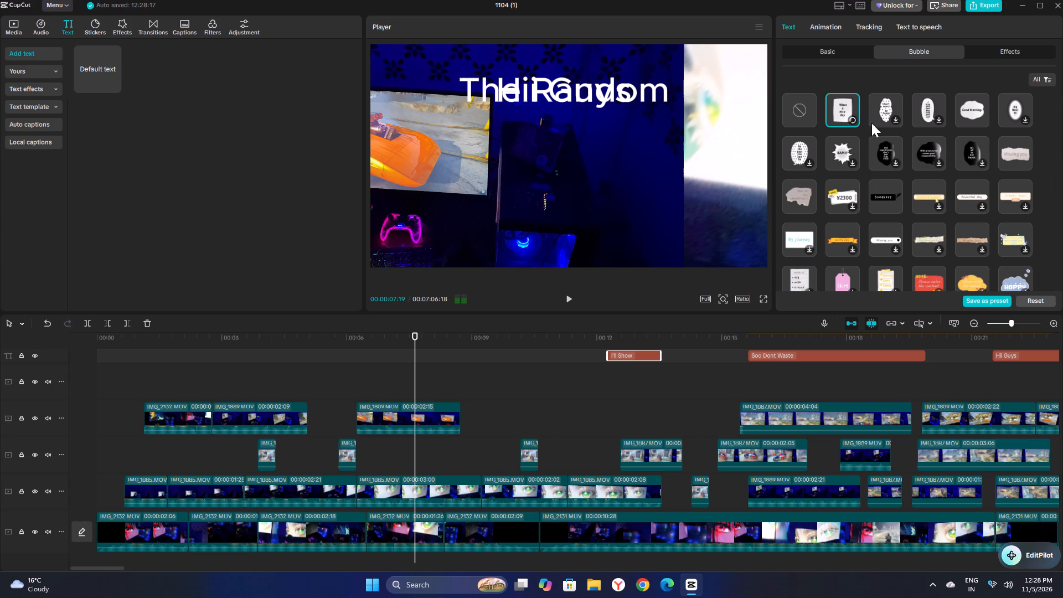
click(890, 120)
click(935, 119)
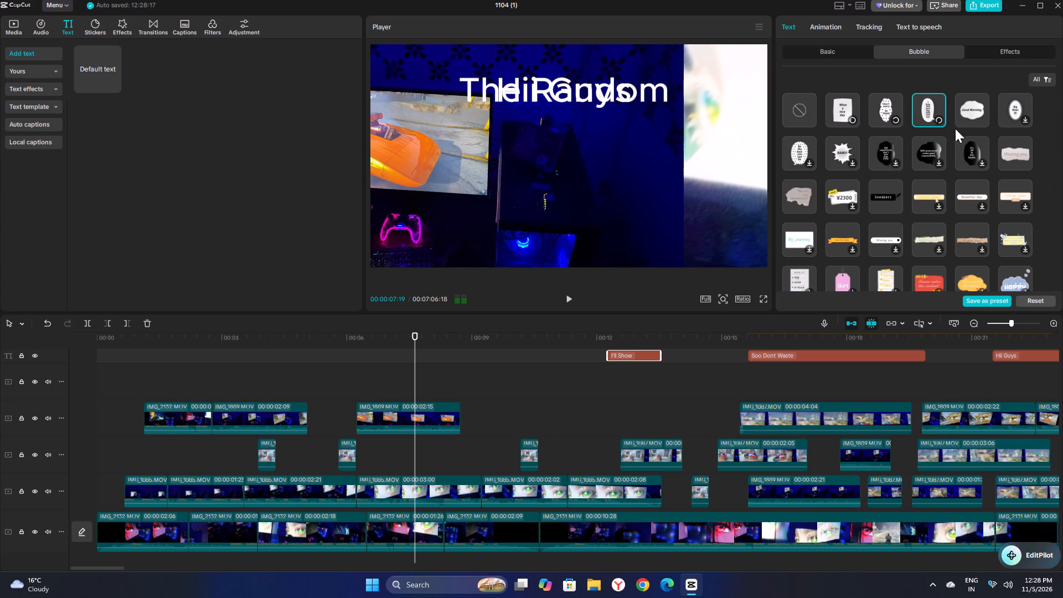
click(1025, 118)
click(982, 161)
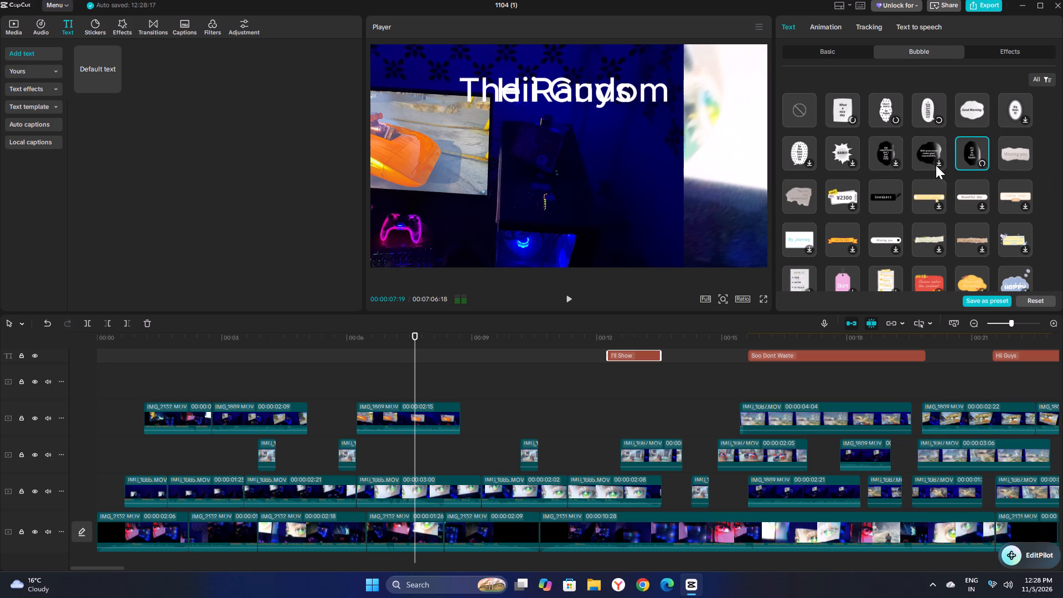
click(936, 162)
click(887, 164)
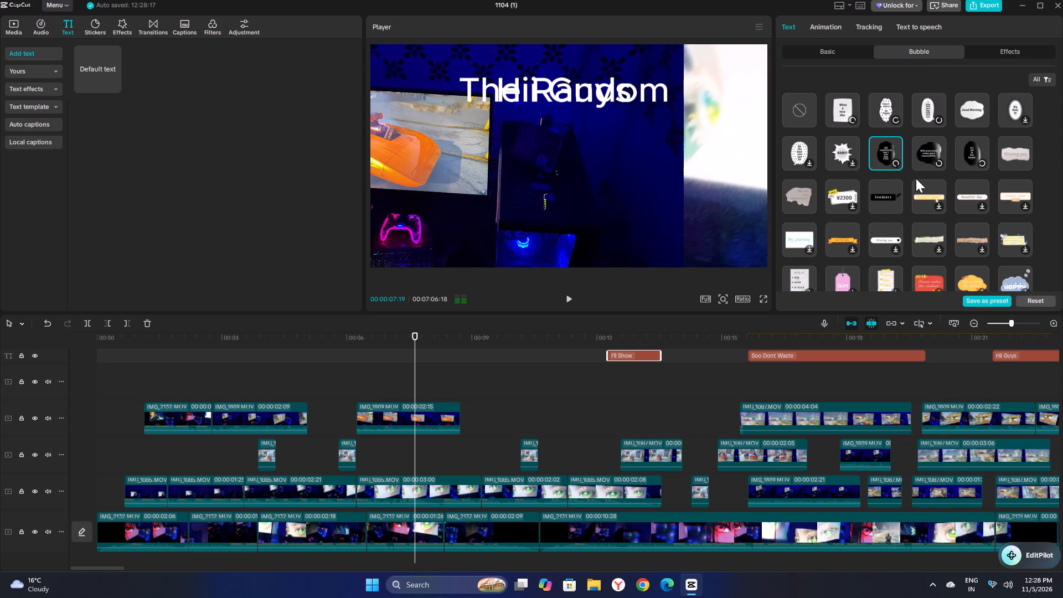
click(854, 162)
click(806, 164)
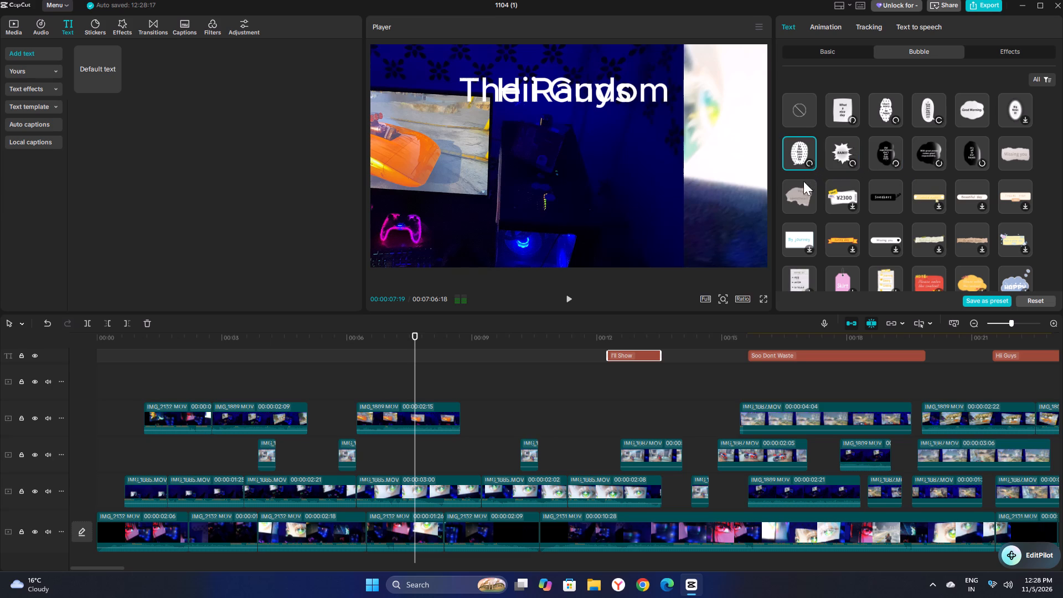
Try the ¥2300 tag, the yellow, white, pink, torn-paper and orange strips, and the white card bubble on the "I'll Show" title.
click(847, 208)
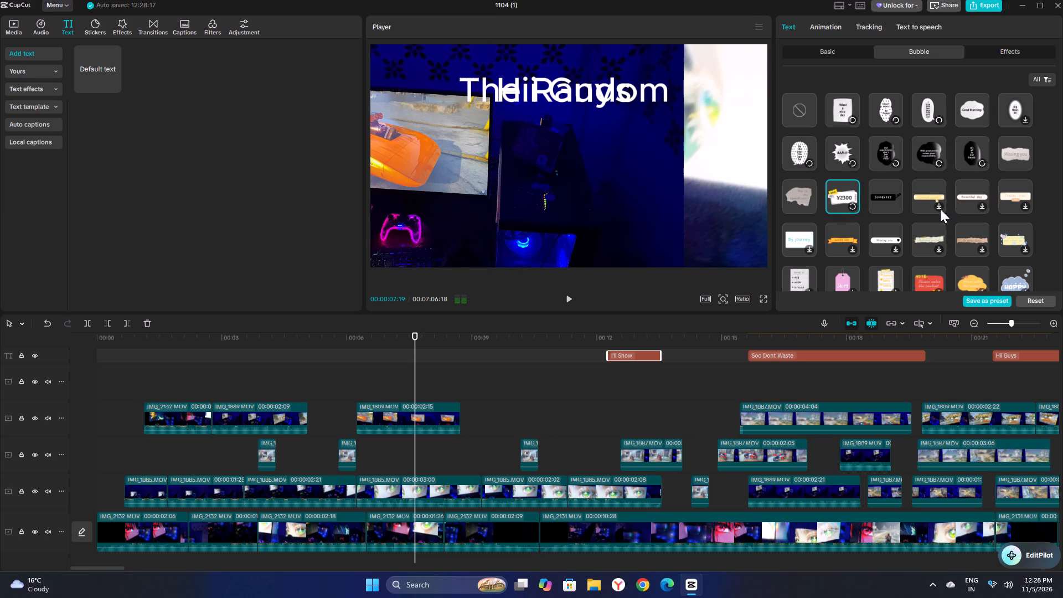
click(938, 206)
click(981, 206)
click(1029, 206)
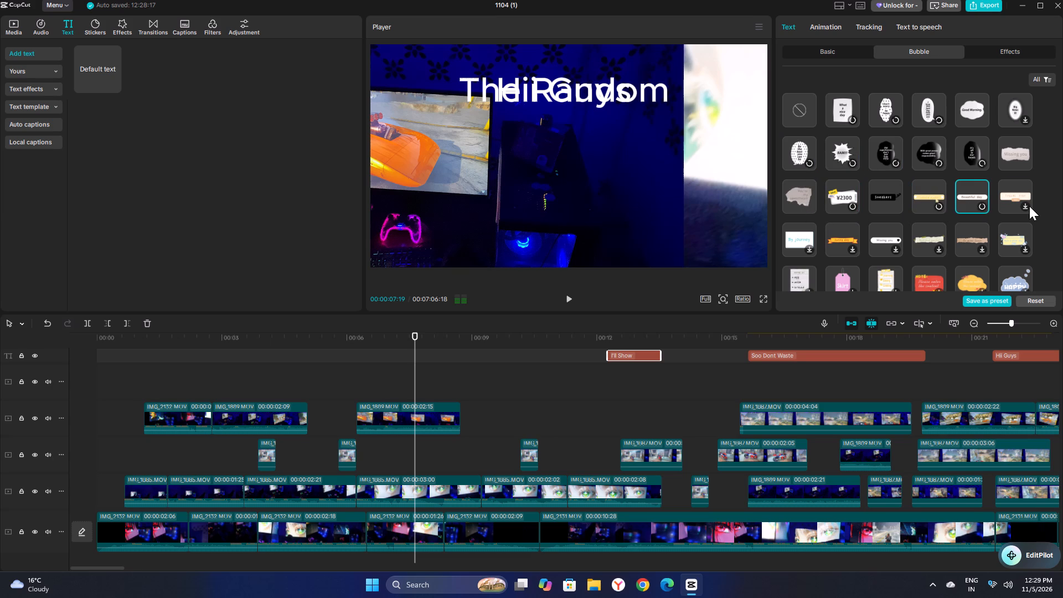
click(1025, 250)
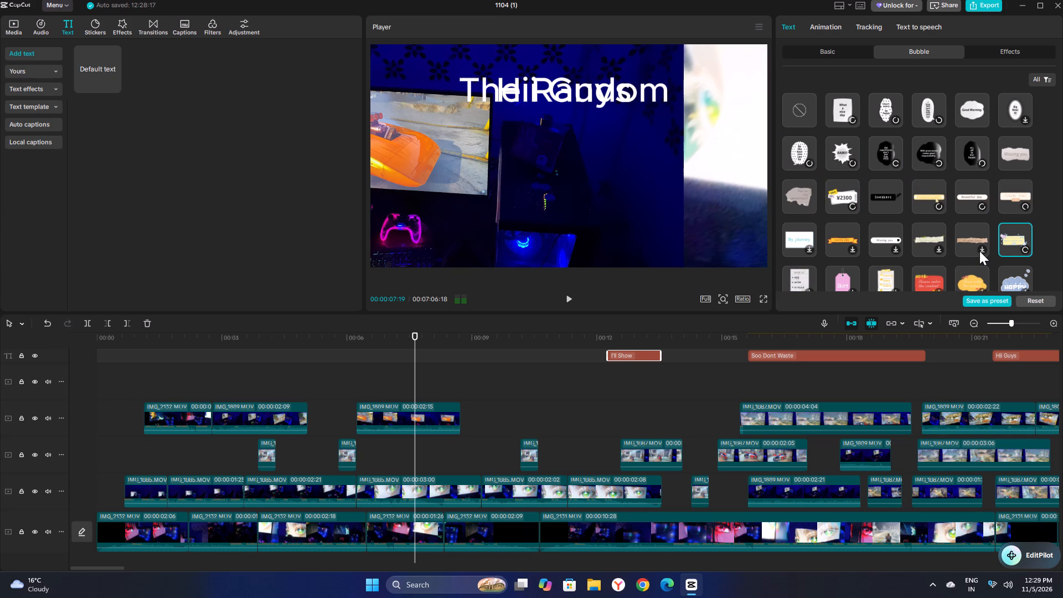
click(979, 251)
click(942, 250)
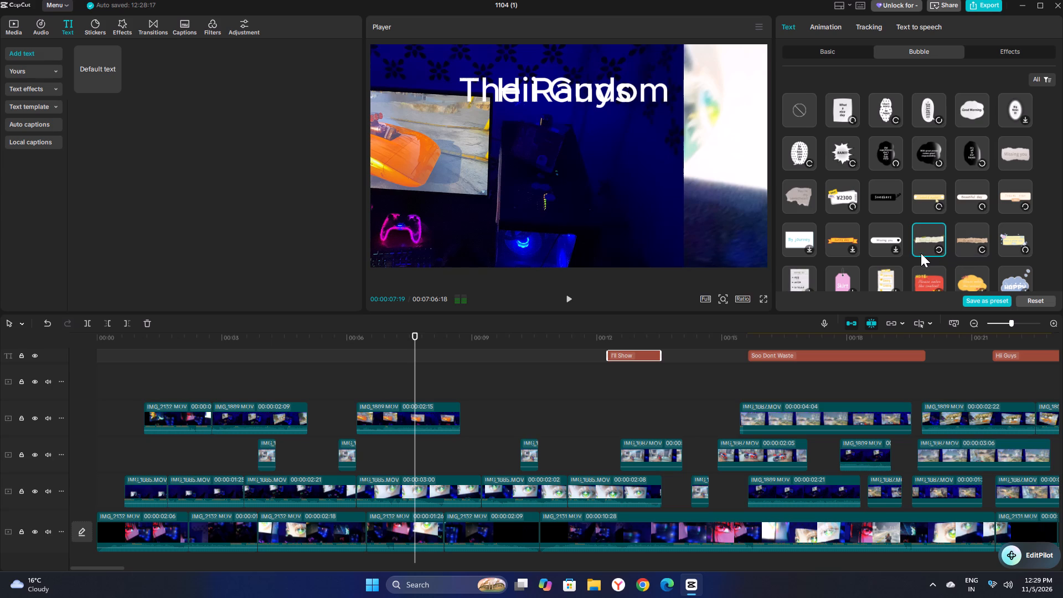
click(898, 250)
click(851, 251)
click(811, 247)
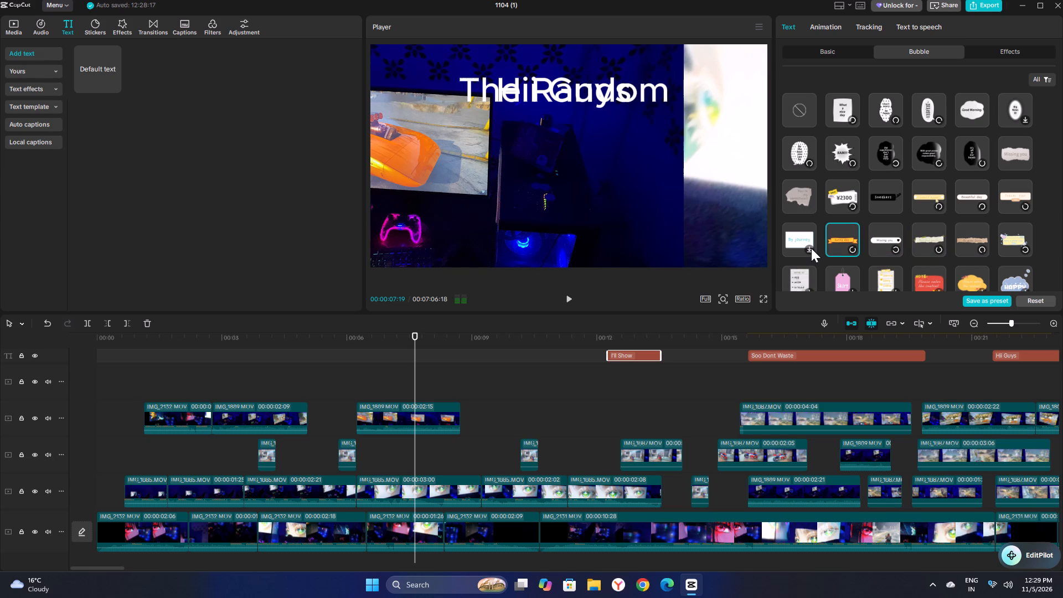
Try the list, pink tag, note, red card and orange cloud bubbles on the "I'll Show" title, ending on the blue "Happy" cloud.
click(801, 281)
click(847, 277)
click(890, 280)
click(930, 280)
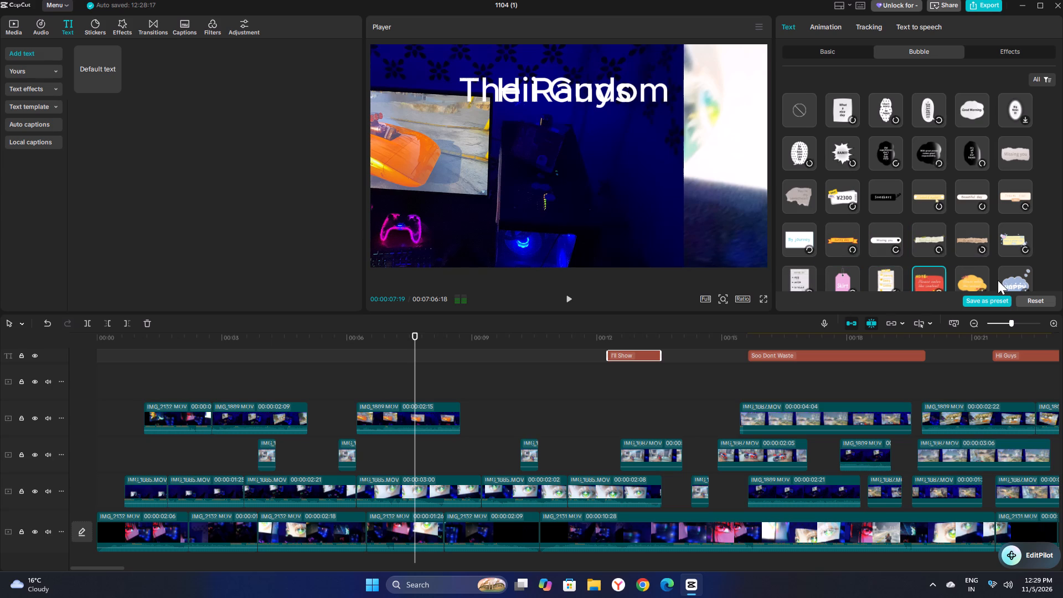
click(976, 279)
click(1005, 276)
click(1010, 279)
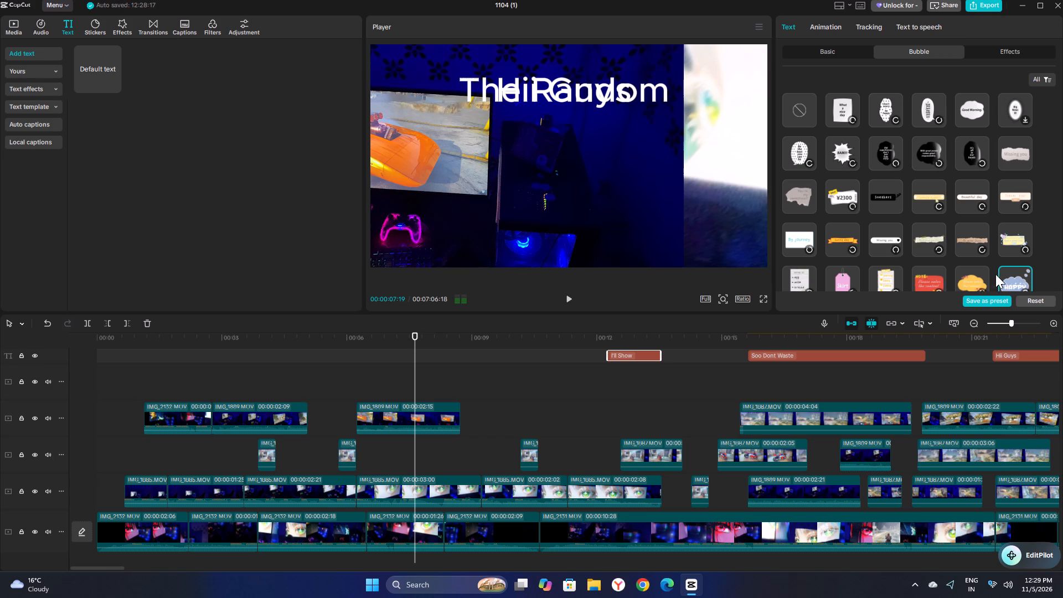
click(1012, 53)
click(914, 53)
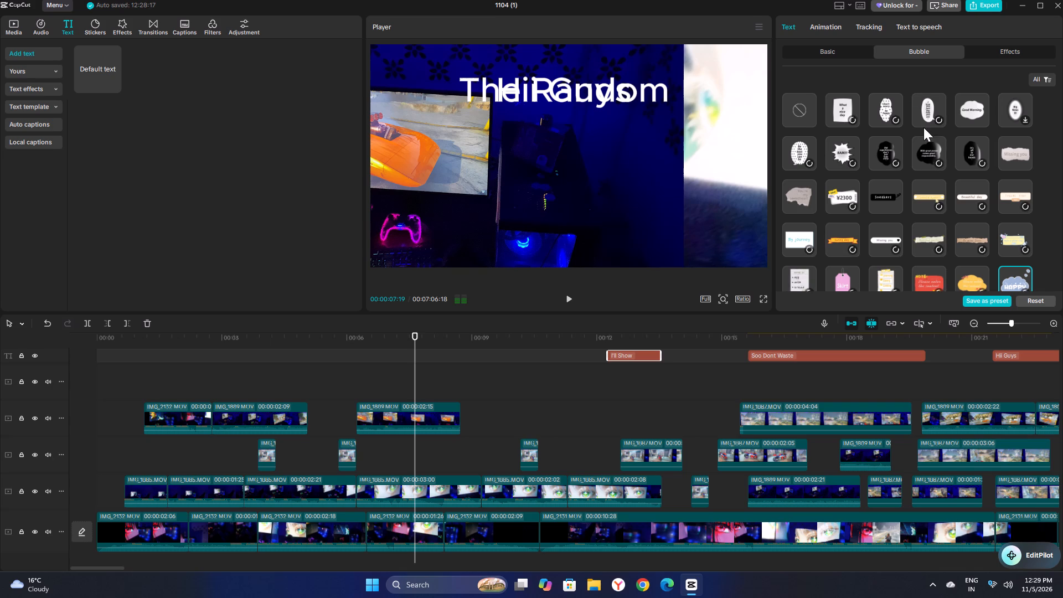
Play the video from about 8 seconds and again from just before the "Any Time last" title, reviewing the titles along the timeline.
click(447, 388)
key(space)
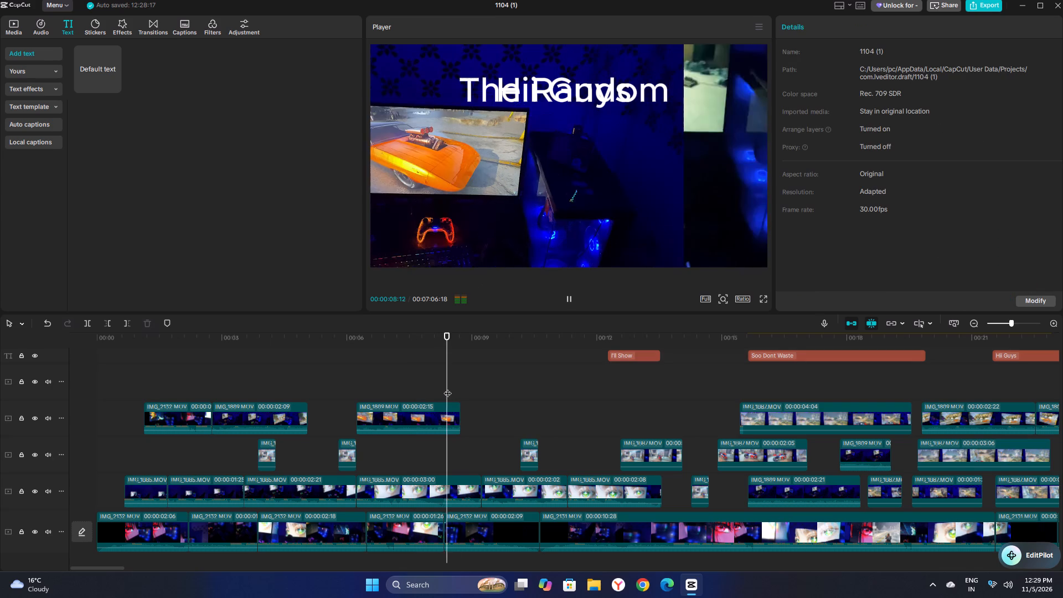
scroll(207, 448, up, 3)
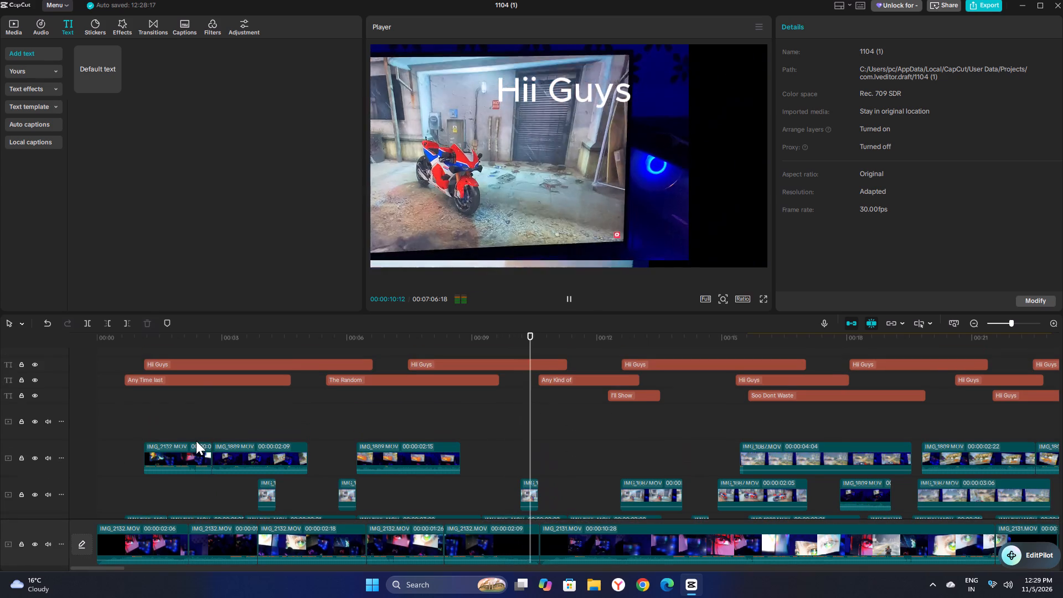
click(192, 377)
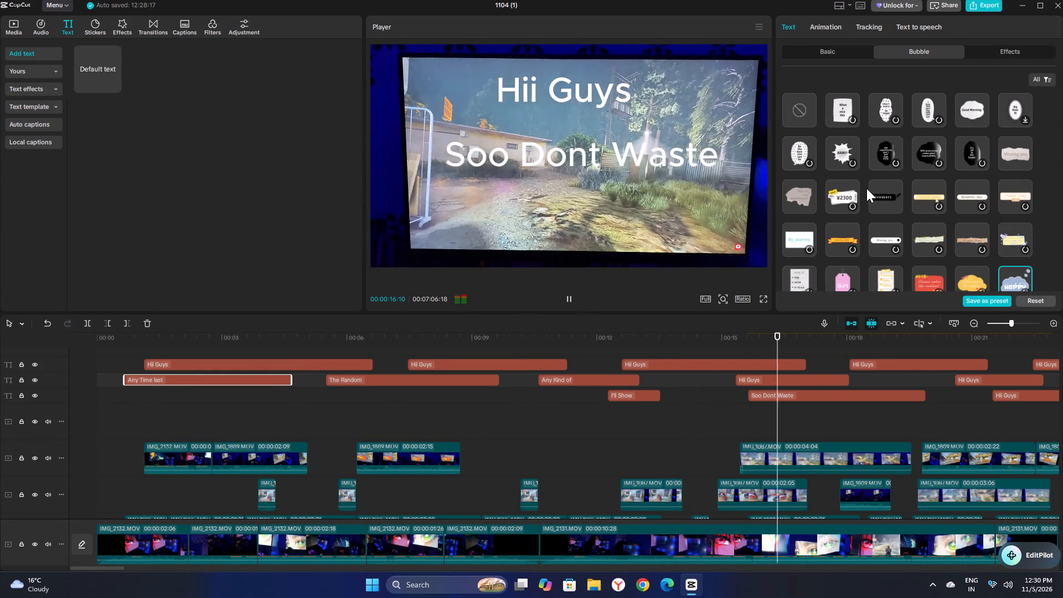
click(136, 358)
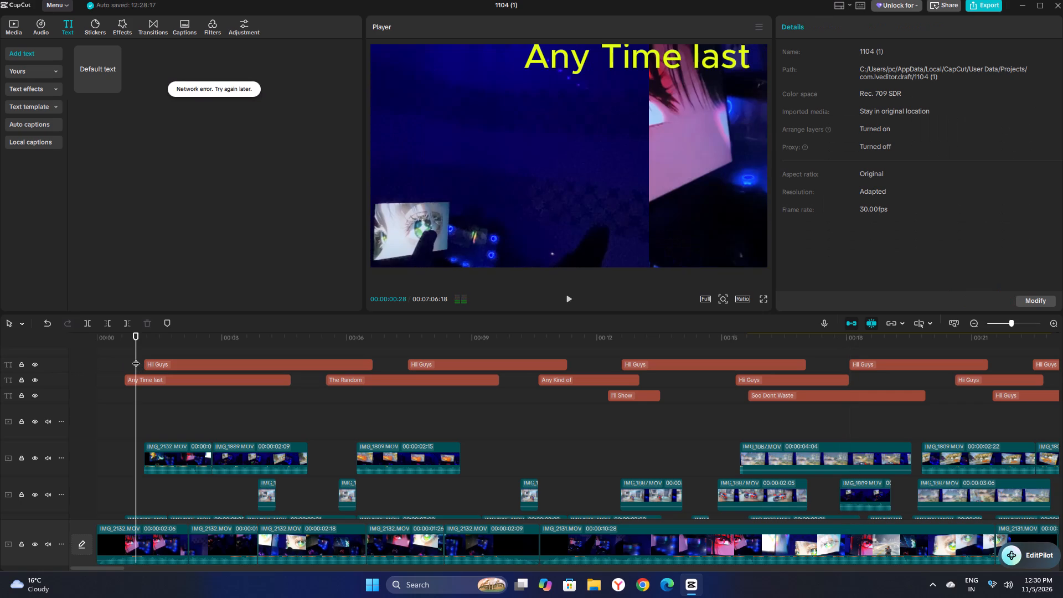
key(space)
key(space)
click(162, 379)
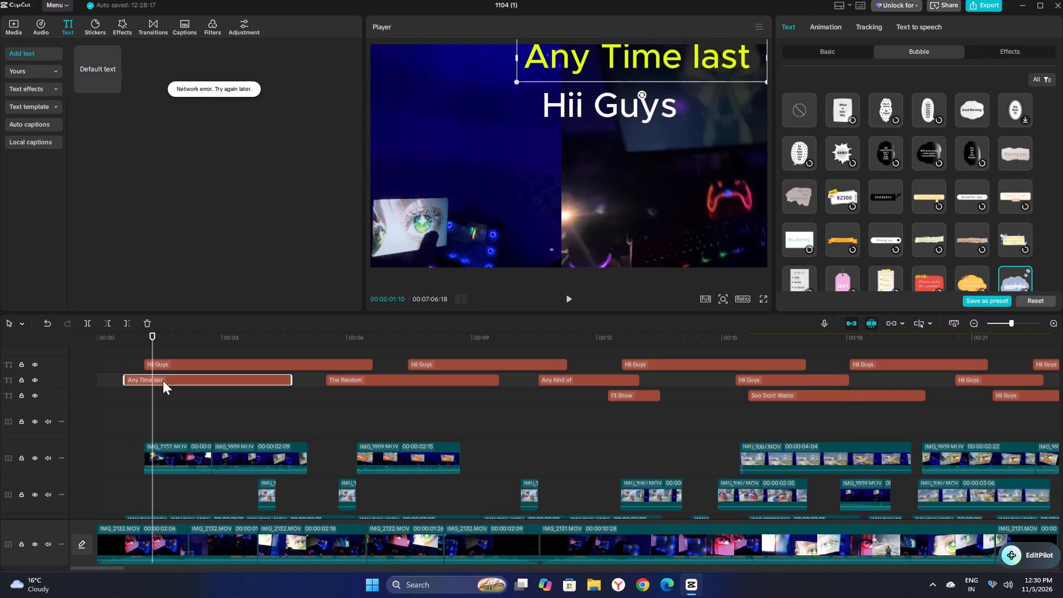
key(space)
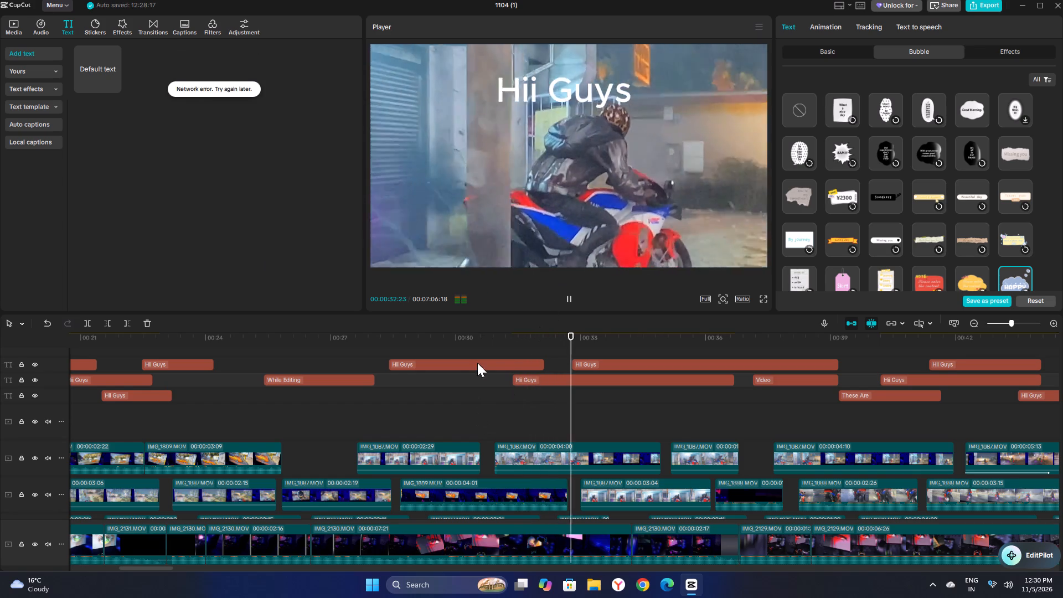
scroll(439, 426, up, 5)
scroll(449, 454, down, 7)
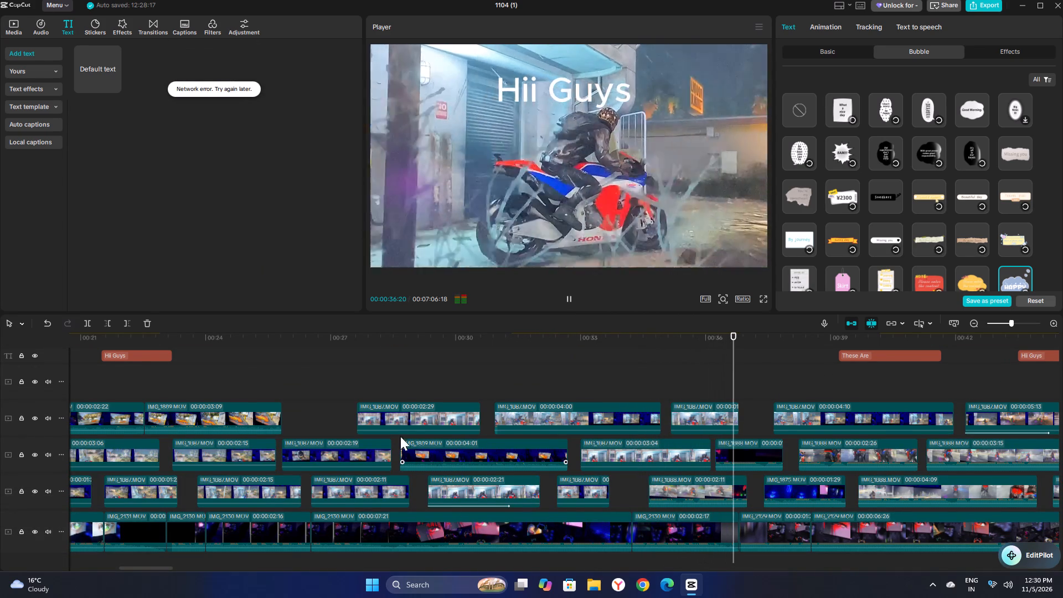
Trim both ends of the IMG_1887 overlay clip near 00:28 into a brief clip and shift it slightly later.
click(433, 409)
drag(482, 417, 436, 416)
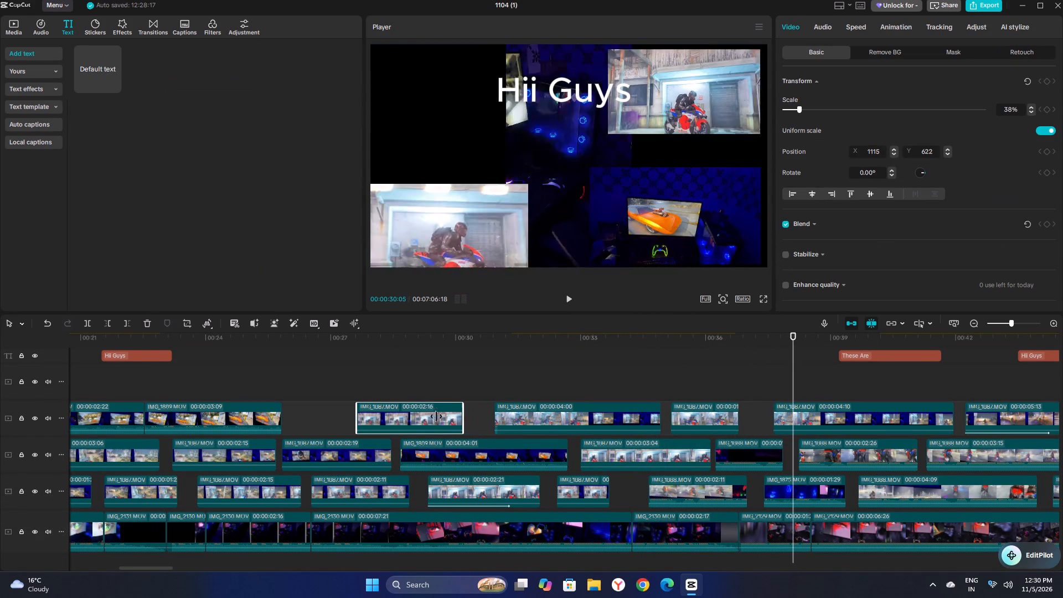
drag(436, 416, 410, 424)
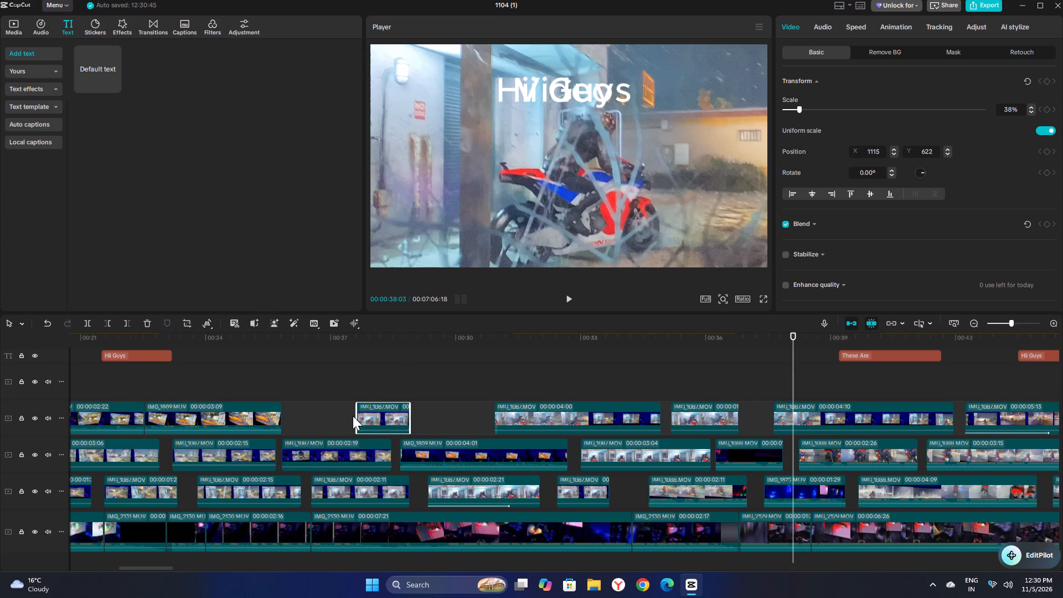
drag(357, 417, 379, 427)
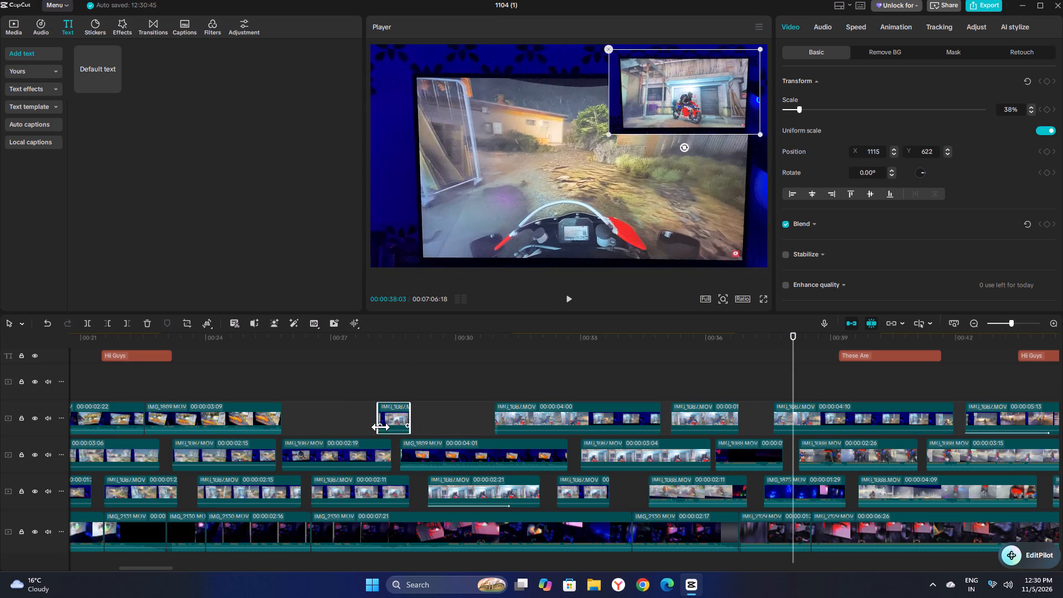
drag(391, 424, 398, 425)
Move the four-second IMG_1887 overlay clip near 00:31 slightly earlier on its track.
drag(587, 413, 583, 413)
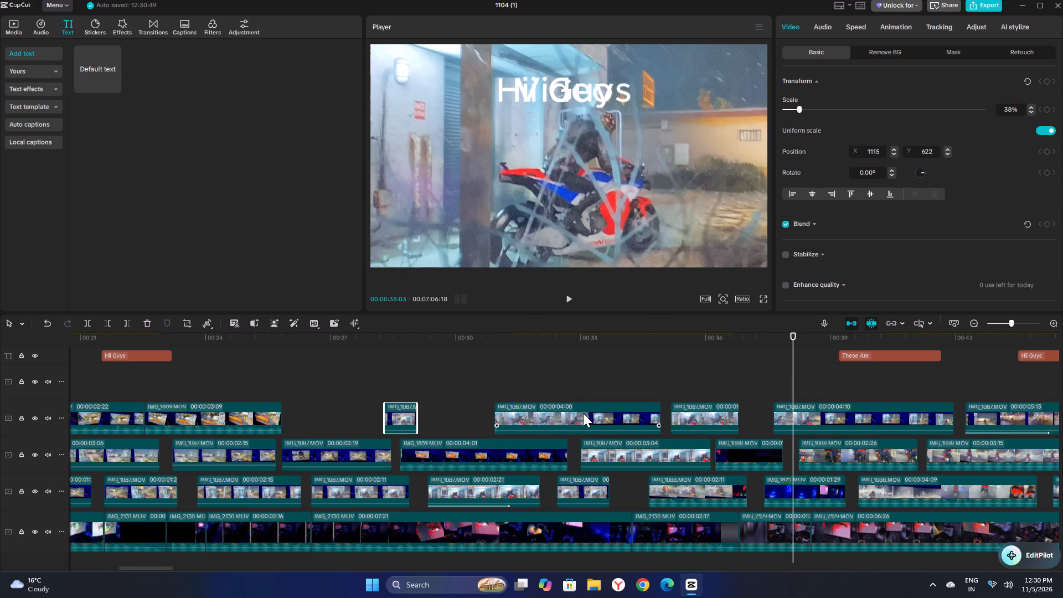
drag(583, 413, 581, 413)
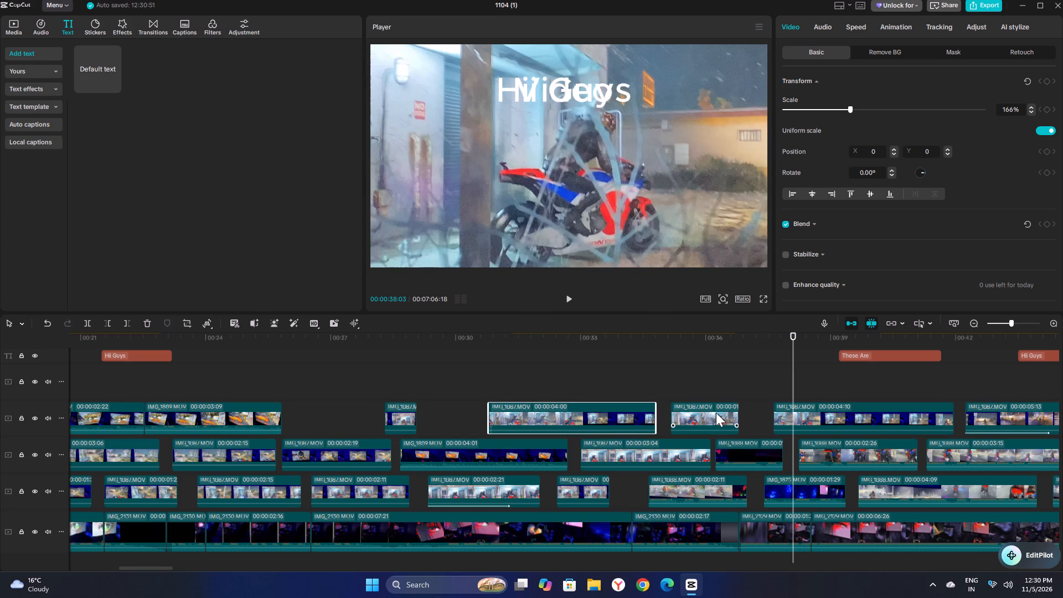
Trim the start of the short IMG_1887 overlay clip near 00:35 and shorten the one near 00:38 to 2:01.
click(716, 413)
drag(670, 416, 693, 420)
click(840, 412)
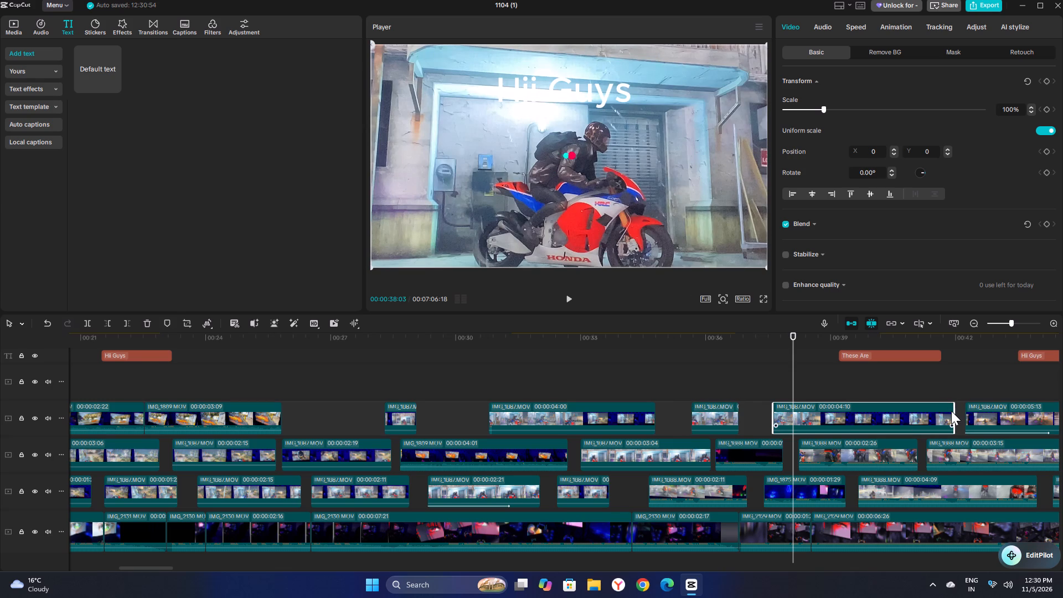
drag(956, 413, 860, 420)
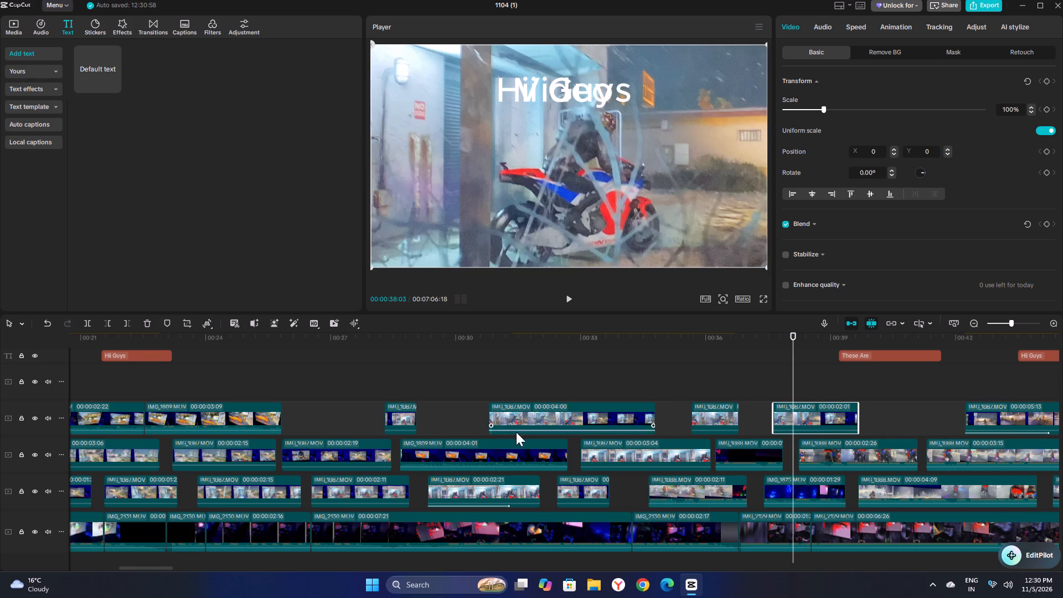
Shorten the IMG_1889 overlay clip near 00:23 by trimming its end.
click(250, 419)
drag(280, 416, 238, 416)
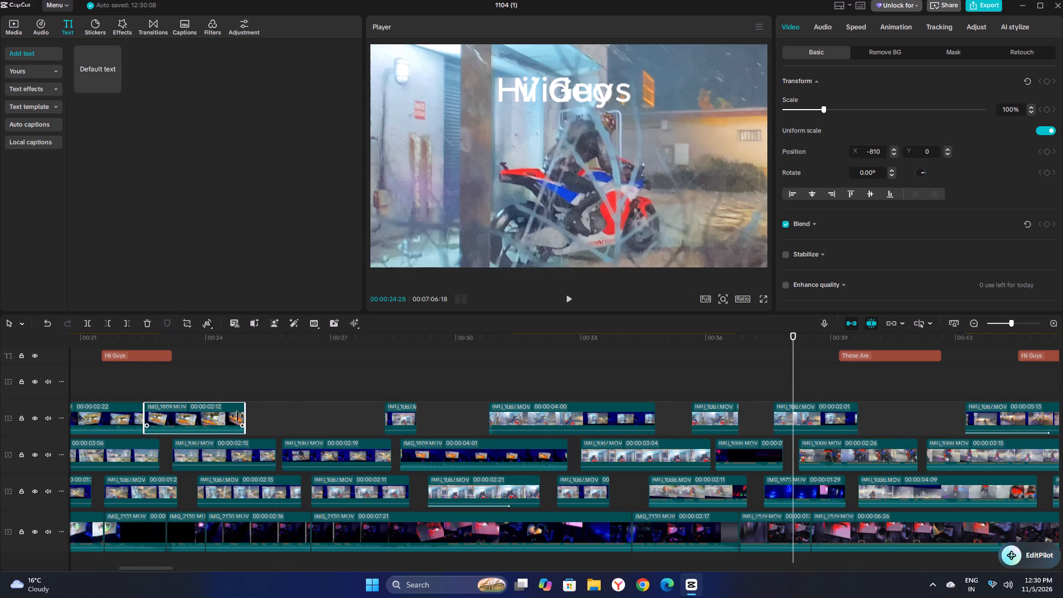
drag(238, 416, 203, 417)
Move the 5:13 IMG_1887 overlay clip earlier, starting at about 00:40, and trim its end to a length of 2:25.
drag(166, 566, 176, 567)
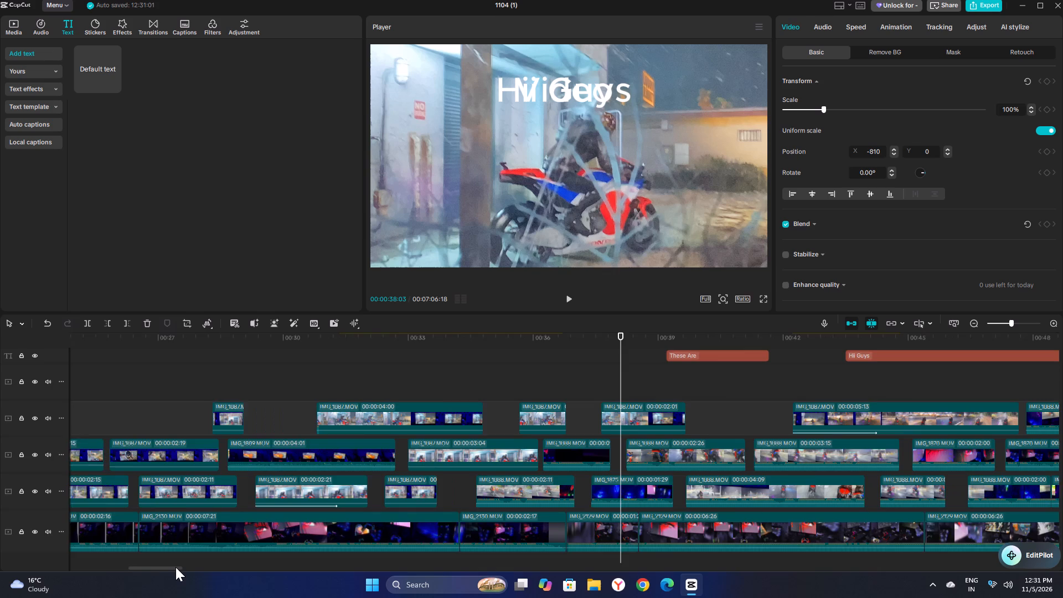
drag(176, 567, 188, 565)
drag(591, 418, 512, 419)
click(570, 385)
key(space)
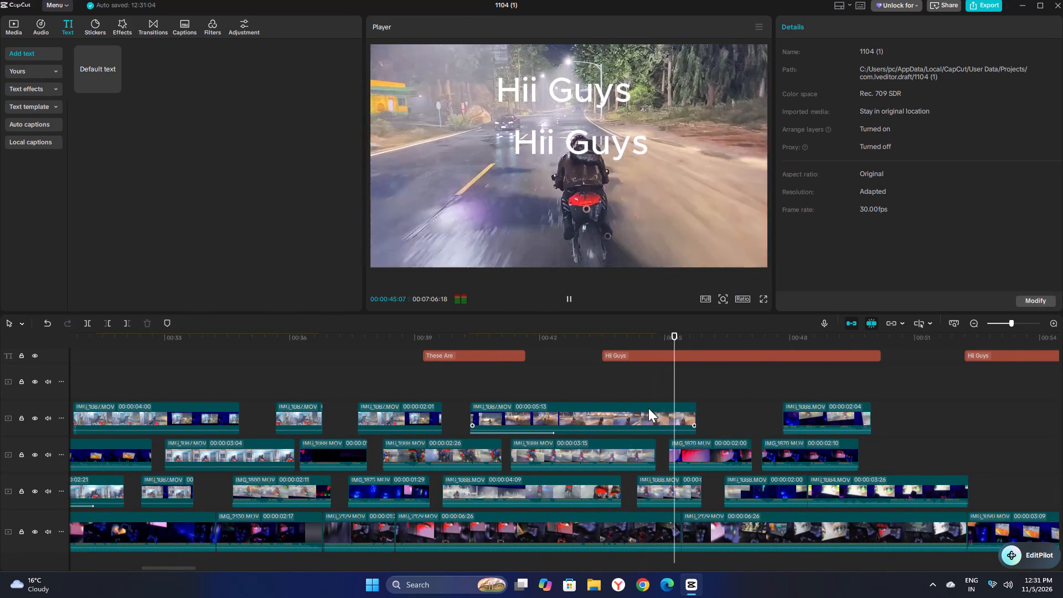
click(680, 411)
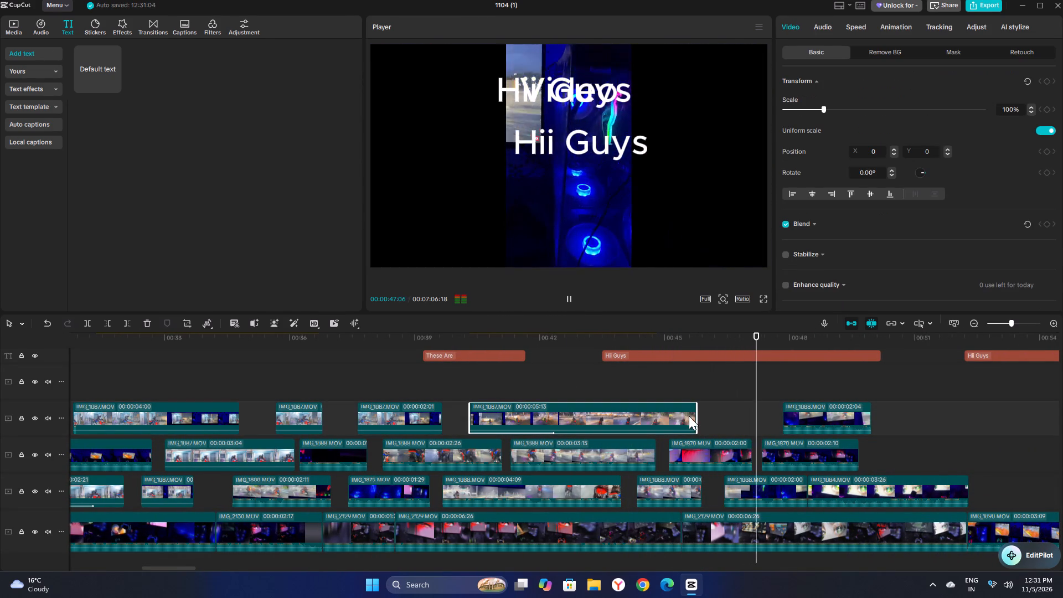
drag(695, 419, 593, 416)
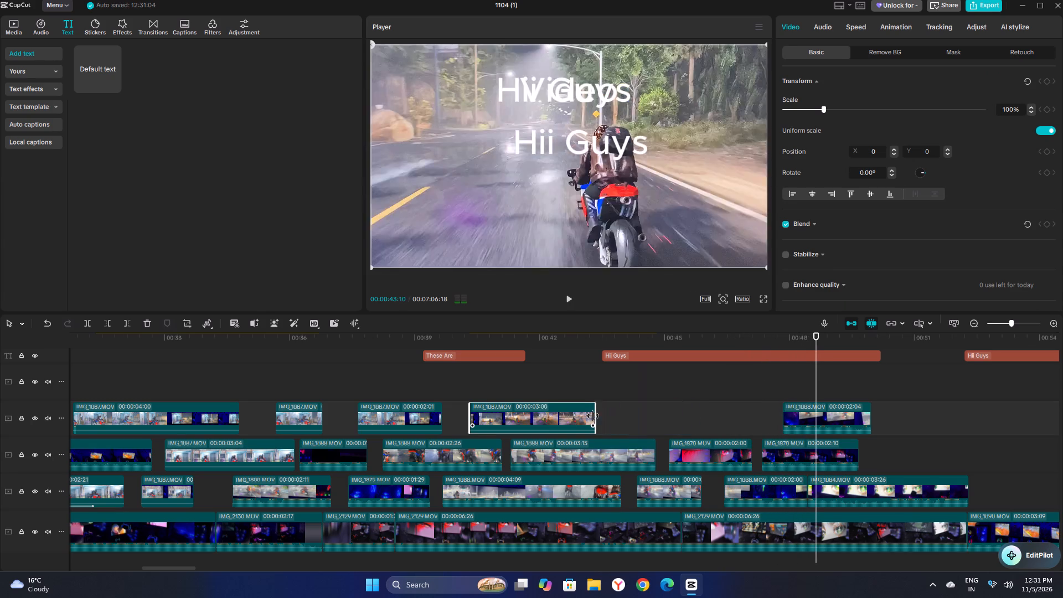
drag(593, 416, 587, 417)
Move the 2:04 IMG_1888 overlay clip back beside the end of the 2:25 IMG_1887 clip.
drag(802, 416, 776, 420)
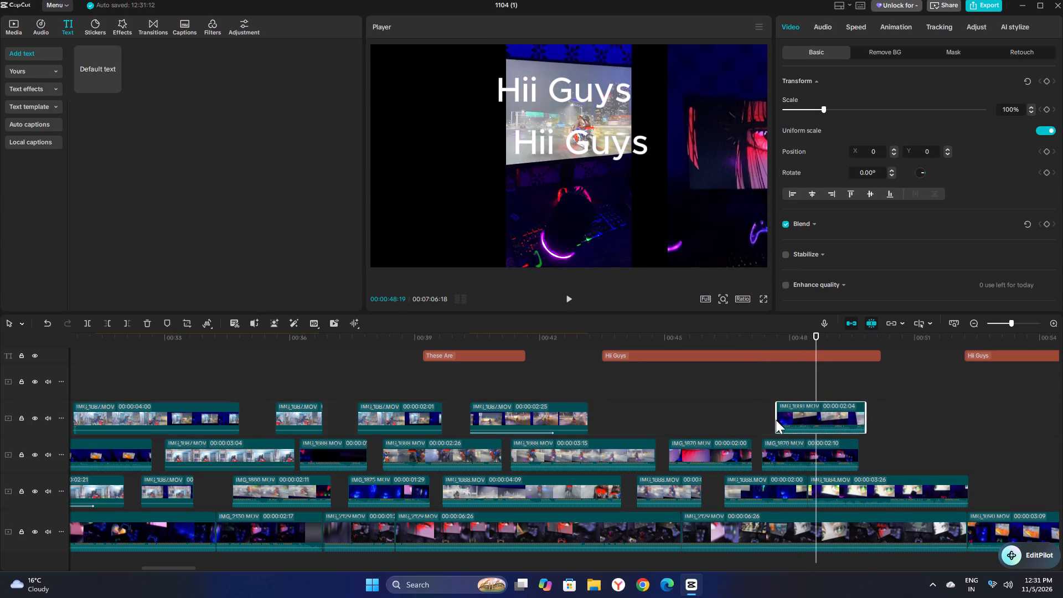
drag(776, 420, 614, 426)
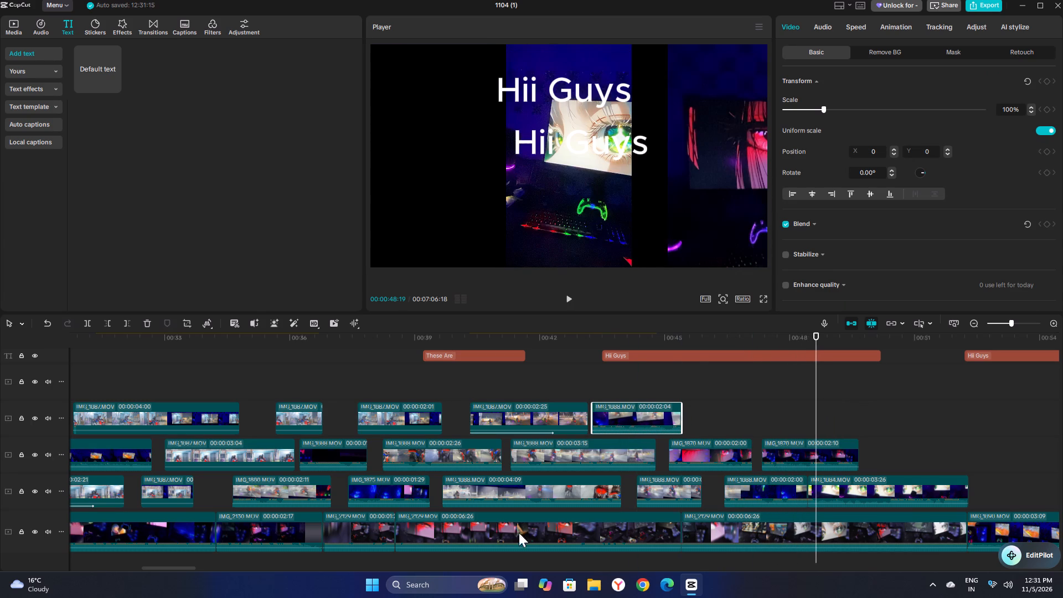
Move the 3:24 IMG_1887 clip from above the title tracks down to the top overlay track at about 00:46.
click(192, 567)
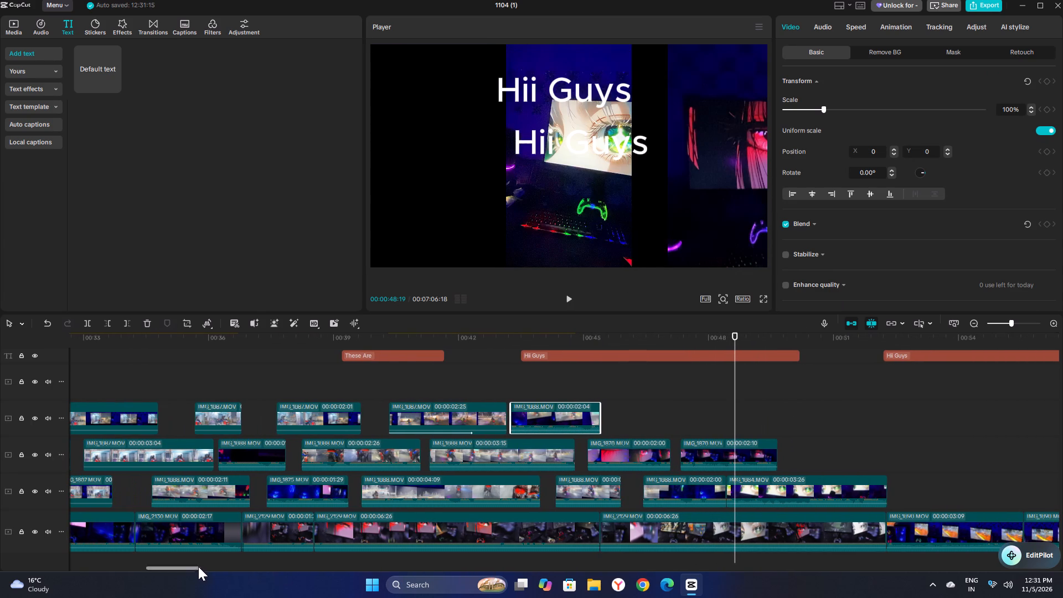
scroll(409, 497, up, 5)
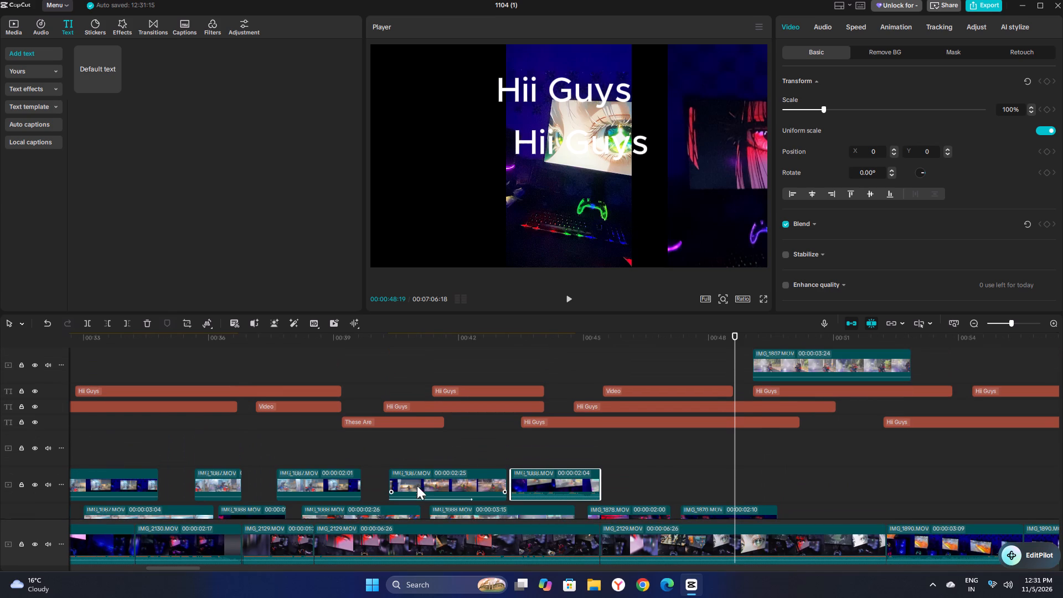
drag(777, 368, 664, 480)
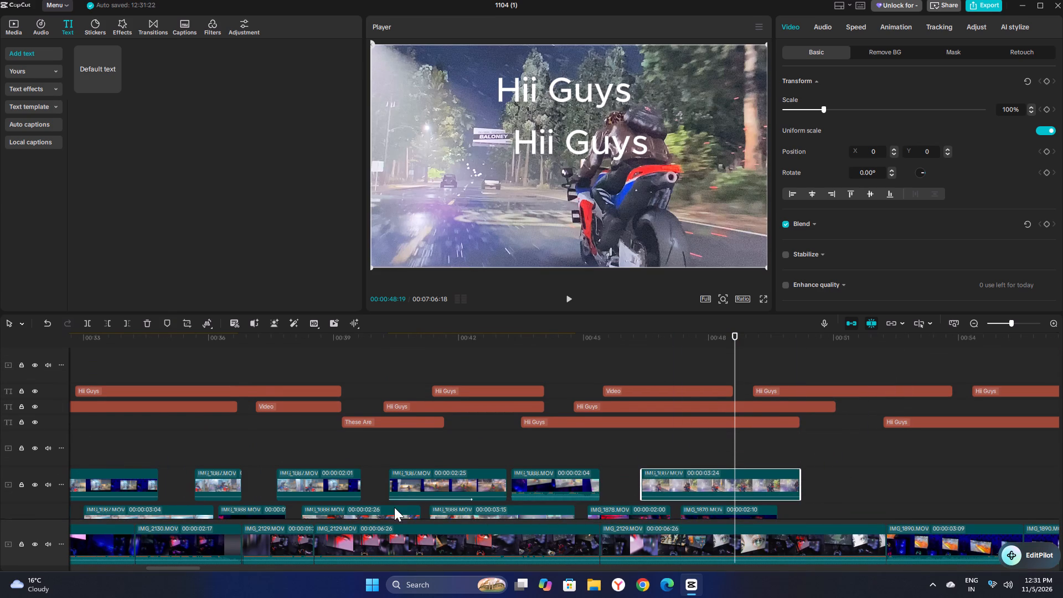
Move the 0.2x-speed IMG_1887 clip down to the overlay track, aligned with the start of the main track's first IMG_1890 clip.
scroll(394, 507, up, 4)
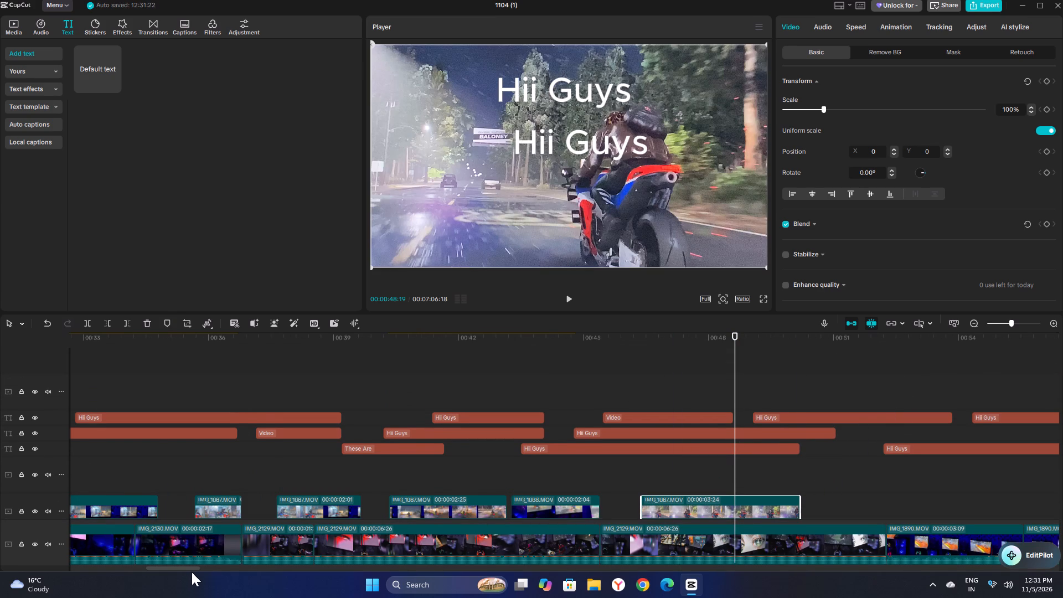
drag(193, 570, 230, 568)
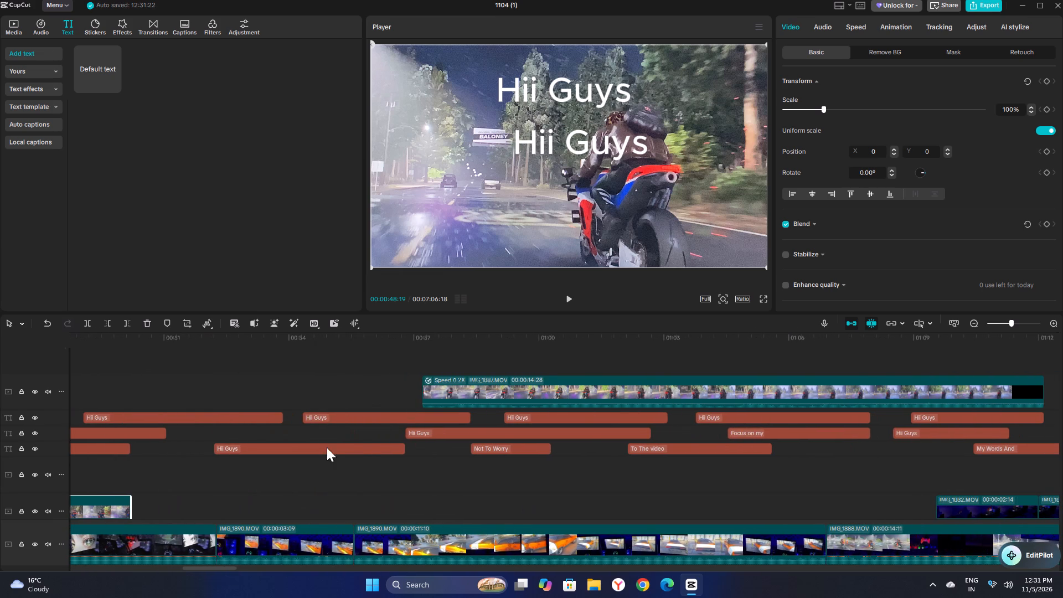
drag(472, 389, 438, 503)
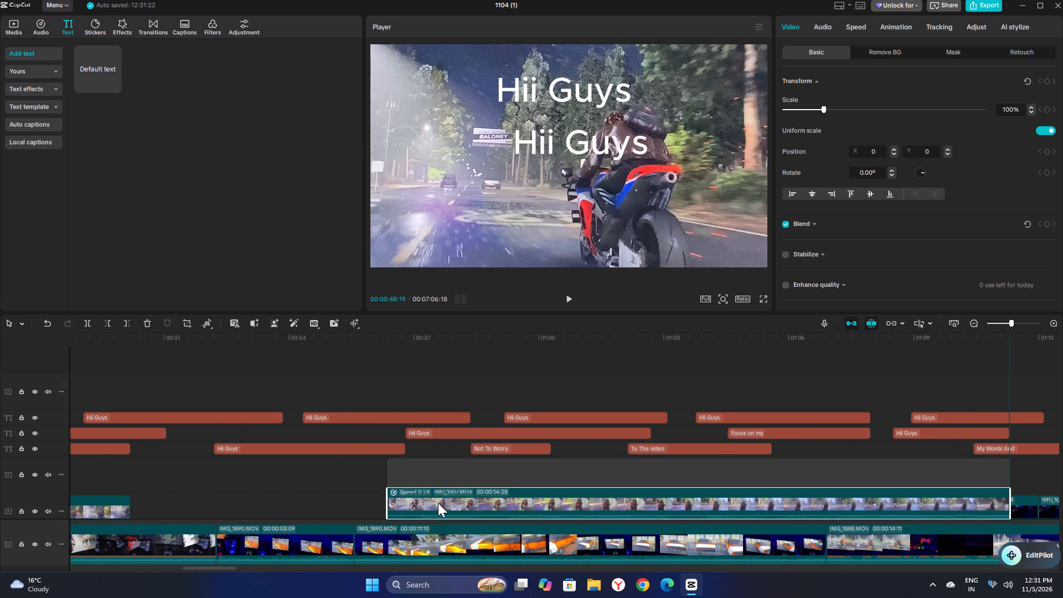
drag(480, 442, 446, 485)
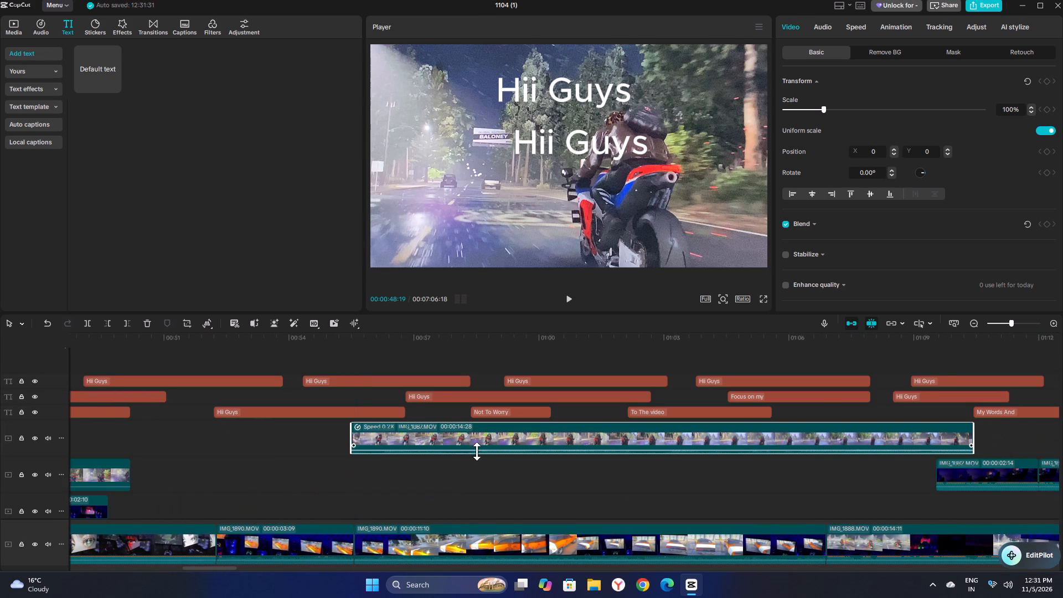
drag(500, 436, 368, 461)
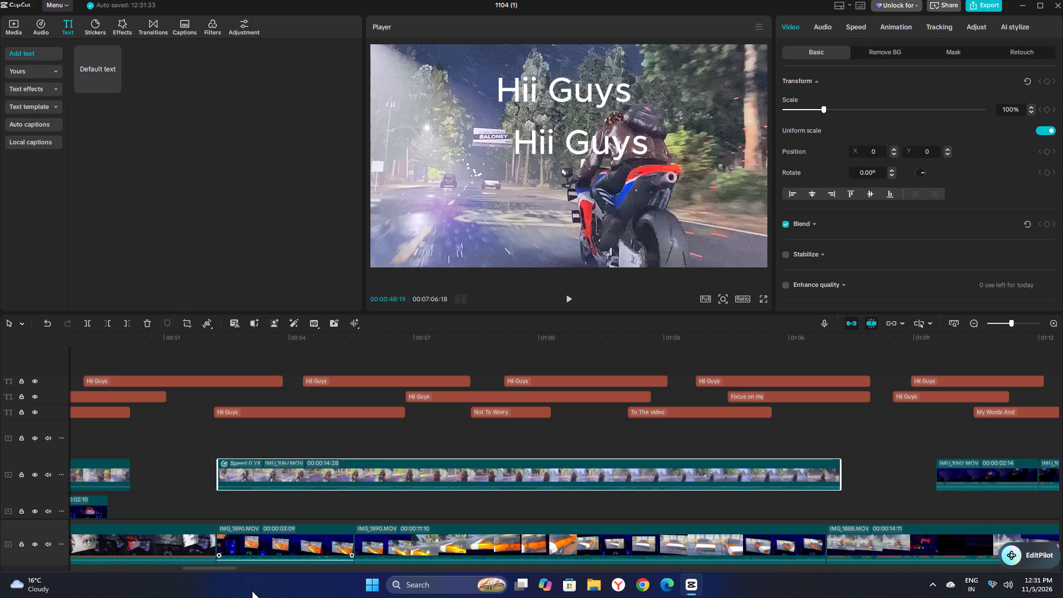
Place the 2:14 IMG_1882 and IMG_1874 clips after the 0.2x-speed clip, with the 3:22 IMG_1882 clip one track below.
drag(216, 569, 235, 576)
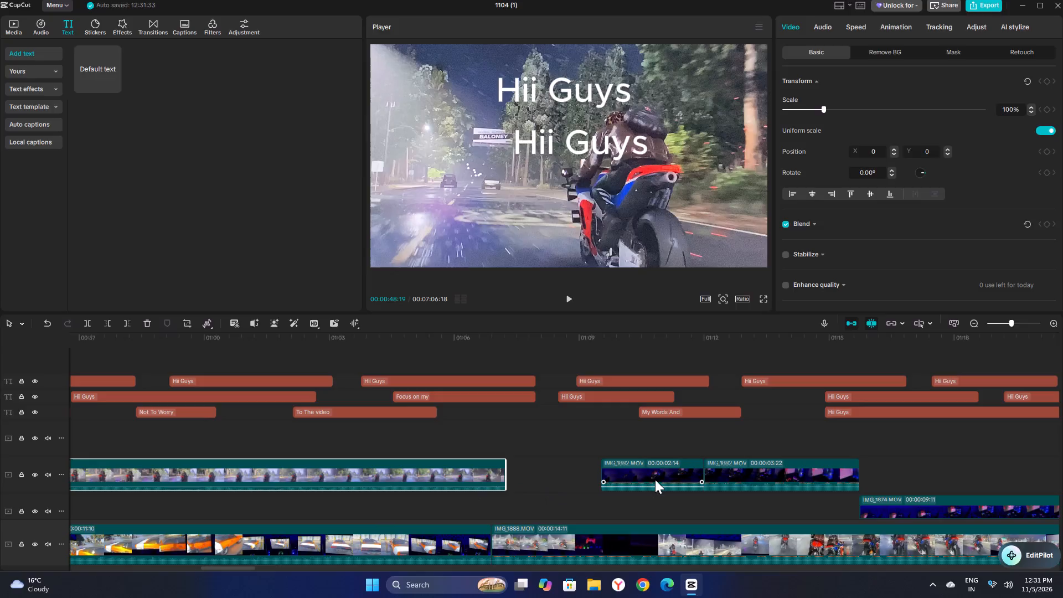
drag(654, 478, 567, 486)
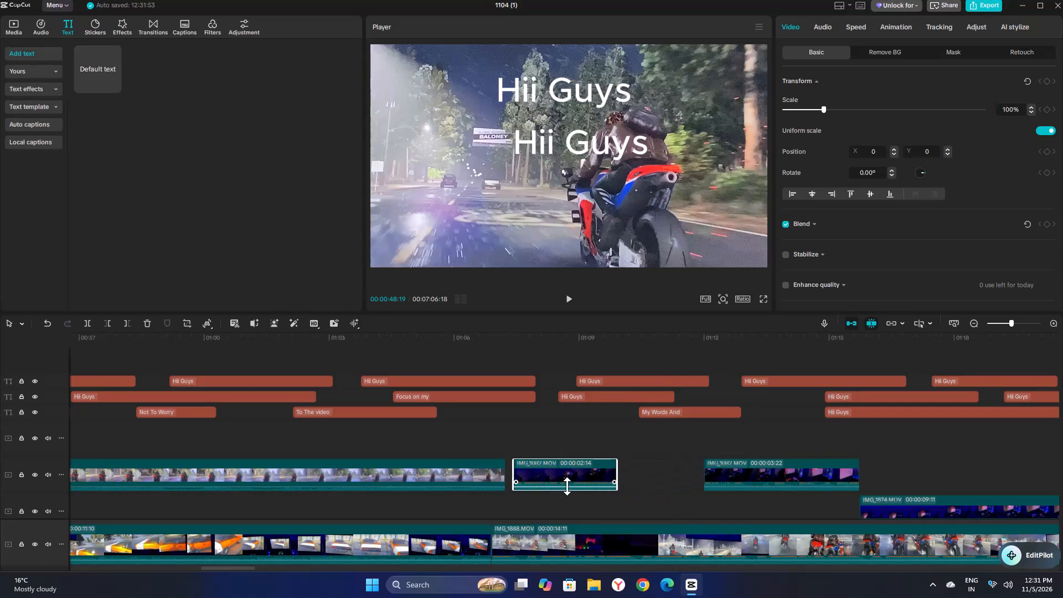
drag(750, 475, 647, 516)
drag(878, 485, 660, 446)
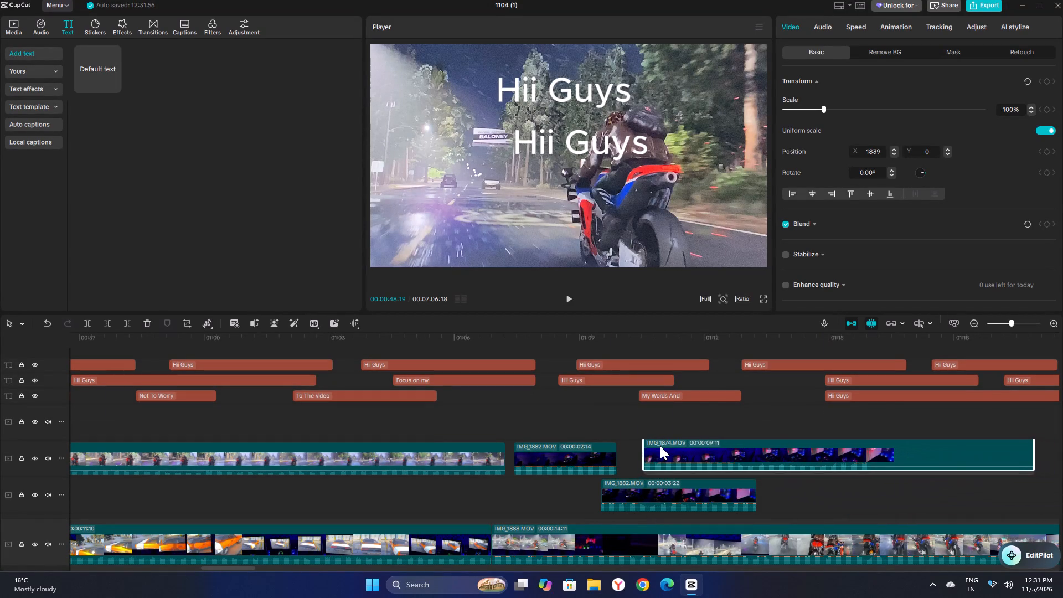
drag(660, 446, 644, 451)
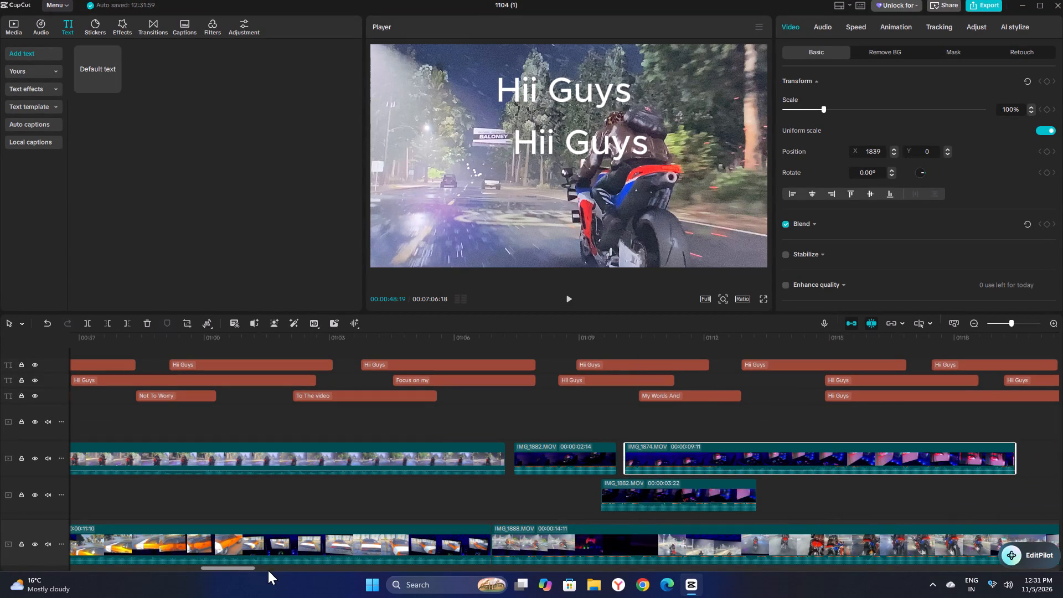
Shift the 2:01 and 2:25 IMG_1887 clips and the 2:04 IMG_1888 clip slightly earlier on the overlay track.
drag(248, 568, 187, 568)
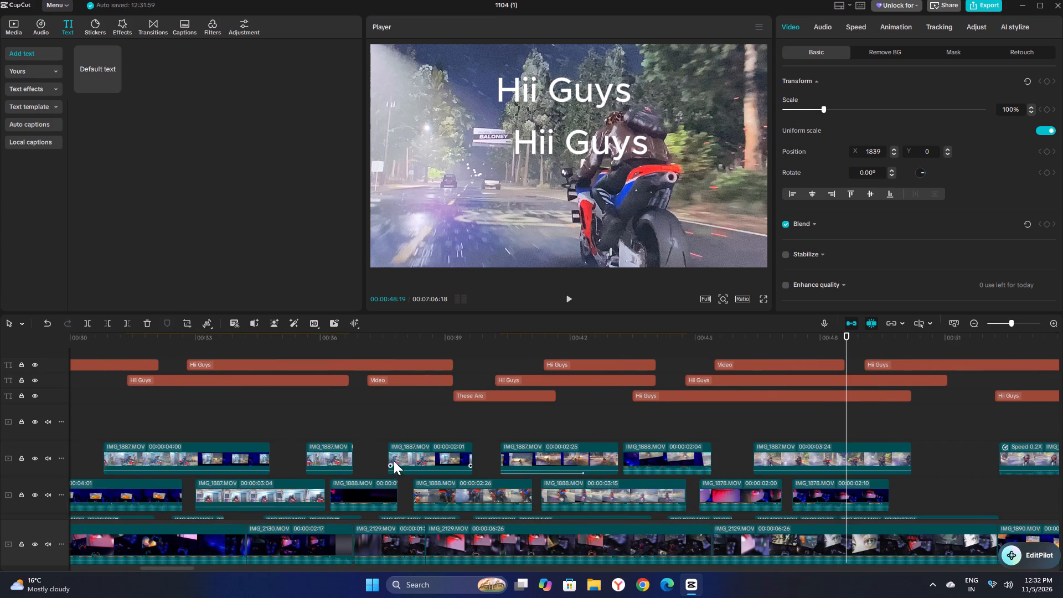
drag(404, 455, 383, 455)
drag(563, 460, 548, 460)
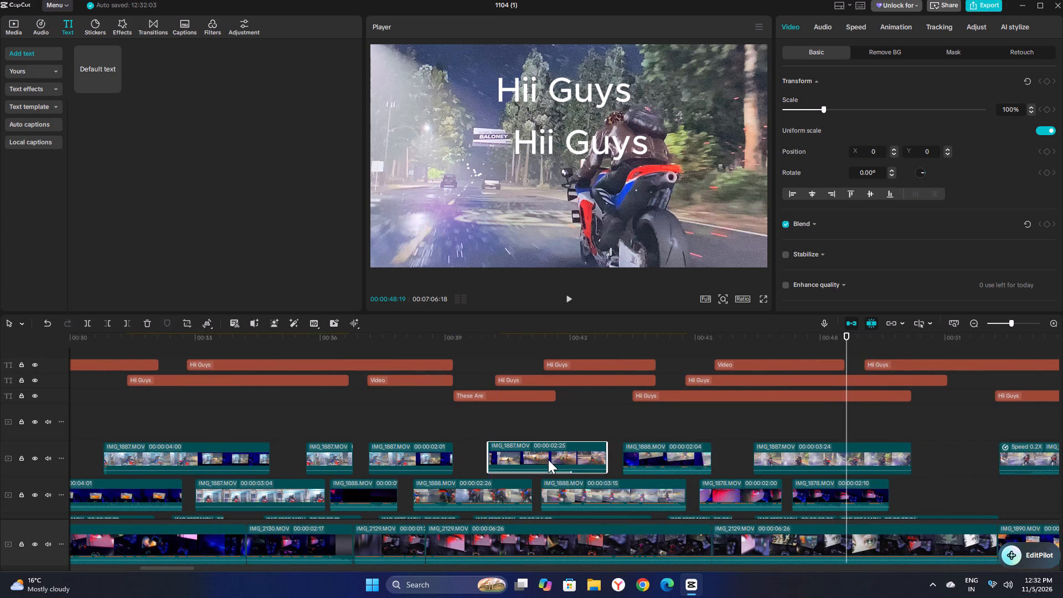
drag(548, 460, 540, 462)
drag(652, 455, 635, 454)
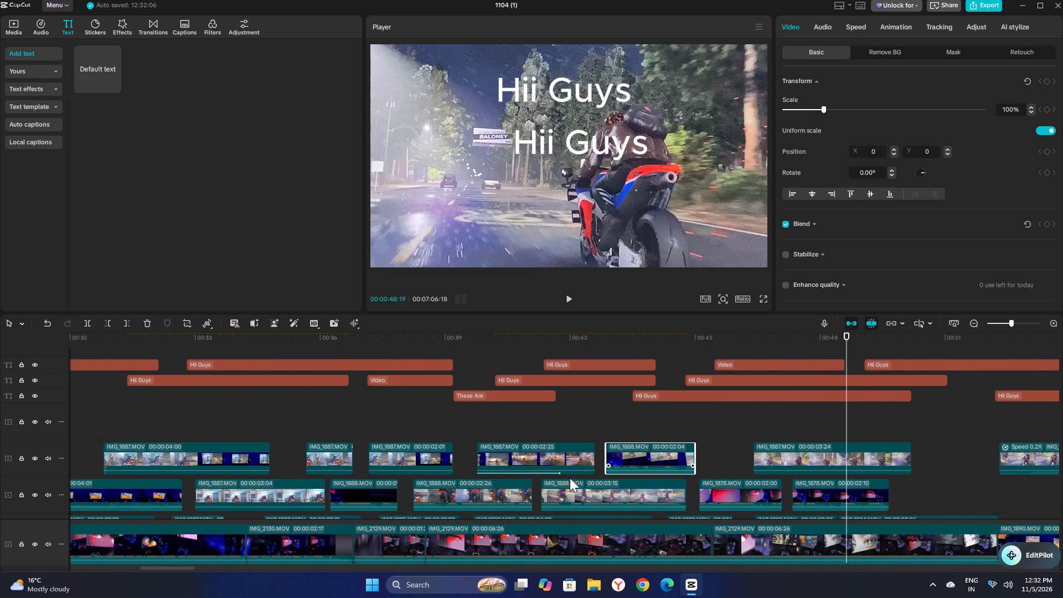
Play the video from about 48 seconds to review the rearranged clips, selecting the "These Are" title.
scroll(536, 471, up, 6)
scroll(528, 409, up, 1)
scroll(525, 414, down, 4)
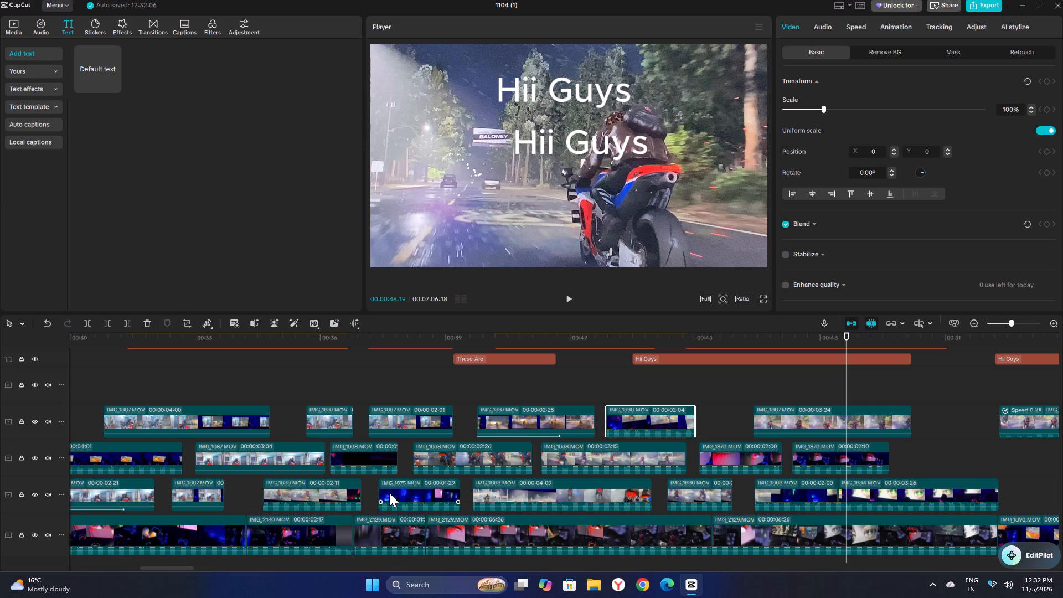
key(space)
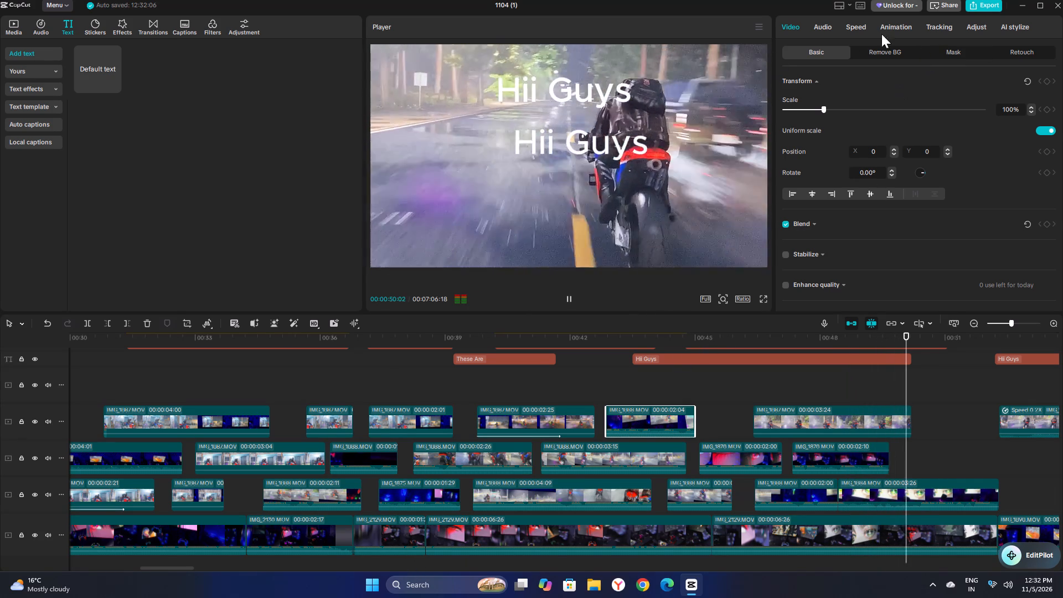
click(469, 359)
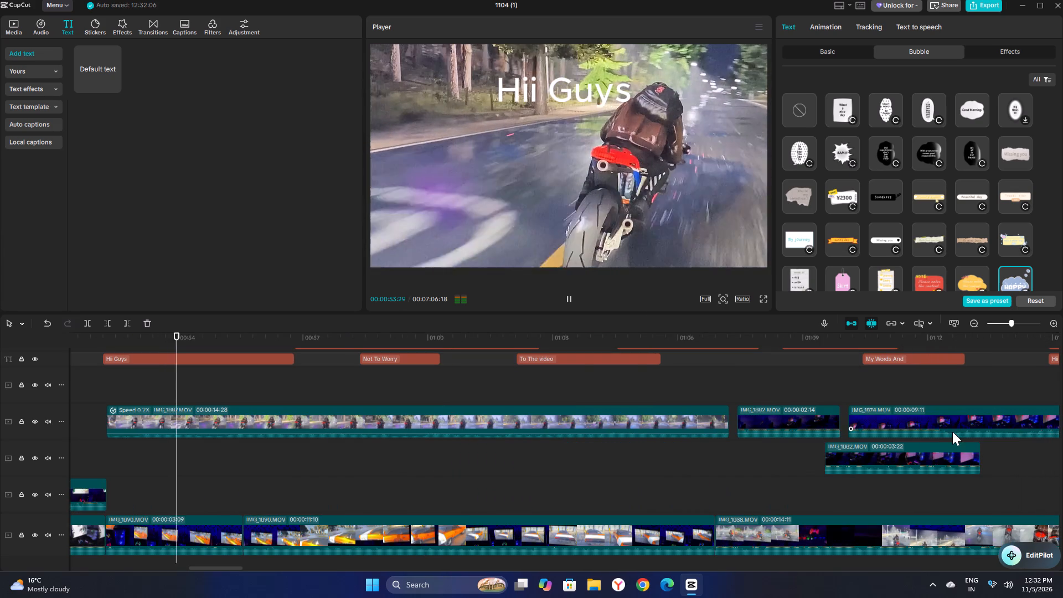
Turn off the VPN1 connection in the Windows quick settings.
click(995, 587)
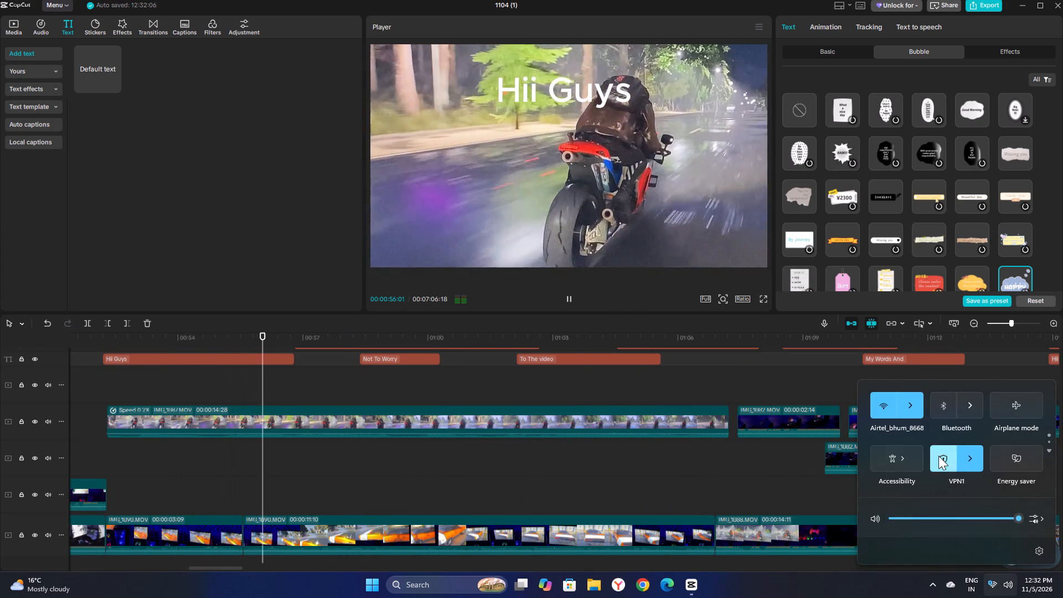
click(938, 455)
Show the hidden system tray icons in Windows.
drag(852, 597, 862, 591)
click(926, 582)
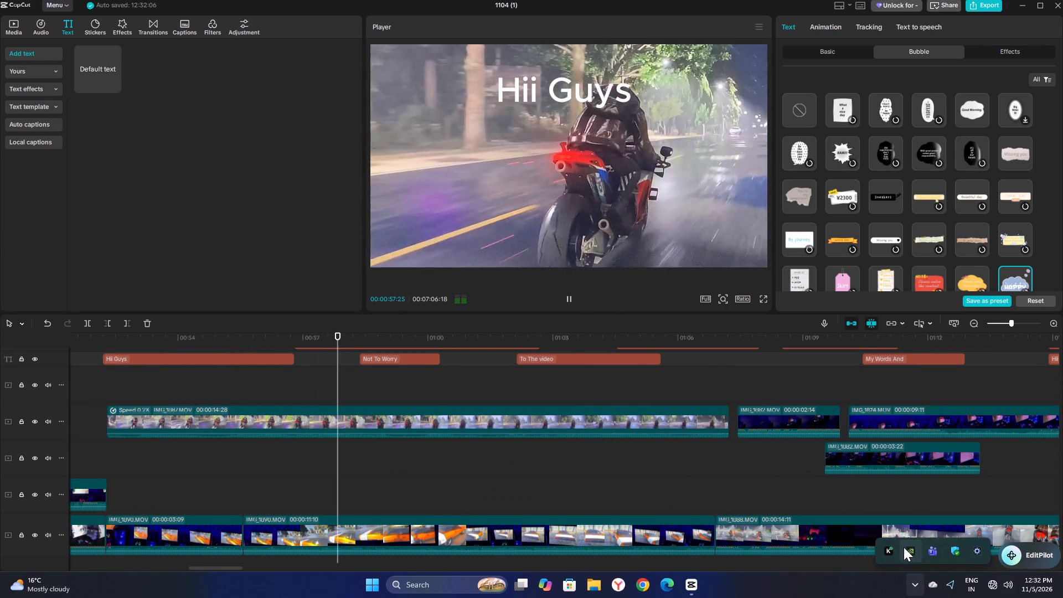